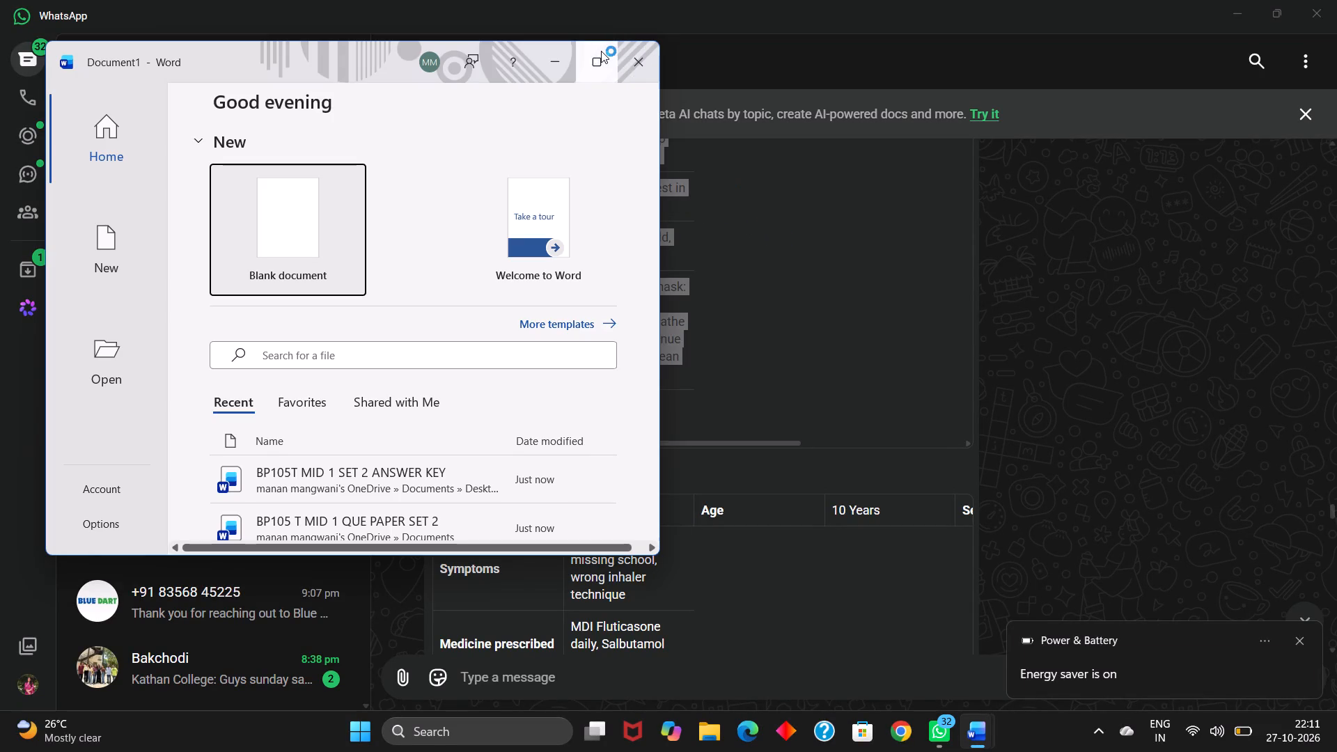
# Maximize the Word window and create a new blank document.
pyautogui.click(599, 54)
pyautogui.doubleClick(214, 161)
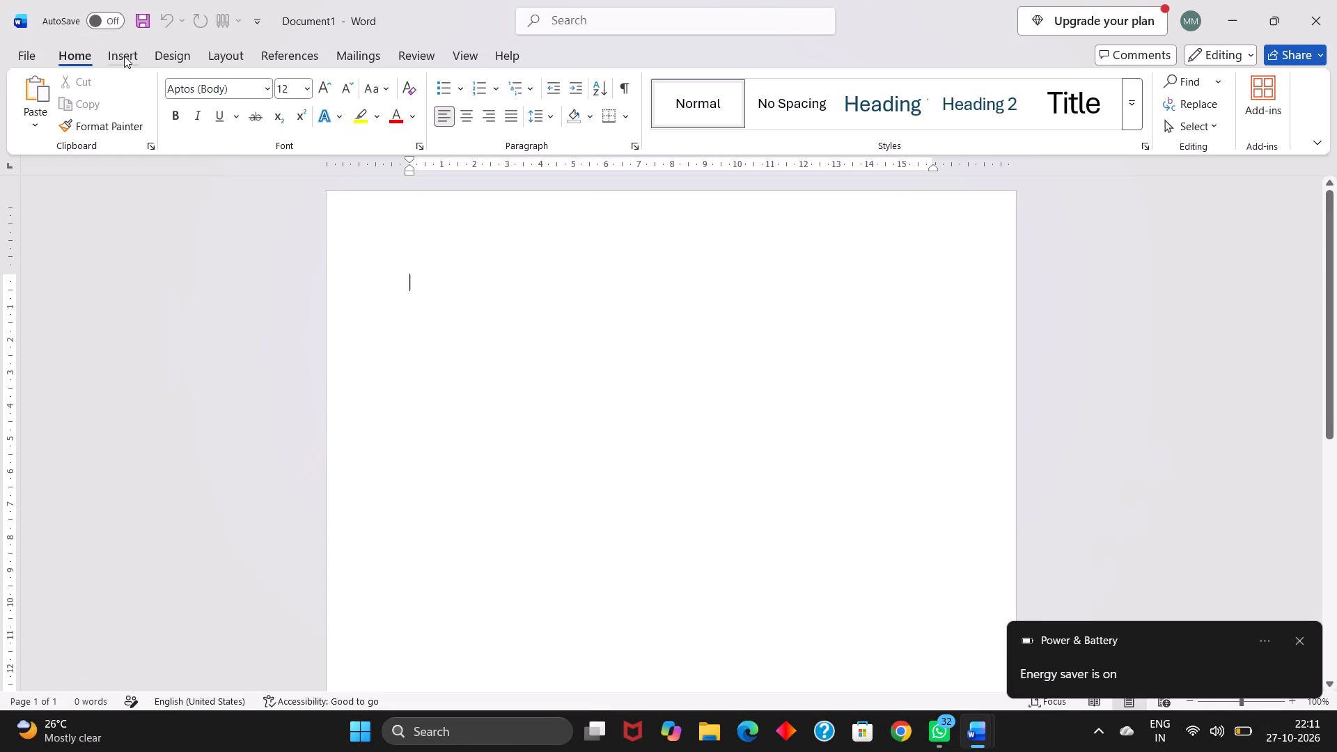
# Insert a table with two columns and six rows at the top of the blank document.
pyautogui.click(124, 56)
pyautogui.click(142, 102)
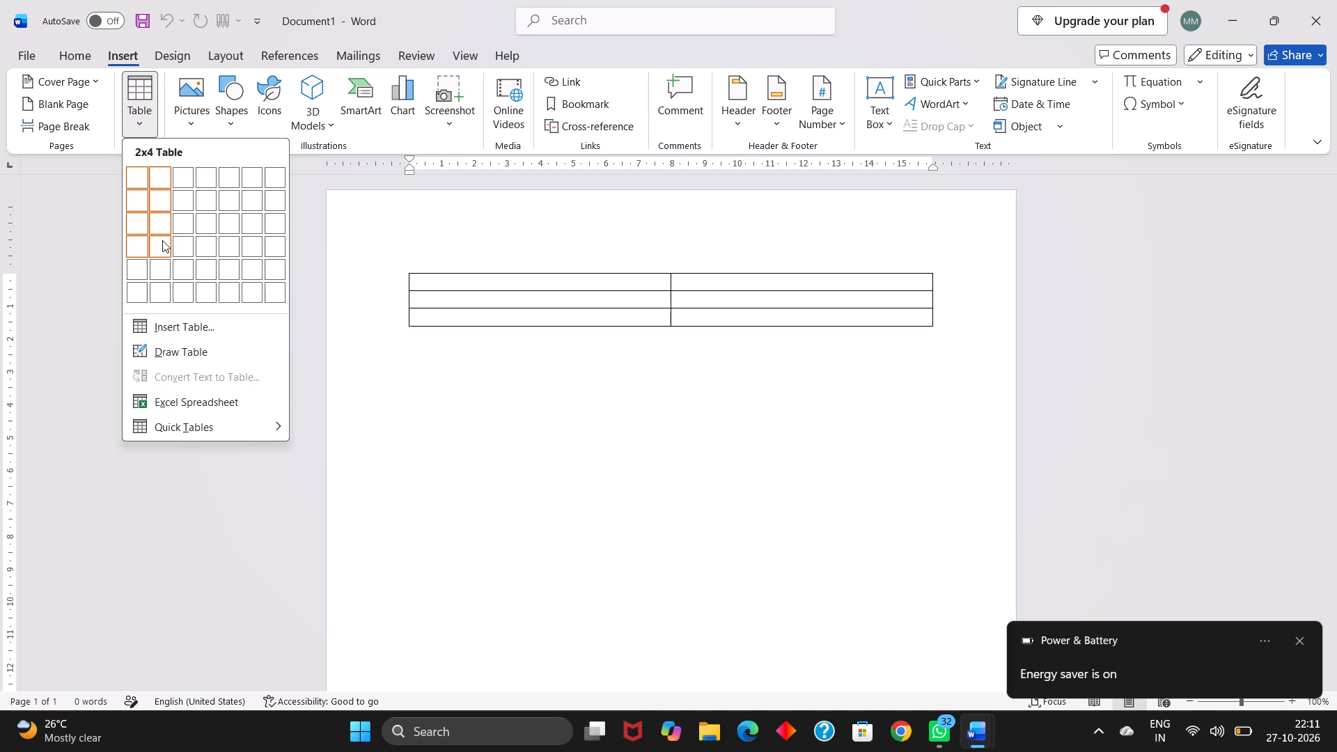
pyautogui.click(162, 295)
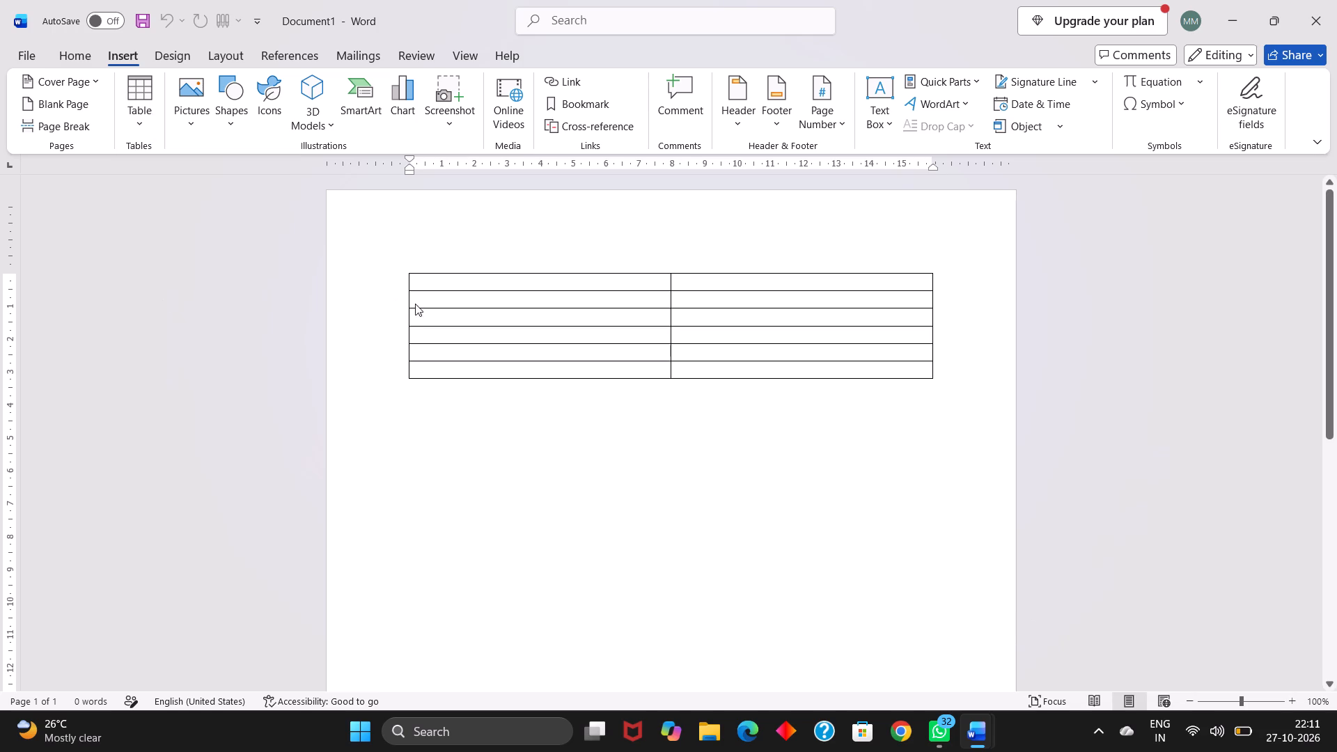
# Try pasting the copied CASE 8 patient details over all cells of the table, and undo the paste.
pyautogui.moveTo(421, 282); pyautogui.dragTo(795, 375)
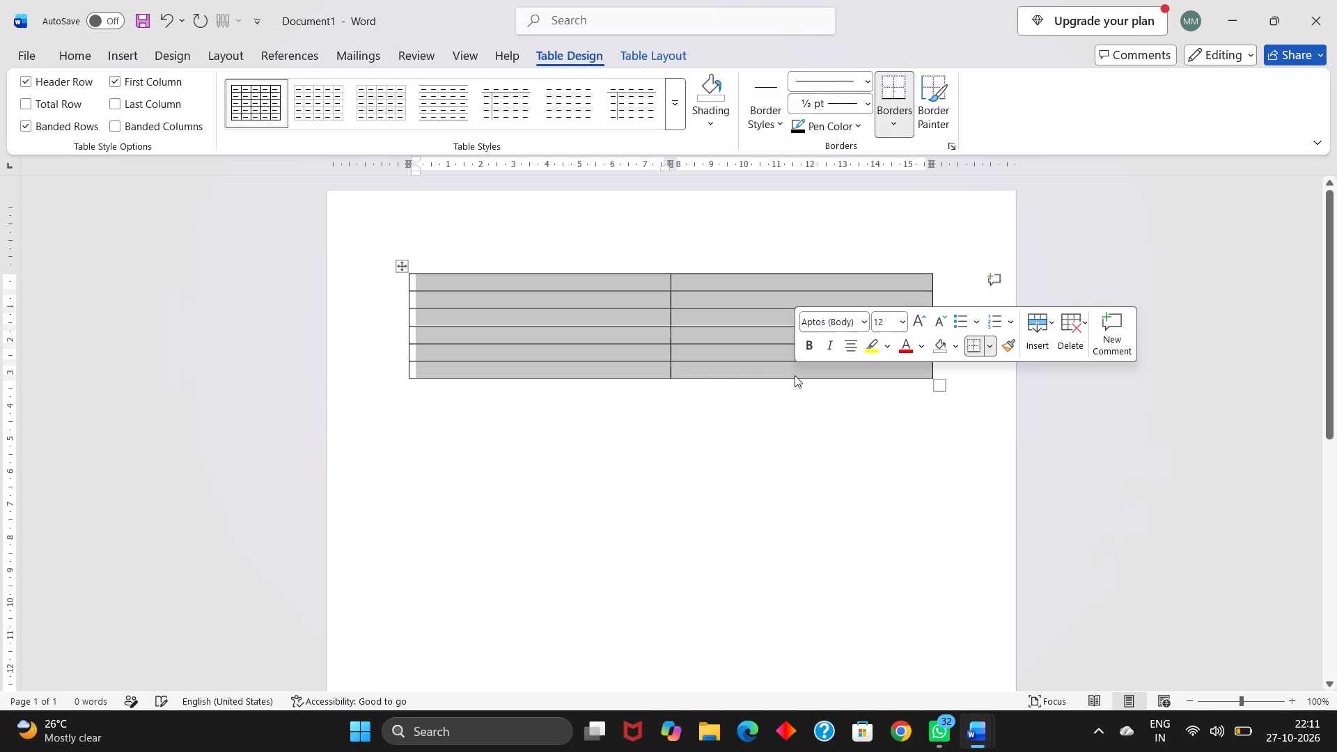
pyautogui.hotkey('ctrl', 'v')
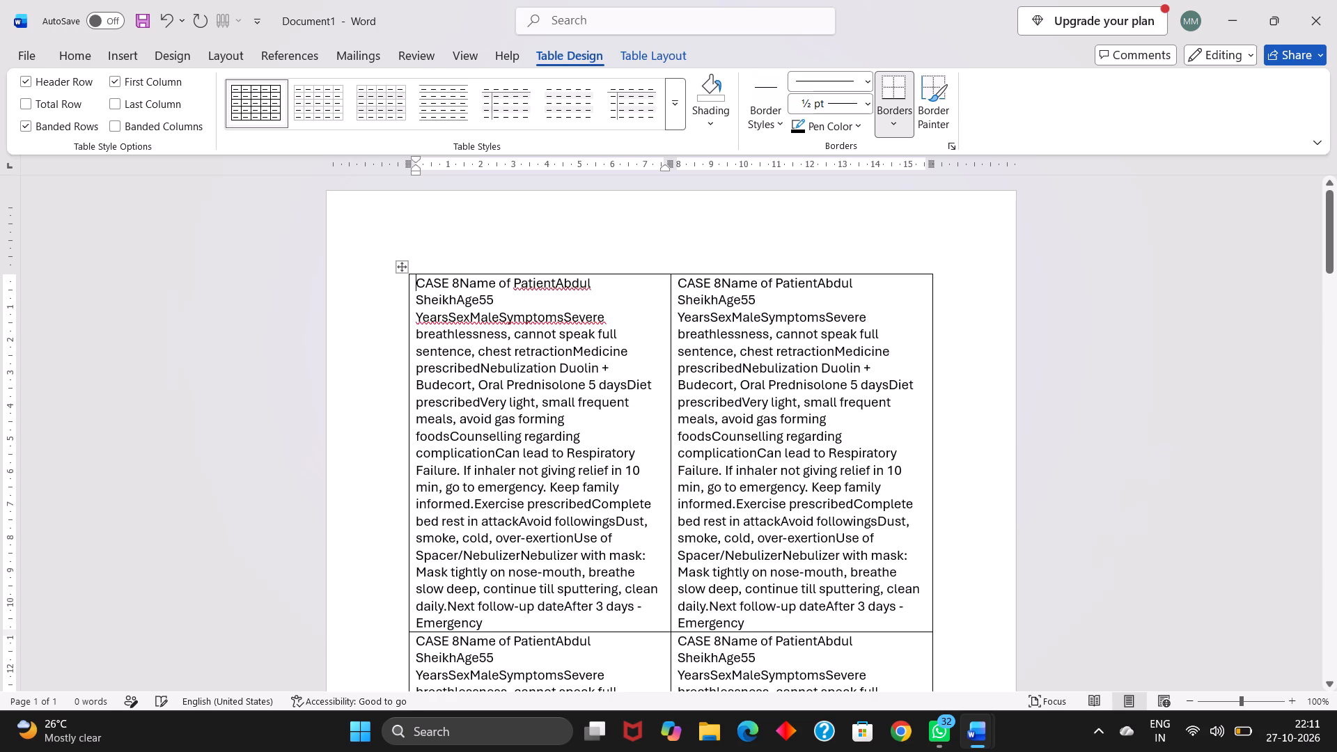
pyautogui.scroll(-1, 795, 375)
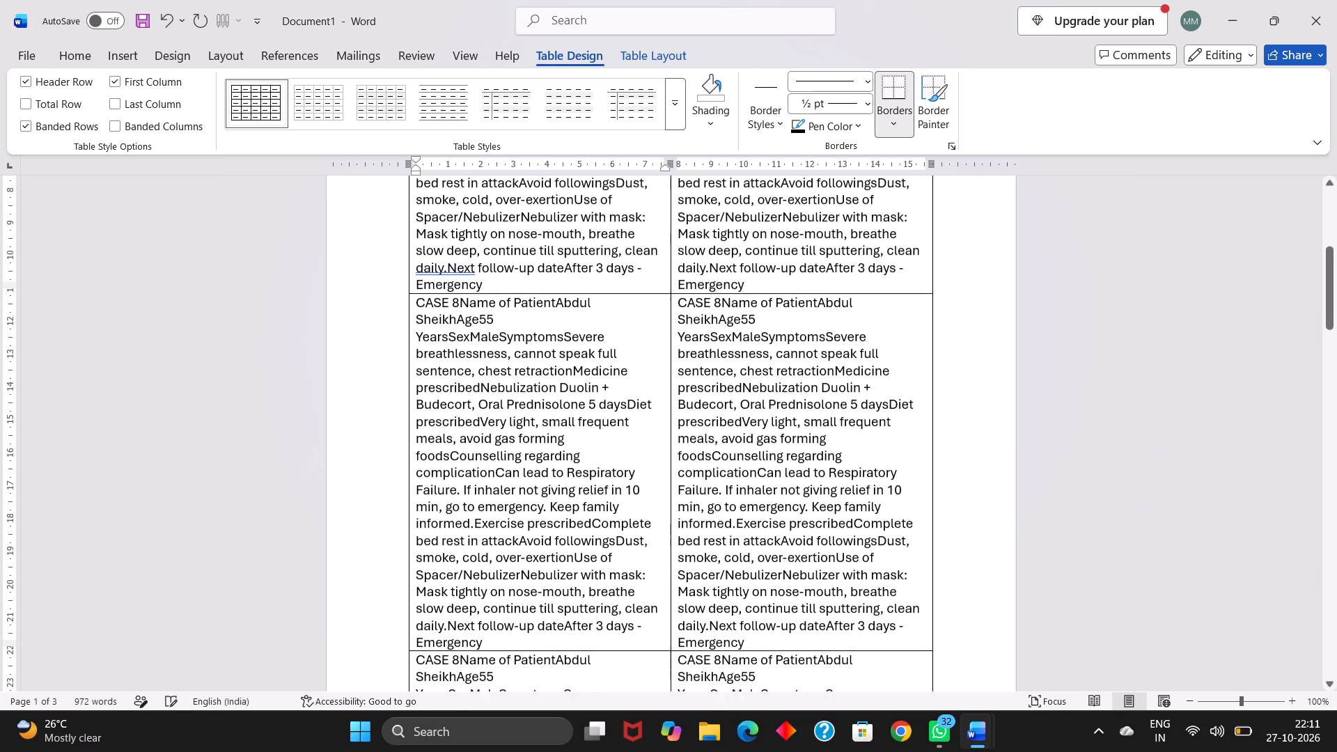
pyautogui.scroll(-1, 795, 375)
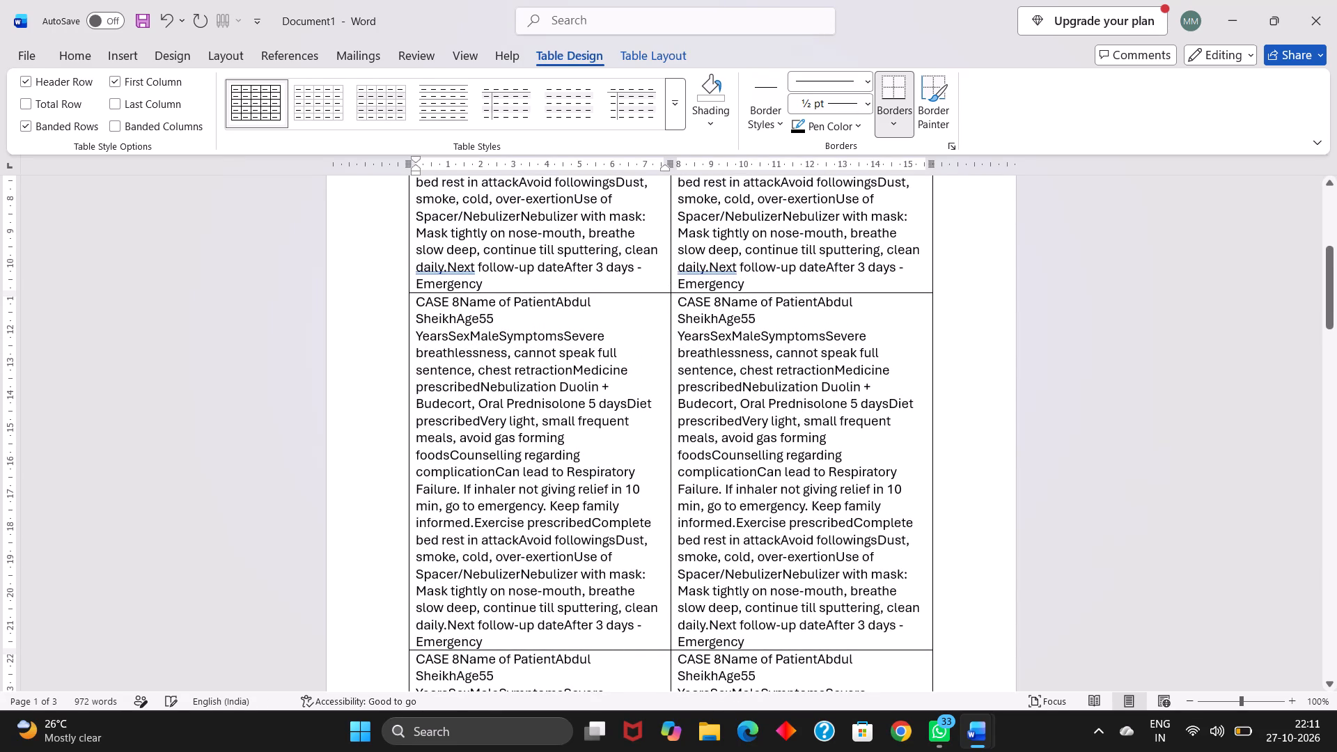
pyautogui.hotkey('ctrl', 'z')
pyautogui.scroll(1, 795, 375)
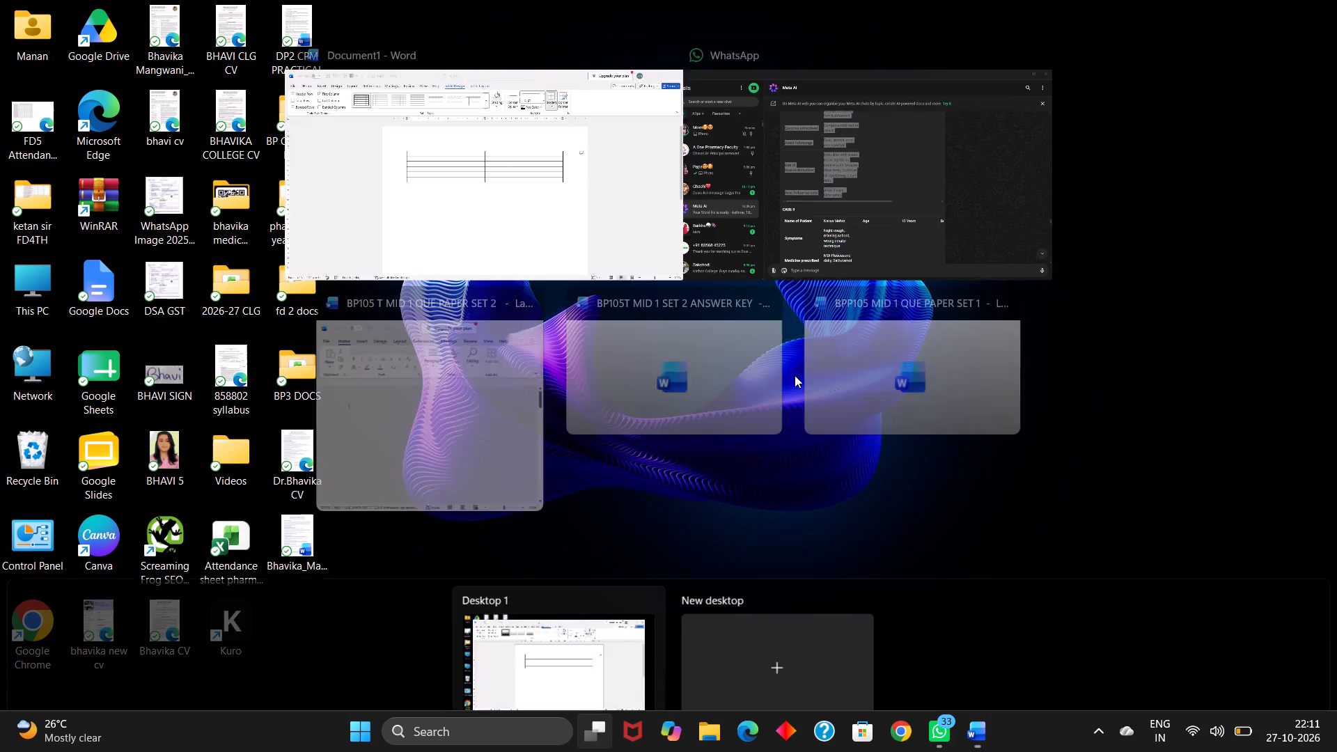
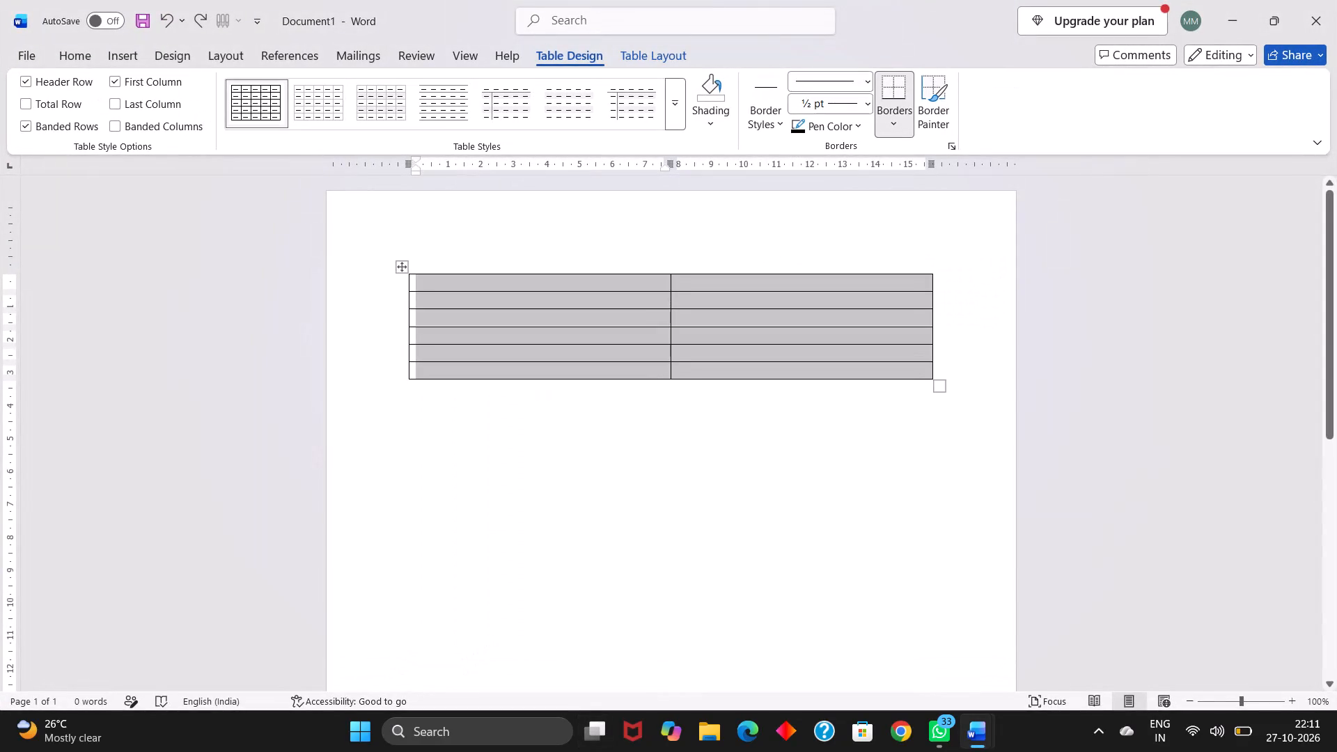
# Delete the empty two-column table and paste the copied CASE 8 patient details in its place.
pyautogui.click(84, 52)
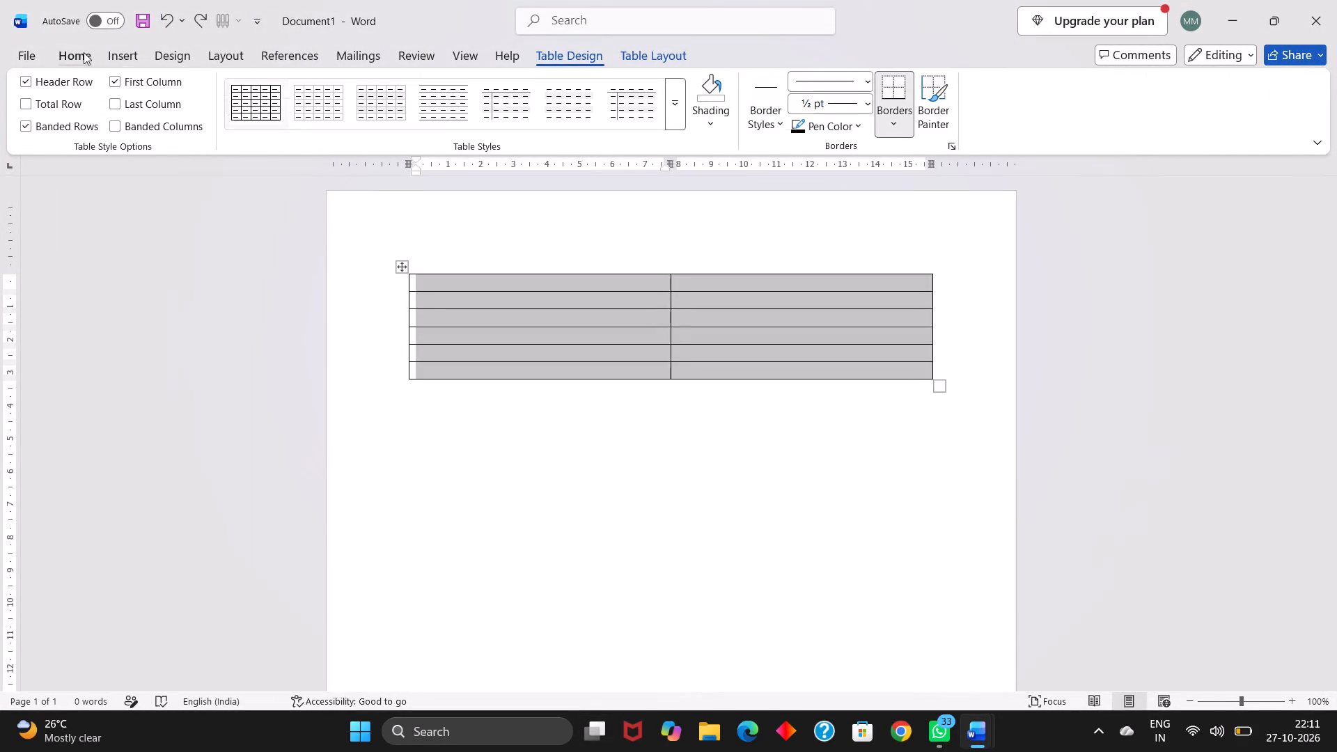
pyautogui.press('BackSpace')
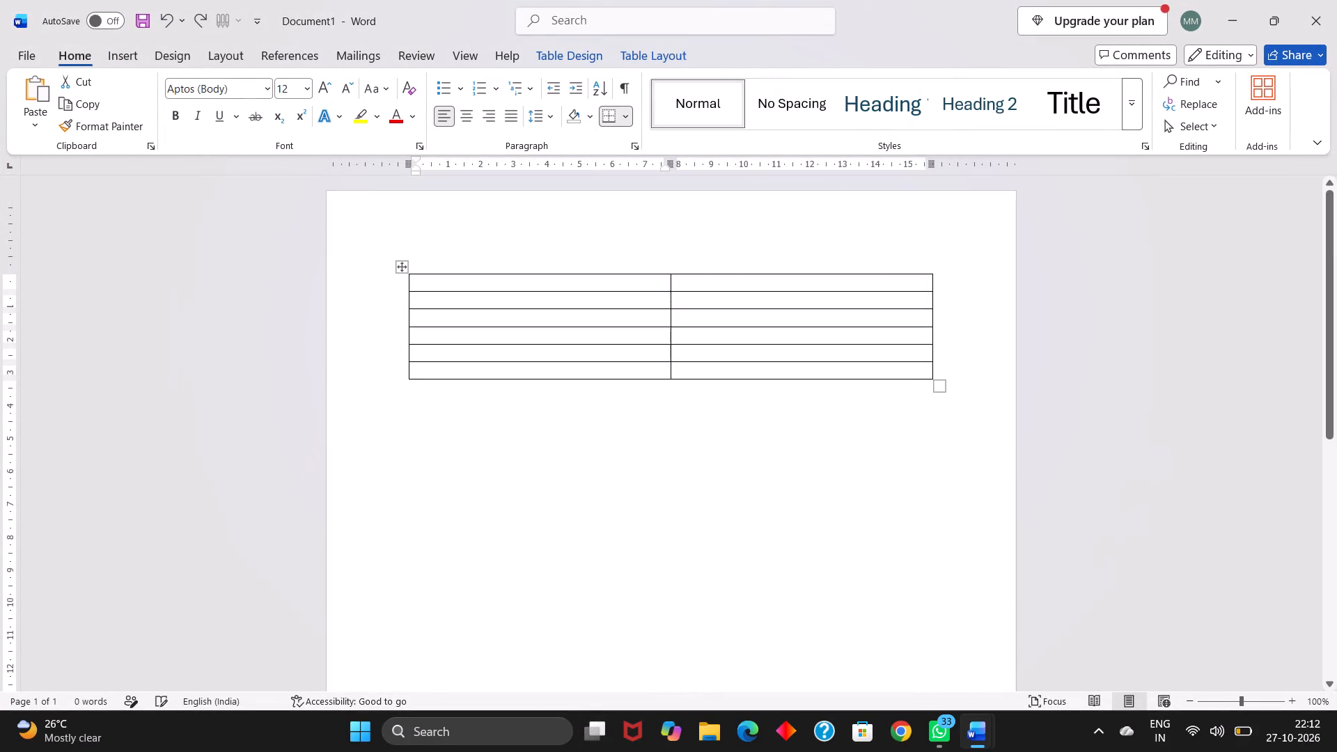
pyautogui.hotkey('ctrl', 'v')
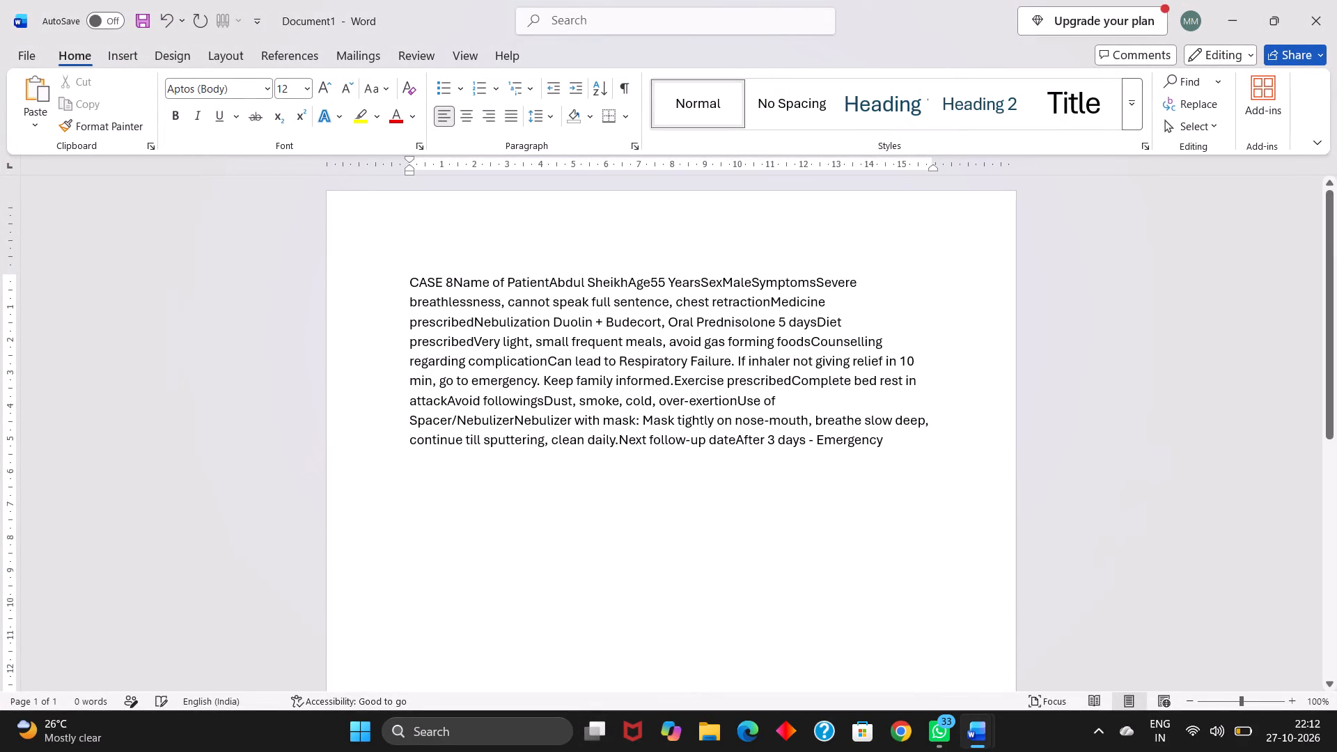
# Turn all of the pasted CASE 8 text into a table using Insert Table.
pyautogui.moveTo(414, 284); pyautogui.dragTo(870, 464)
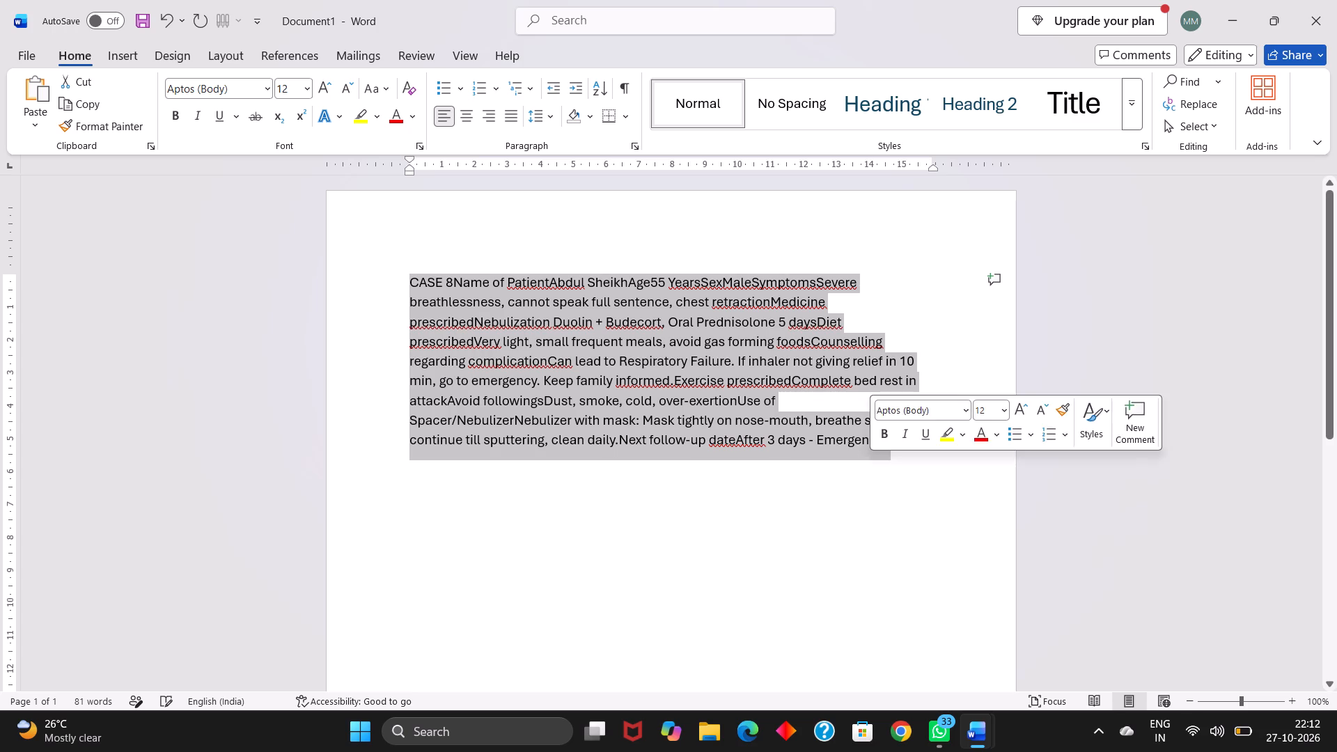
pyautogui.click(120, 58)
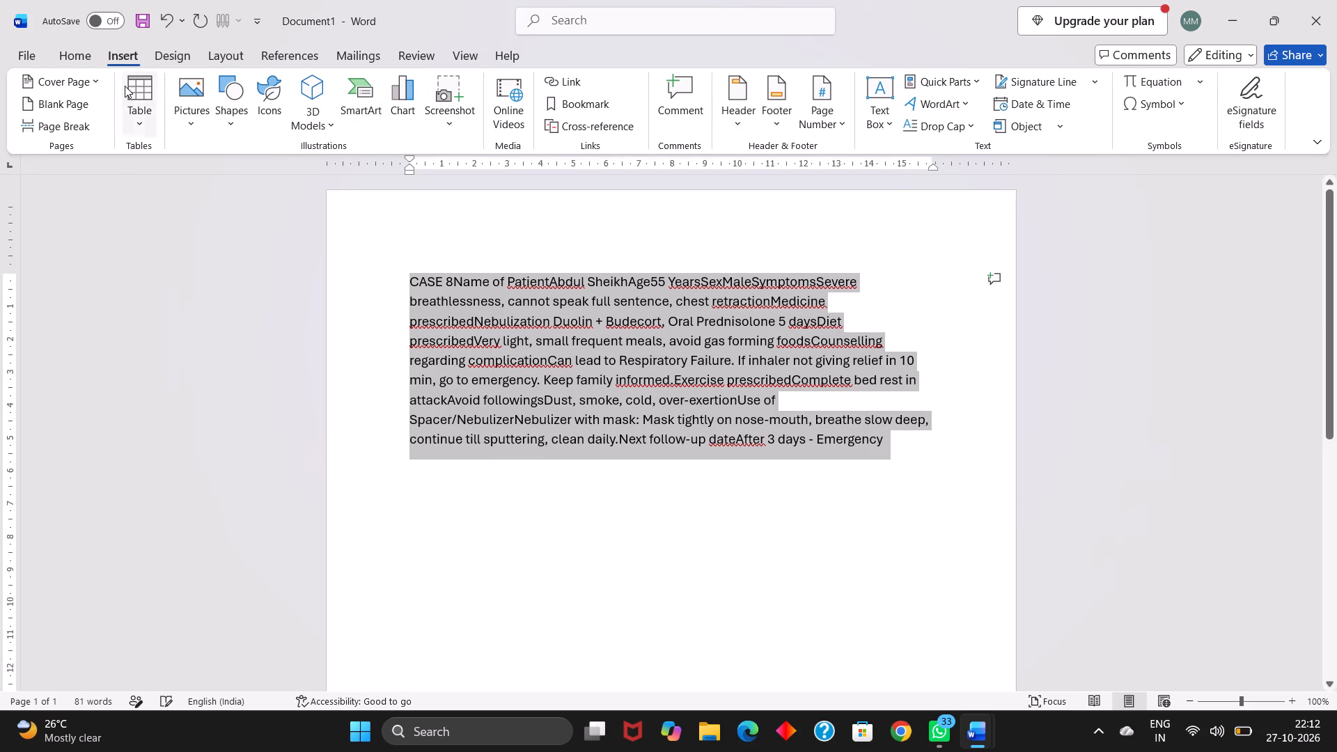
pyautogui.click(129, 94)
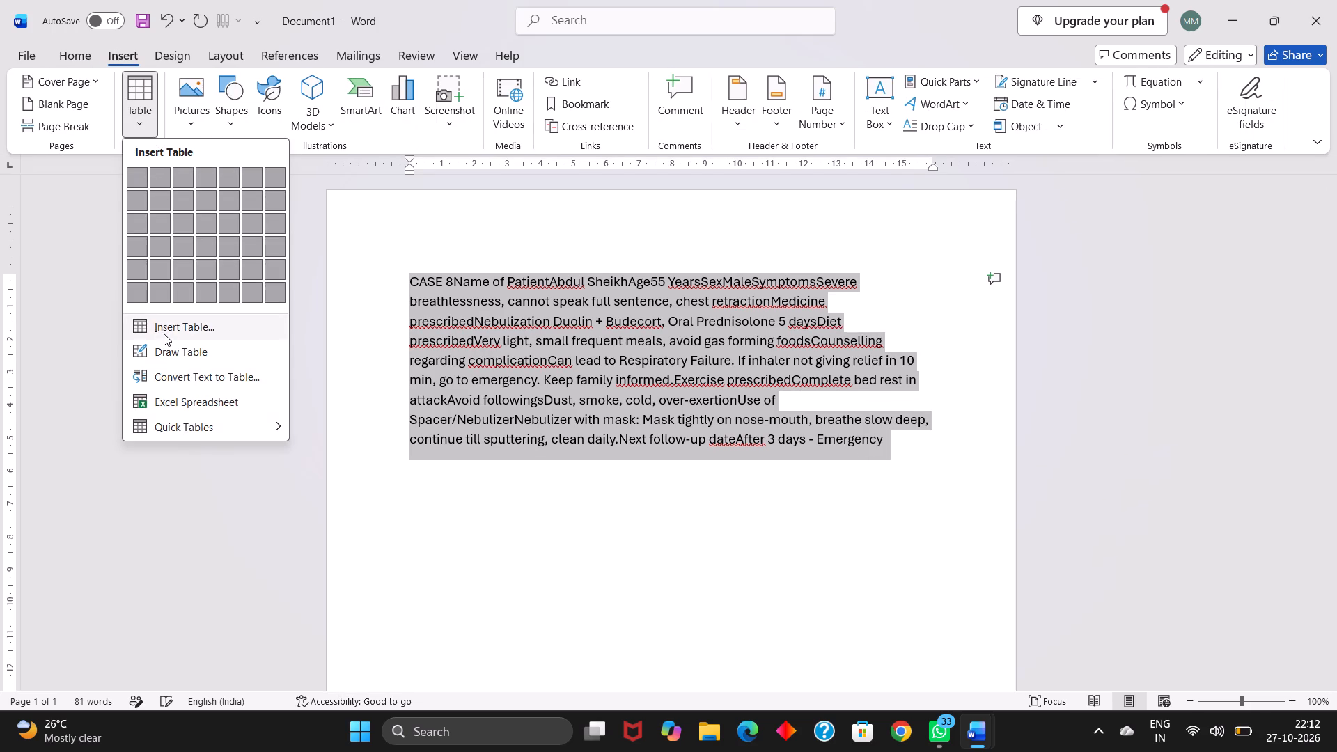
pyautogui.click(164, 334)
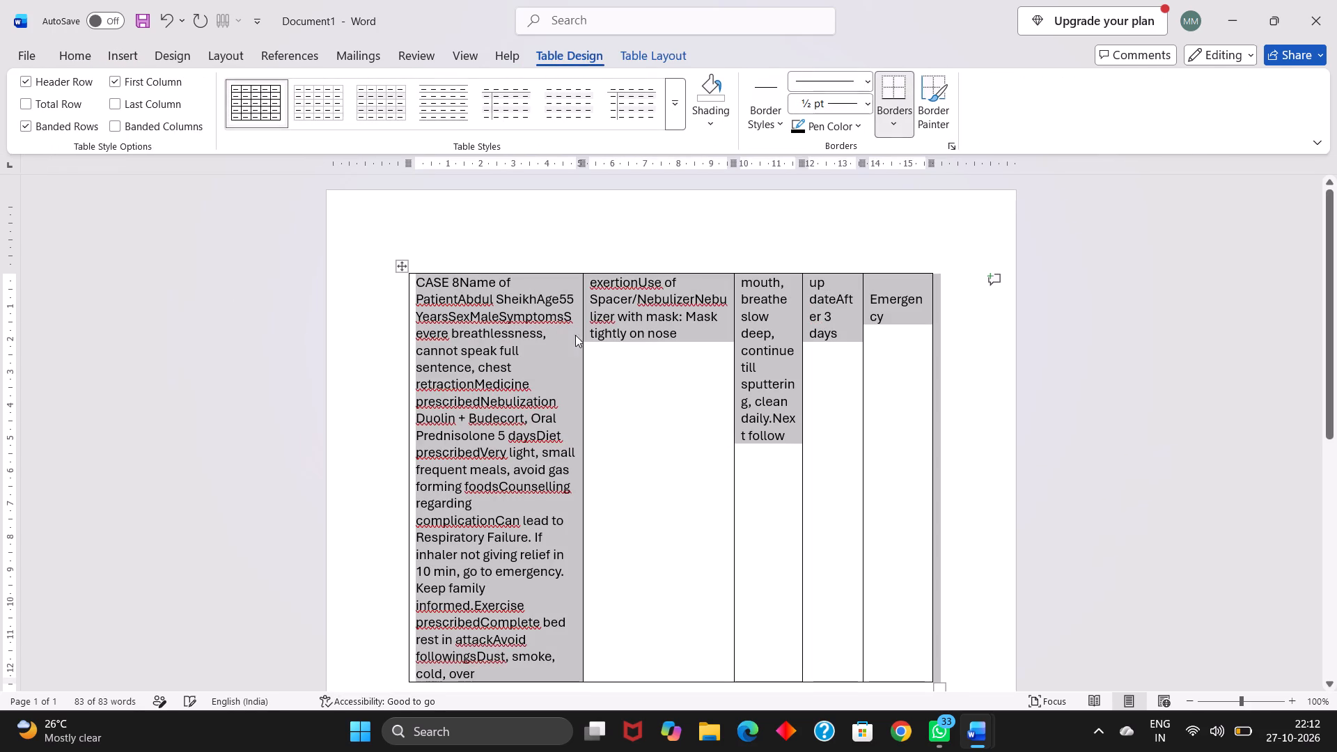
# Bring up the overview of all open windows to switch away from Document1.
pyautogui.hscroll(1, 545, 464)
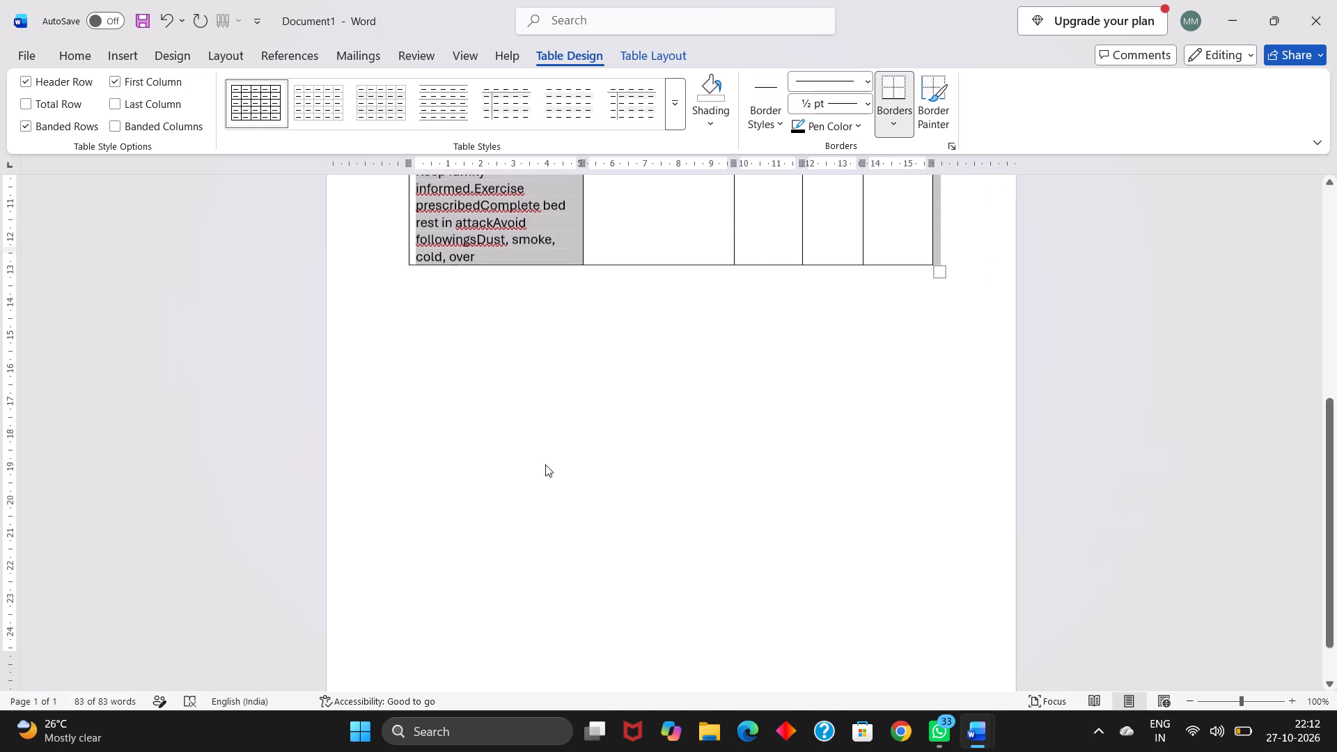
pyautogui.hscroll(1, 545, 464)
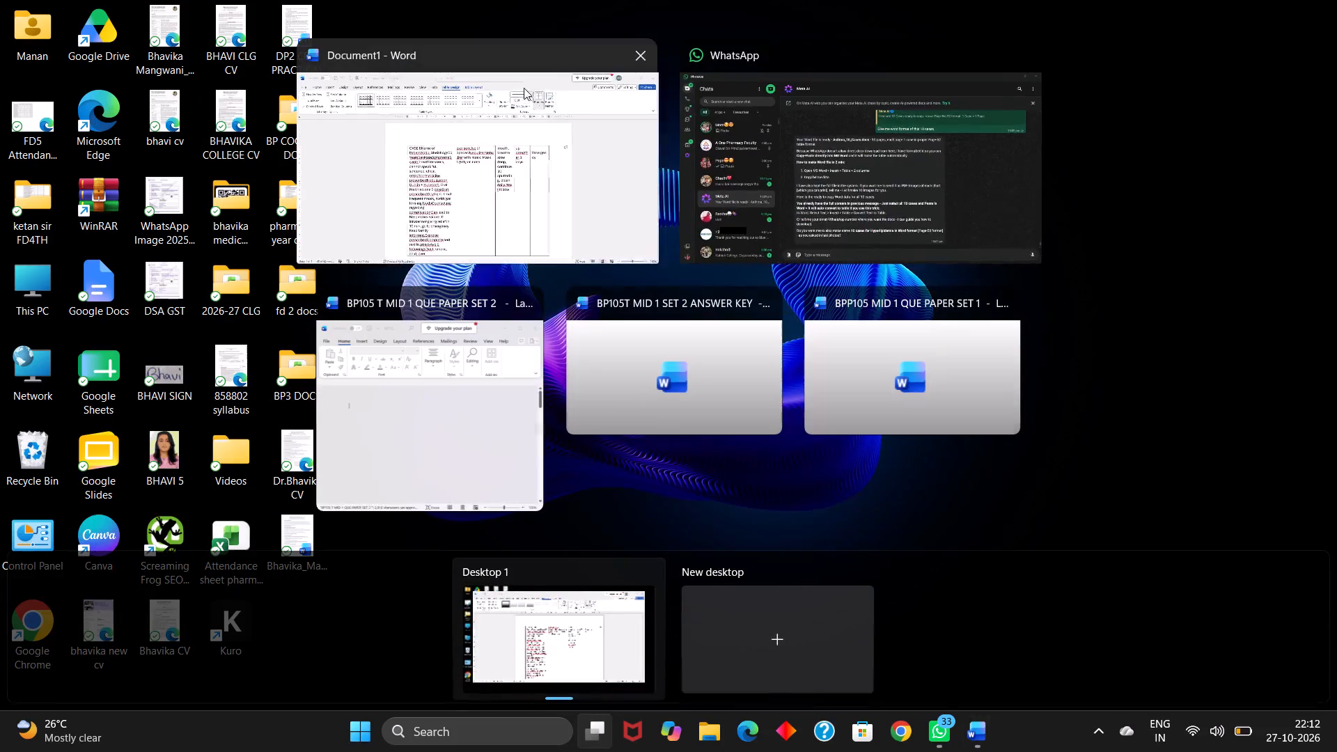
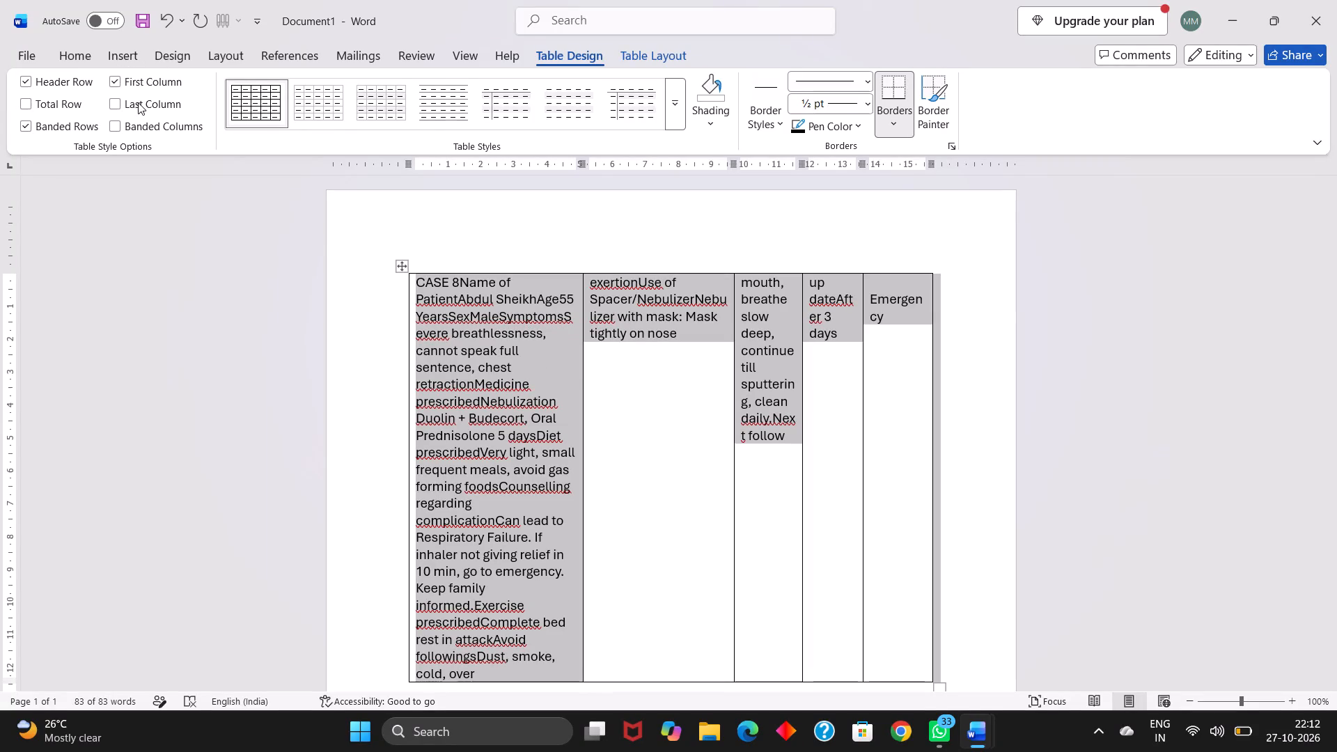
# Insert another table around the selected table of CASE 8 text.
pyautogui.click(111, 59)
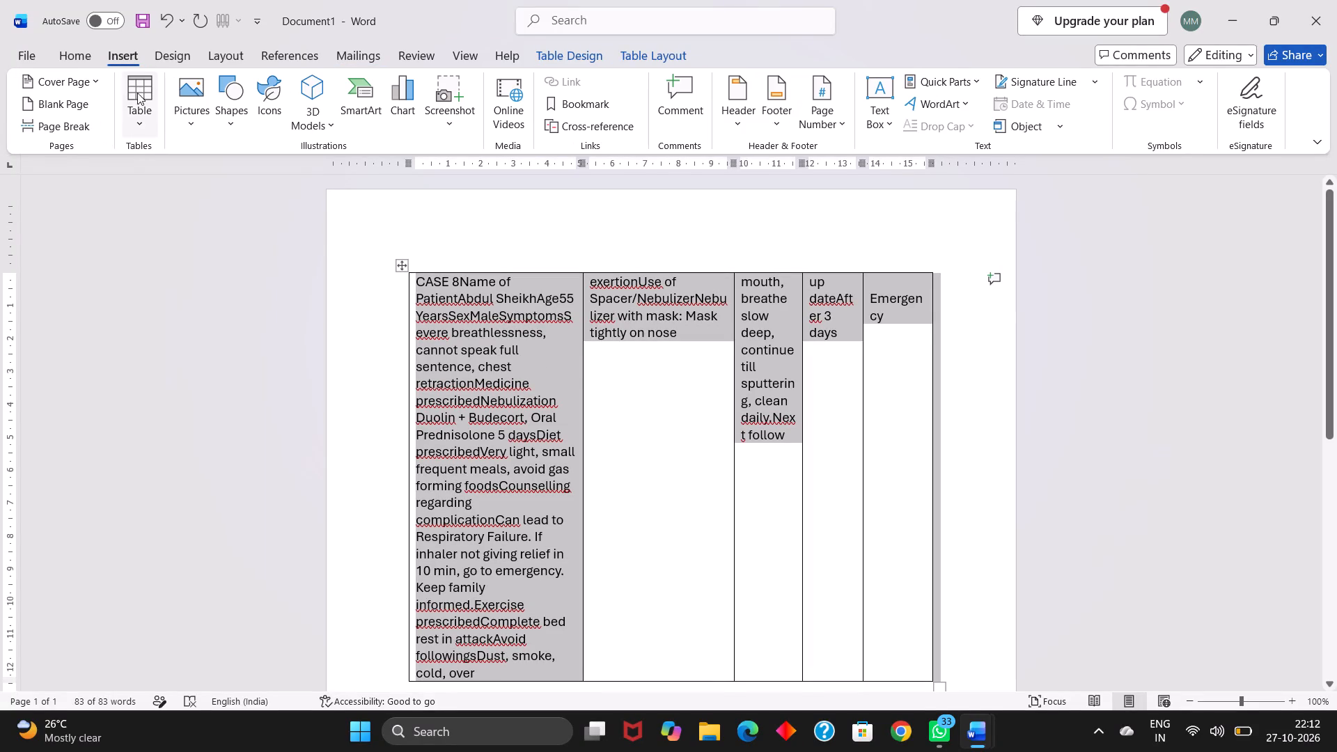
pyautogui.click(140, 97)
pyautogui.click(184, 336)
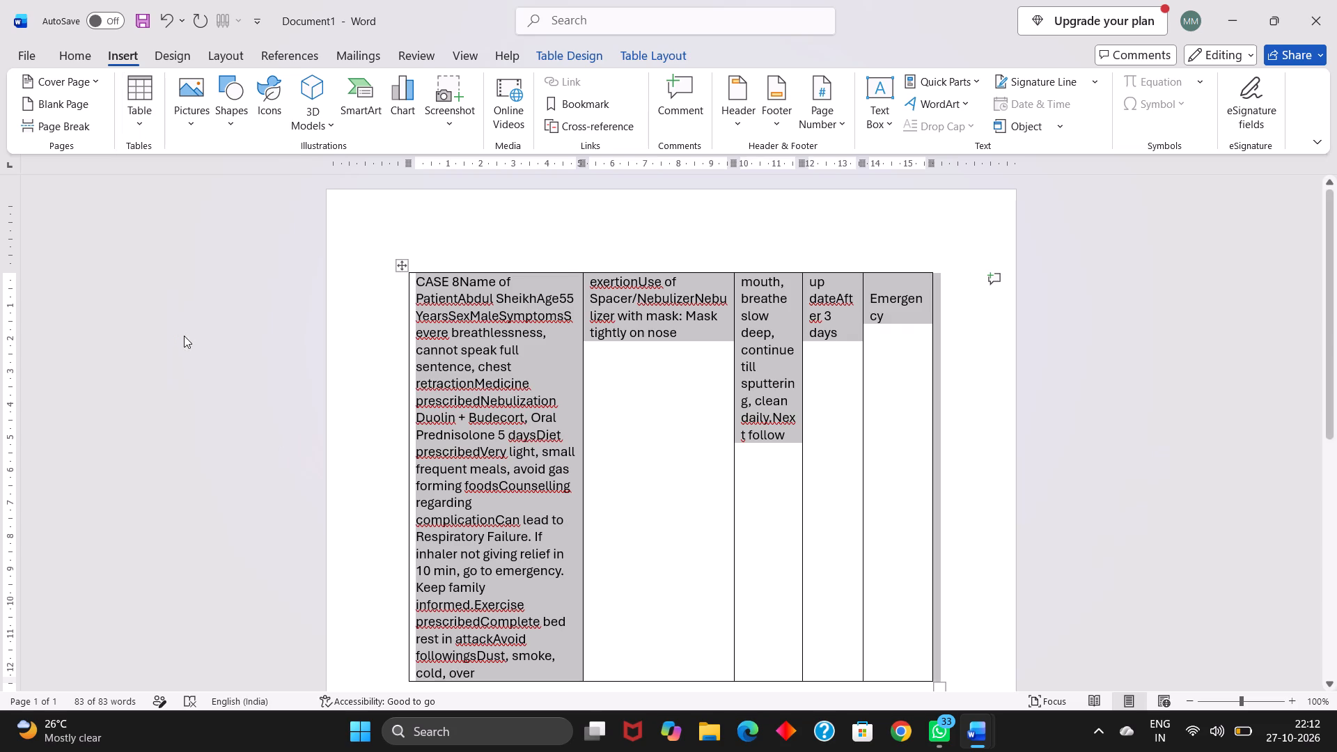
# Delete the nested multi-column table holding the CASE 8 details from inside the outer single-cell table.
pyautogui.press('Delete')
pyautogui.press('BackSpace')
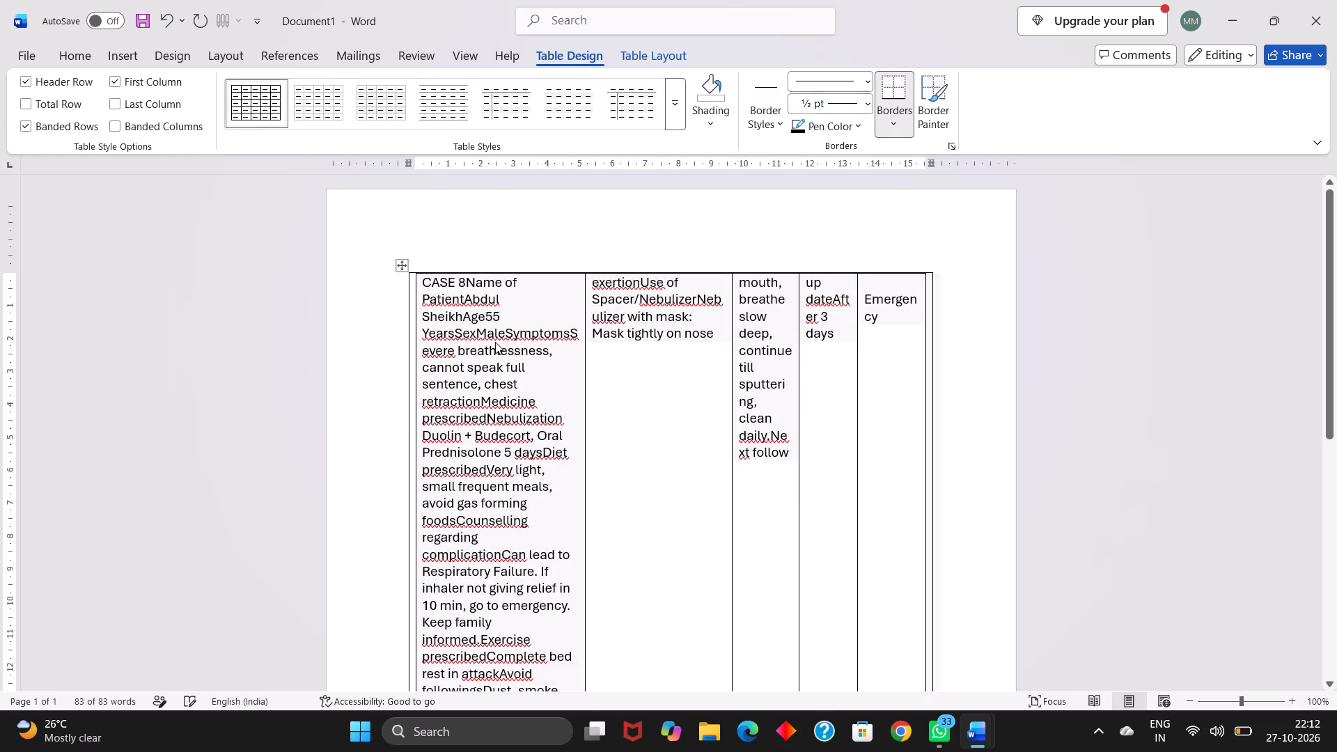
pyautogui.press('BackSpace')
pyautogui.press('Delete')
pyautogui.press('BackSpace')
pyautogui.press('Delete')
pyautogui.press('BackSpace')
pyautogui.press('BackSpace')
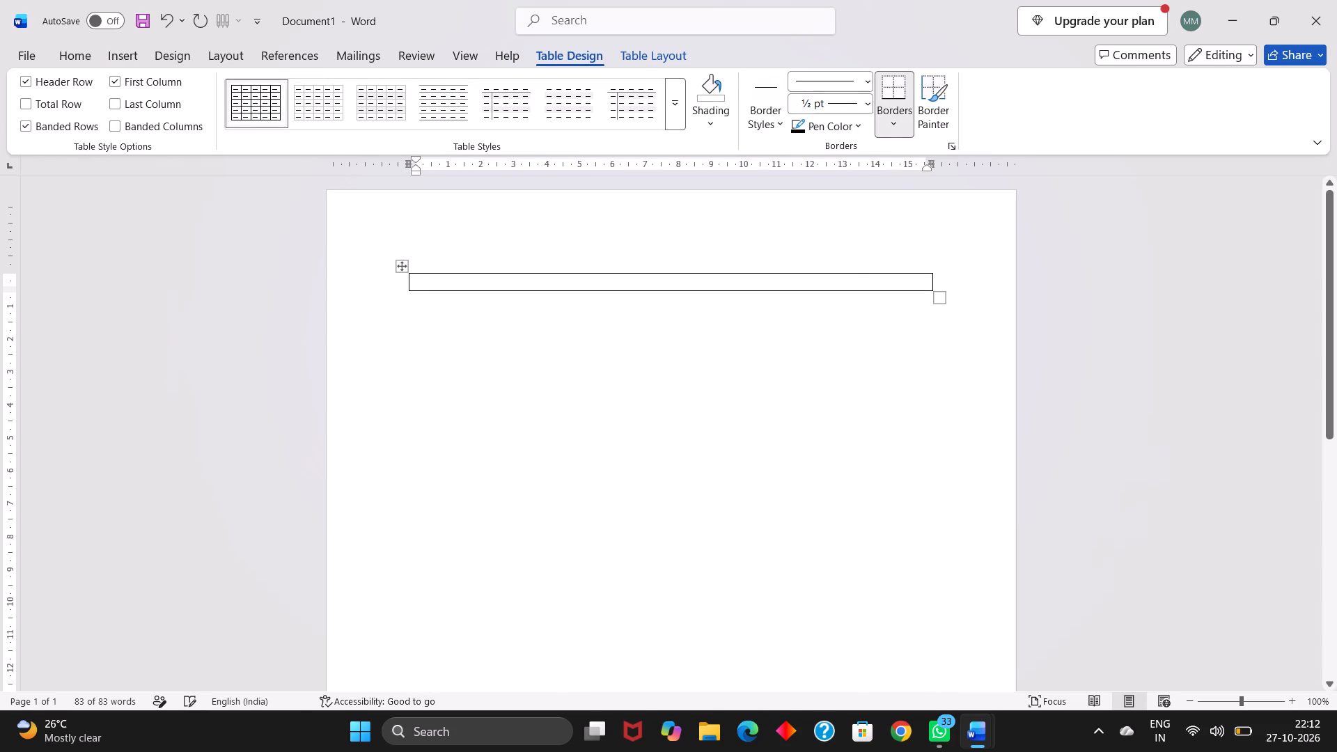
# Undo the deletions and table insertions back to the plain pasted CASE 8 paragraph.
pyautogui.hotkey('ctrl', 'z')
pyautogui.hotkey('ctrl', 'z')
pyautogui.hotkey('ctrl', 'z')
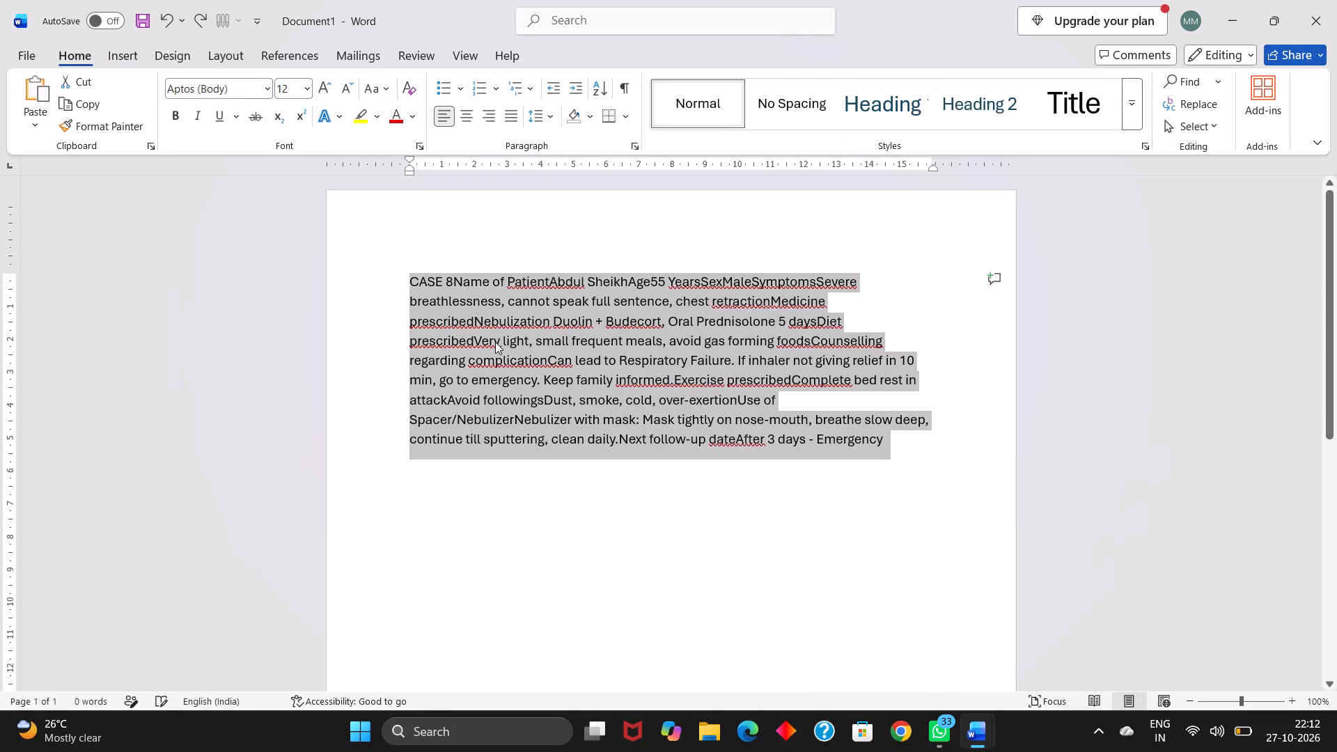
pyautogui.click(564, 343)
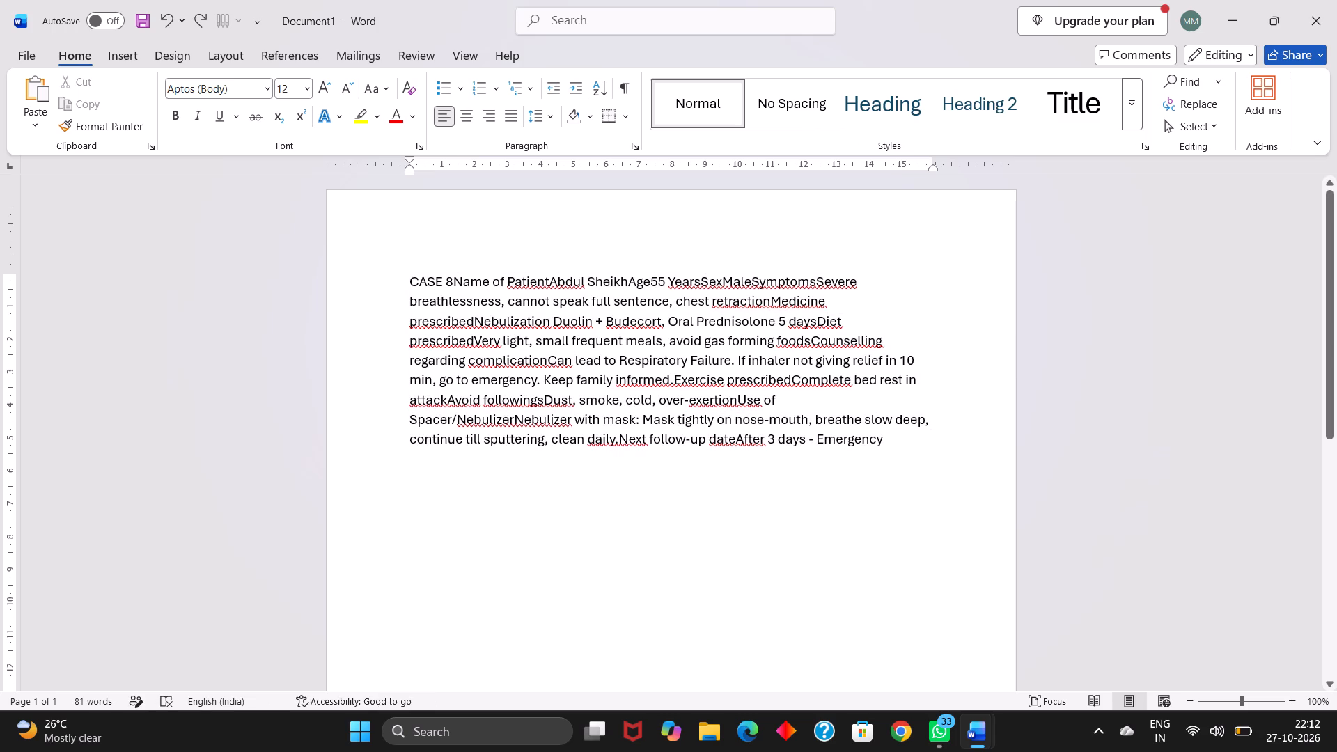
# Delete the entire pasted CASE 8 paragraph from the page.
pyautogui.moveTo(408, 281); pyautogui.dragTo(989, 465)
pyautogui.press('BackSpace')
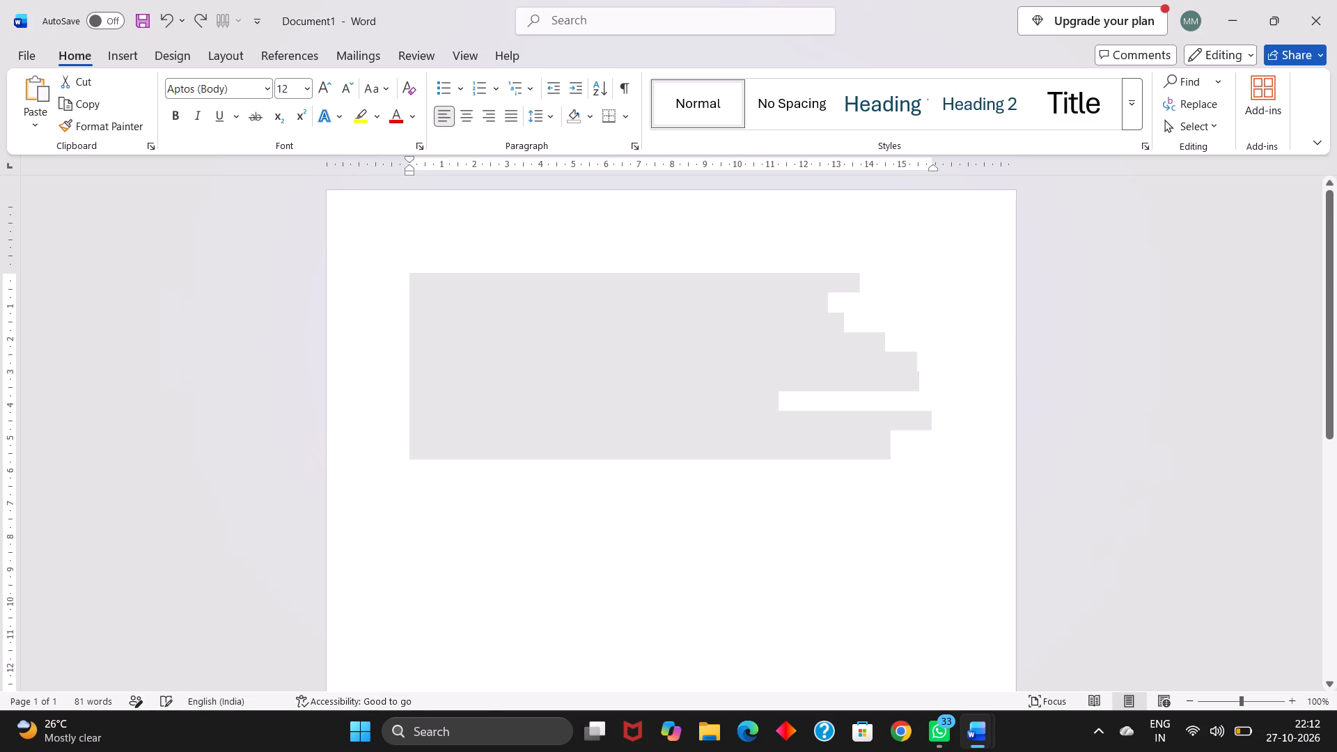
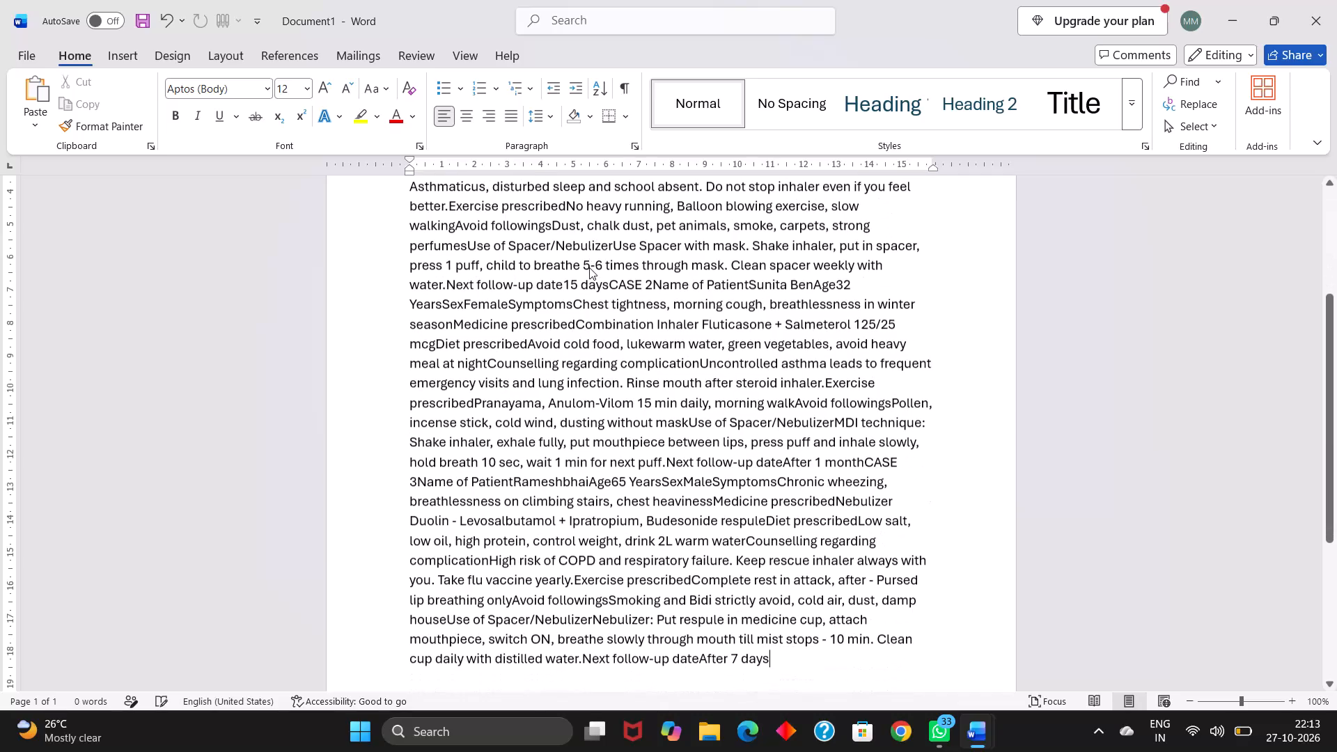
# Insert a spaced colon after "CASE 1" and break the line after "Asthma" so the chart title stands alone.
pyautogui.scroll(8, 589, 267)
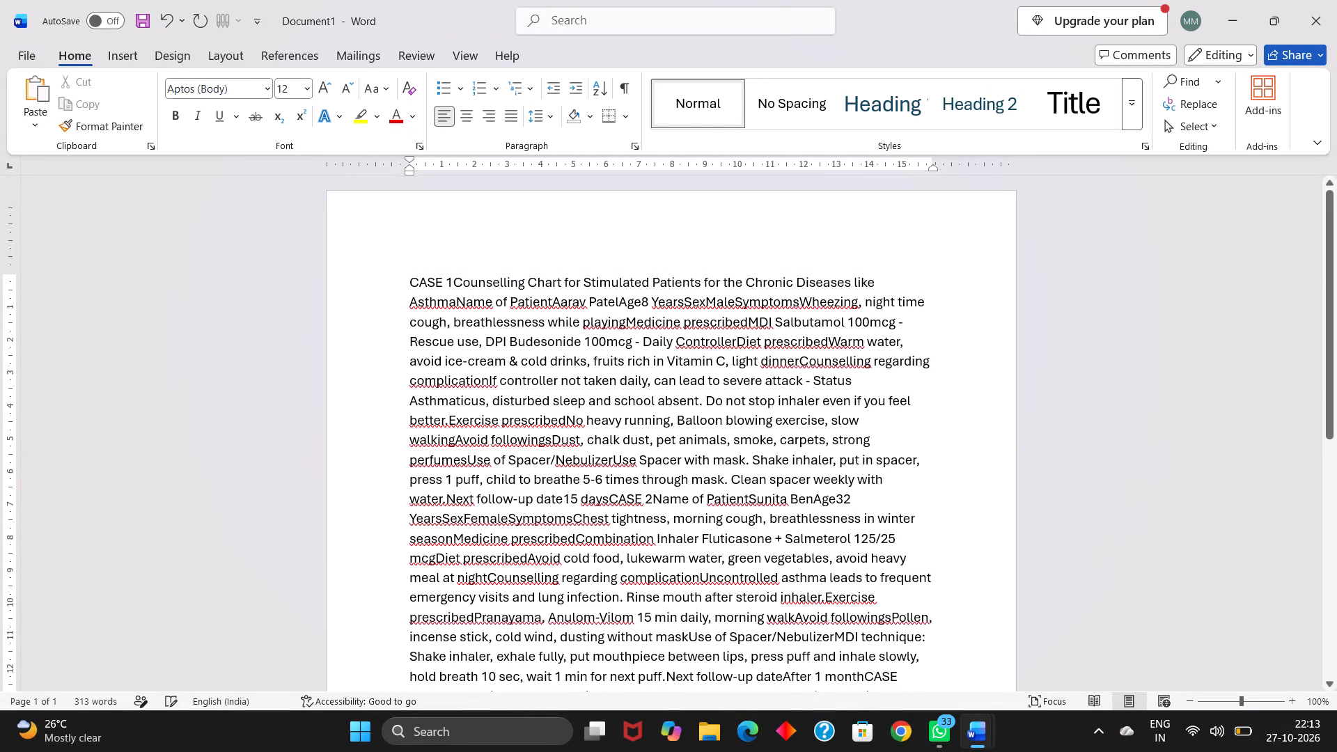
pyautogui.click(448, 284)
pyautogui.click(451, 284)
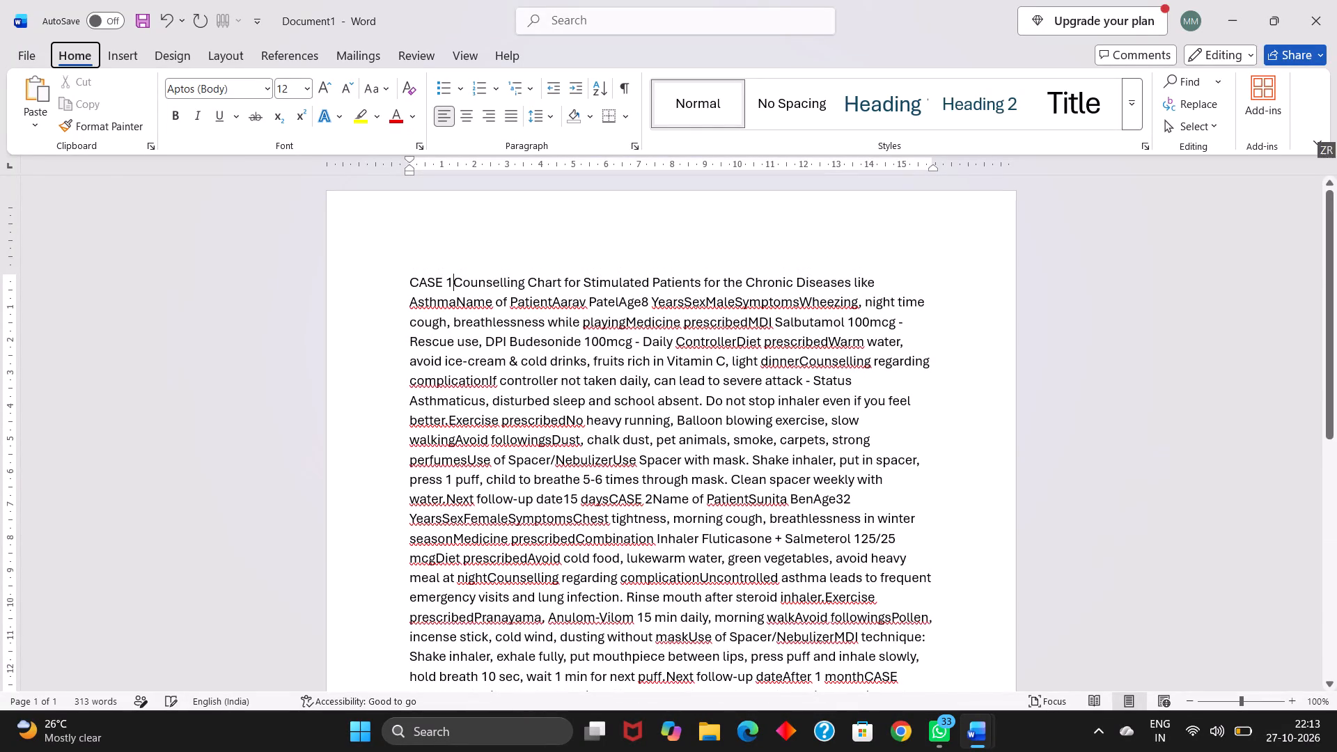
pyautogui.press('space')
pyautogui.press('space')
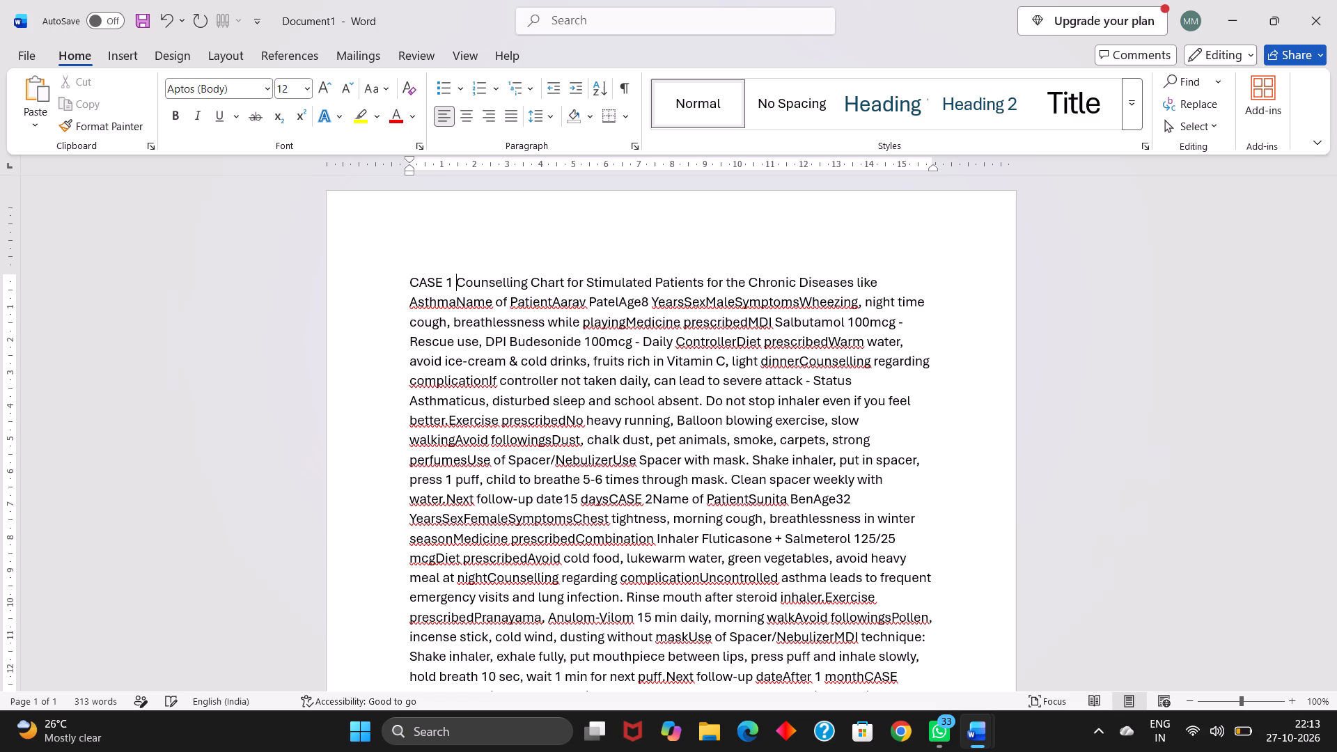
pyautogui.write(':')
pyautogui.press('space')
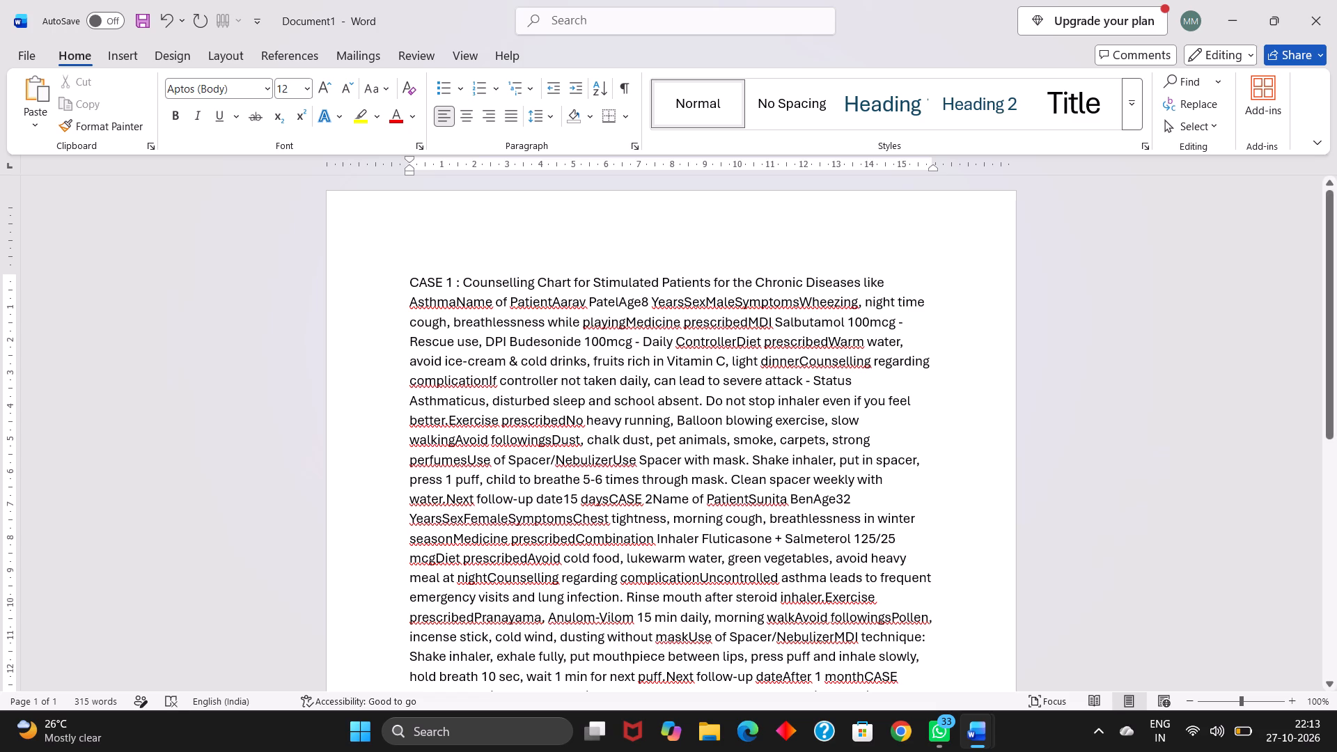
pyautogui.click(456, 301)
pyautogui.press('Return')
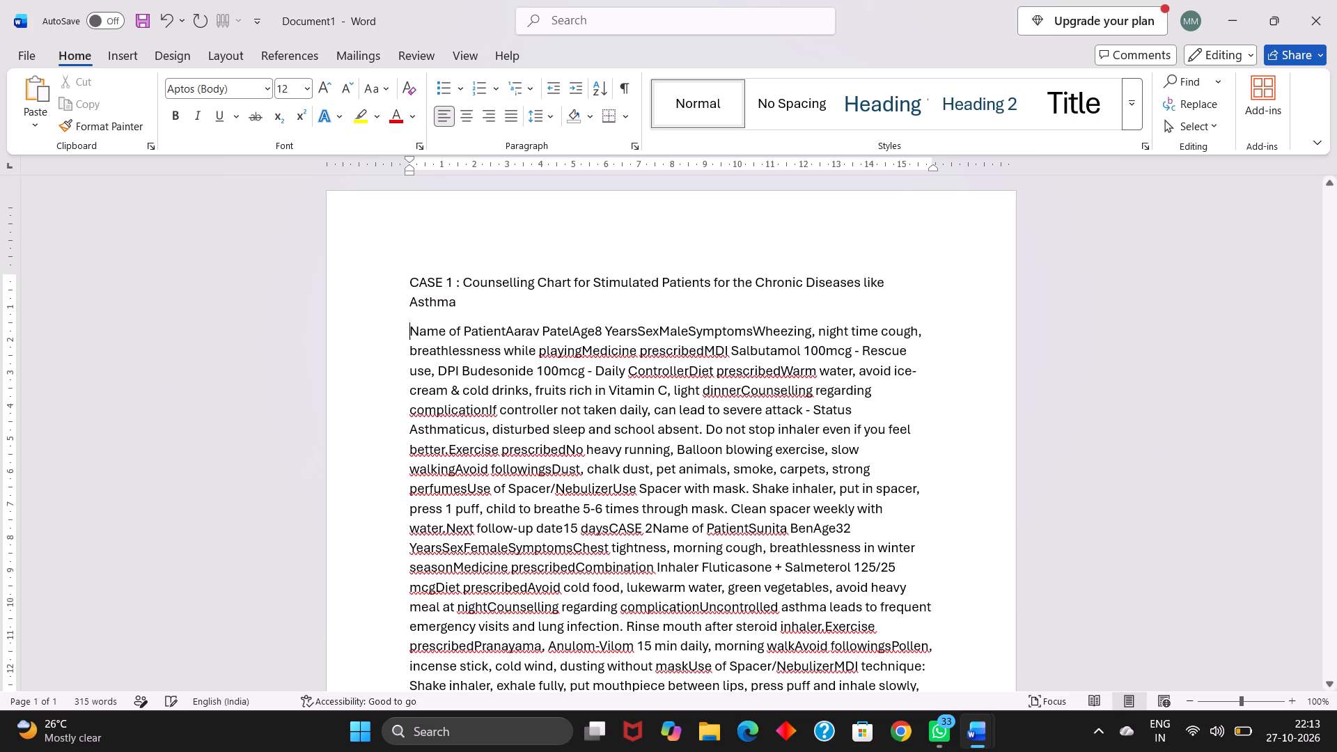
# Separate the "Name of Patient" label from the CASE 1 patient's name with a space and put "Age" on a new line.
pyautogui.click(505, 332)
pyautogui.press('space')
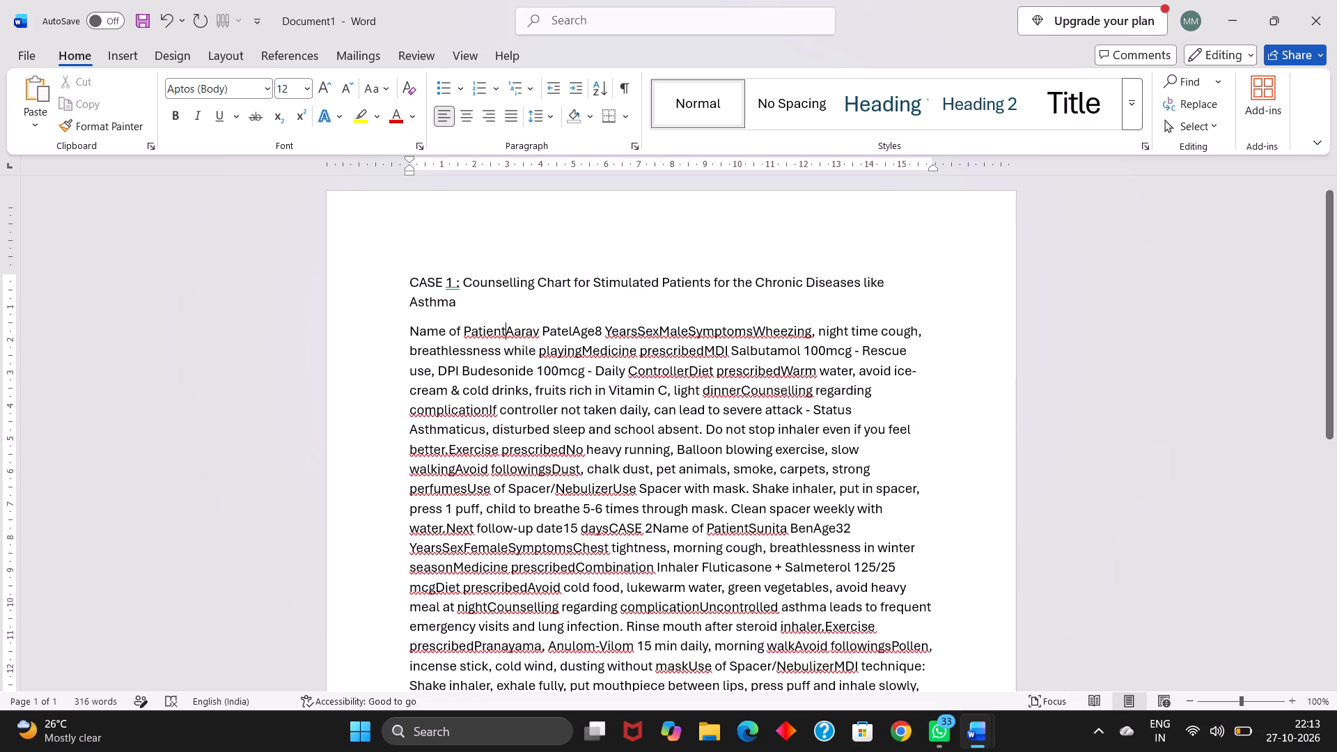
pyautogui.click(577, 329)
pyautogui.press('Return')
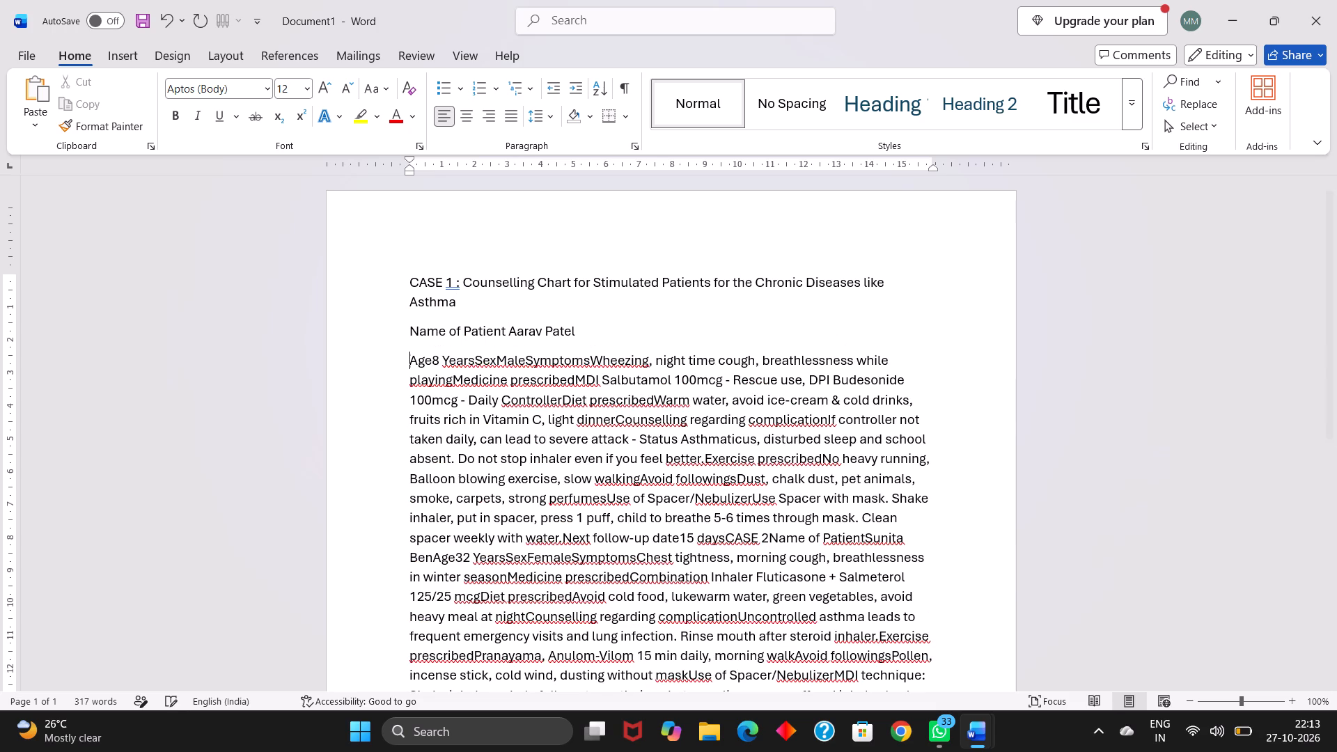
# Space "Sex" well apart from "Years" on the age line and move "Symptoms" onto a new line after "Male".
pyautogui.click(473, 366)
pyautogui.press('space')
pyautogui.press('space')
pyautogui.press('space')
pyautogui.press('space')
pyautogui.press('space')
pyautogui.press('space')
pyautogui.press('space')
pyautogui.press('space')
pyautogui.press('space')
pyautogui.press('space')
pyautogui.press('space')
pyautogui.press('space')
pyautogui.press('space')
pyautogui.press('space')
pyautogui.press('space')
pyautogui.press('space')
pyautogui.press('space')
pyautogui.press('space')
pyautogui.press('space')
pyautogui.press('space')
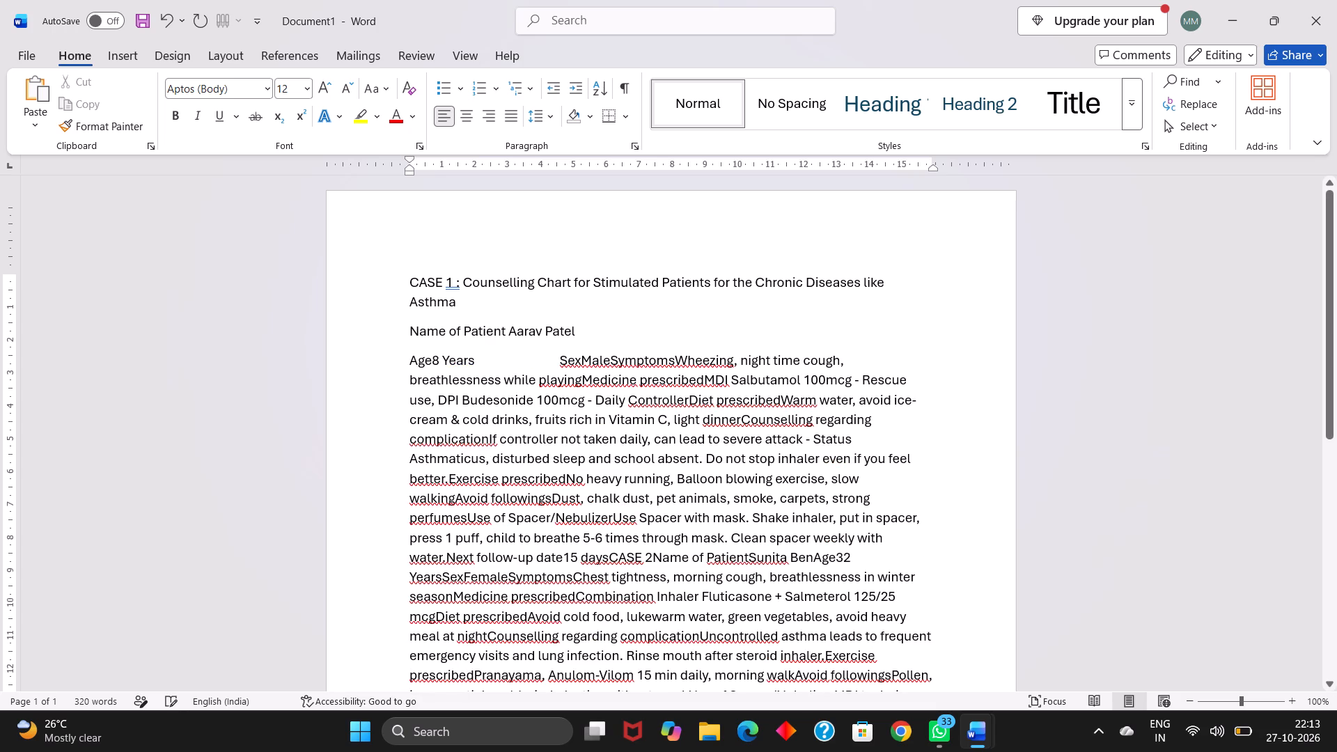
pyautogui.click(611, 361)
pyautogui.click(611, 361)
pyautogui.press('Return')
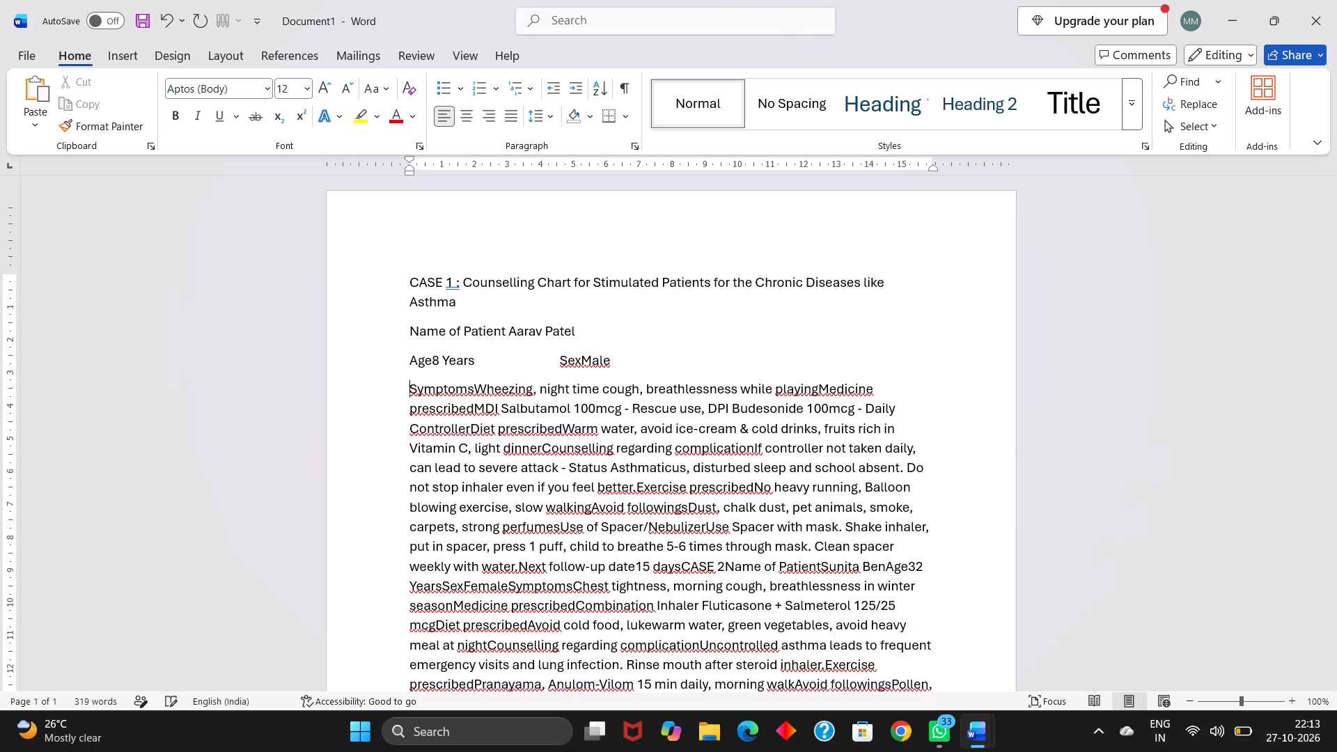
# Reformat the age and sex line as "Age: Years" and "Sex : Male", adding colons and spacing and removing the 8.
pyautogui.click(582, 362)
pyautogui.press('space')
pyautogui.click(432, 360)
pyautogui.press('space')
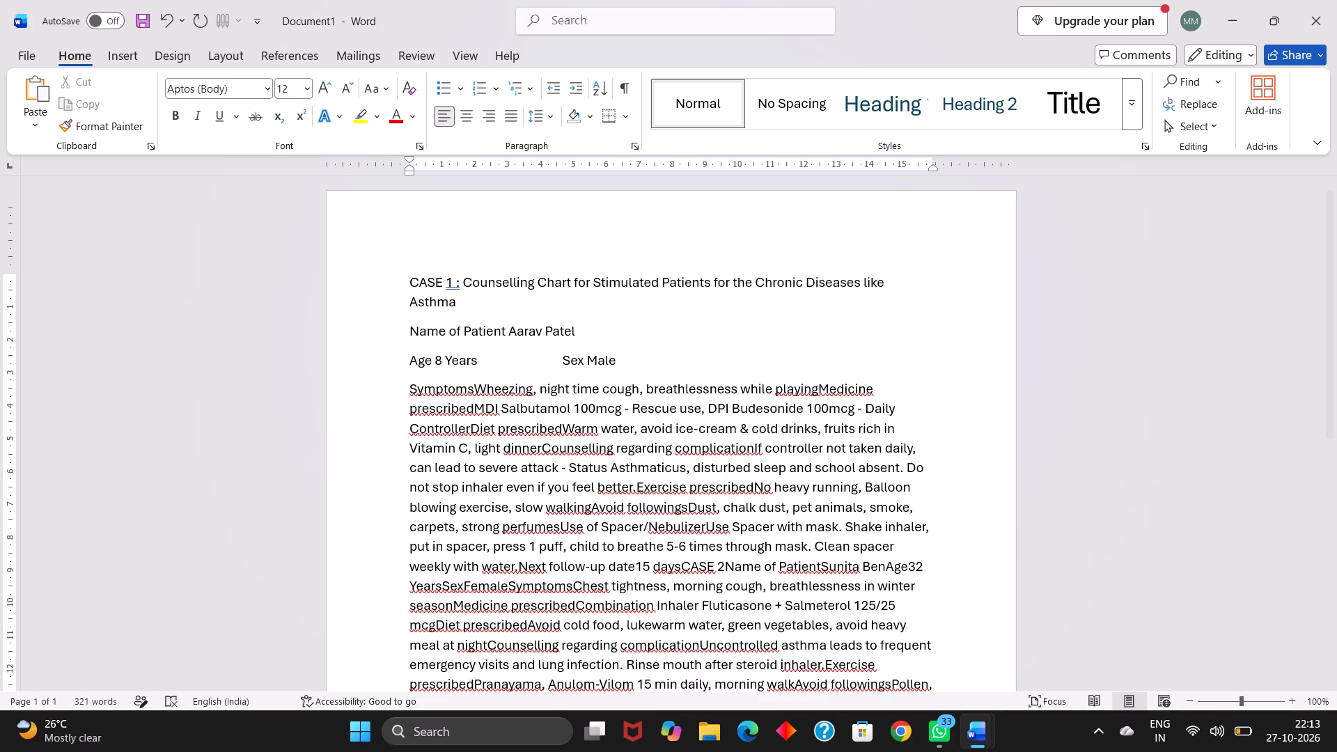
pyautogui.press('BackSpace')
pyautogui.press('Delete')
pyautogui.press('BackSpace')
pyautogui.press('BackSpace')
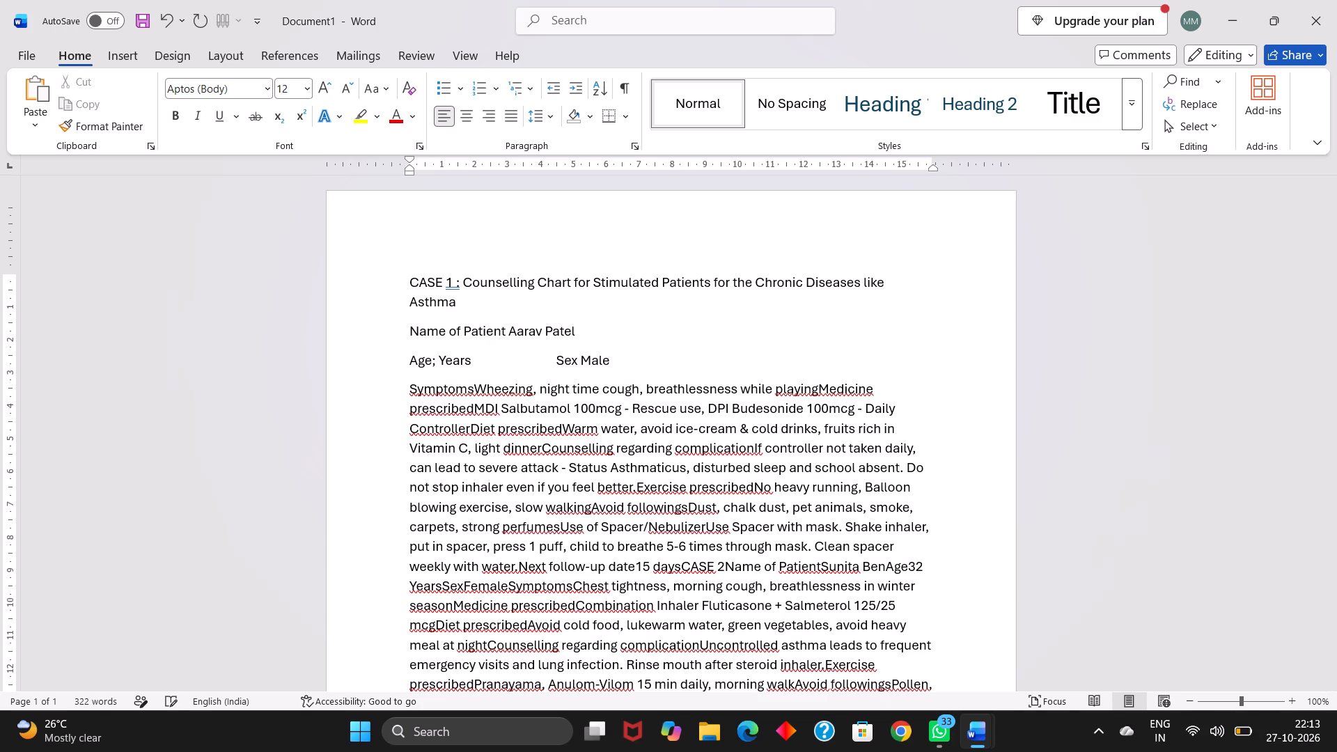
pyautogui.press('BackSpace')
pyautogui.write(':')
pyautogui.press('space')
pyautogui.press('space')
pyautogui.click(587, 361)
pyautogui.write(':')
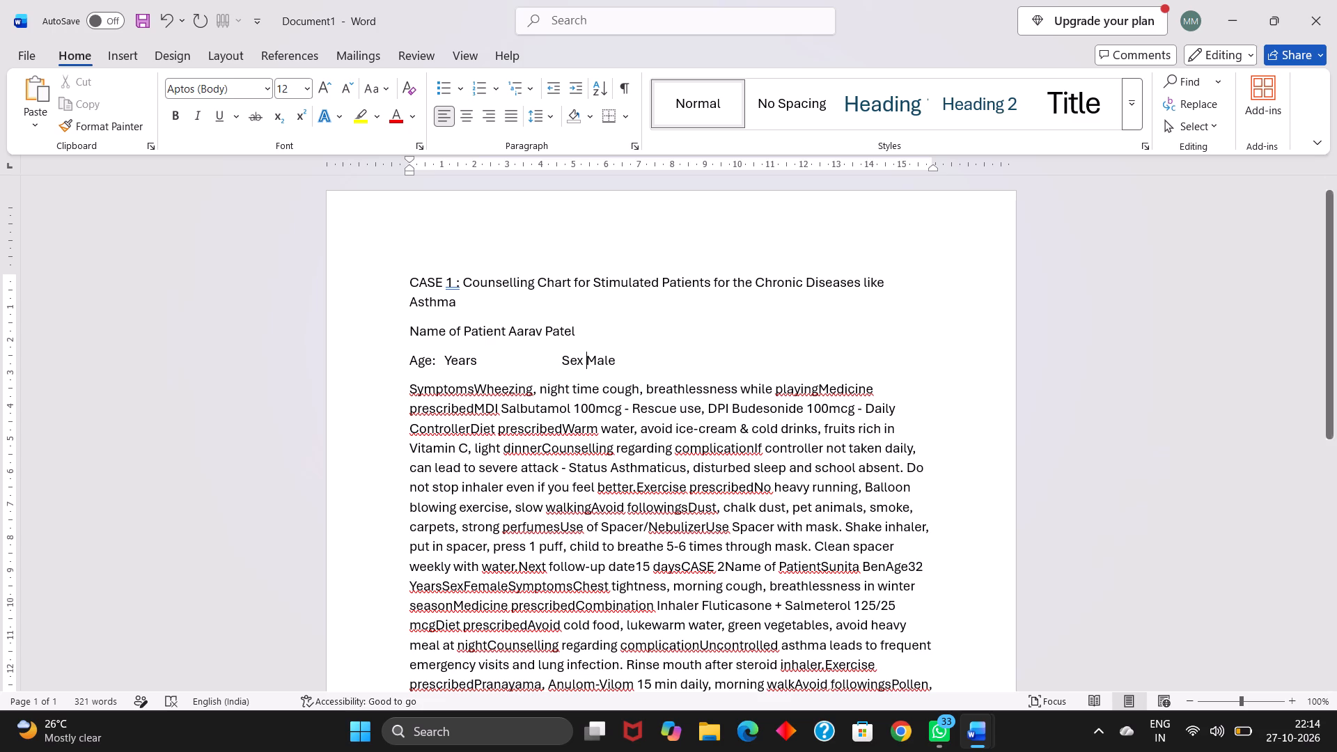
pyautogui.press('space')
pyautogui.press('space')
pyautogui.press('space')
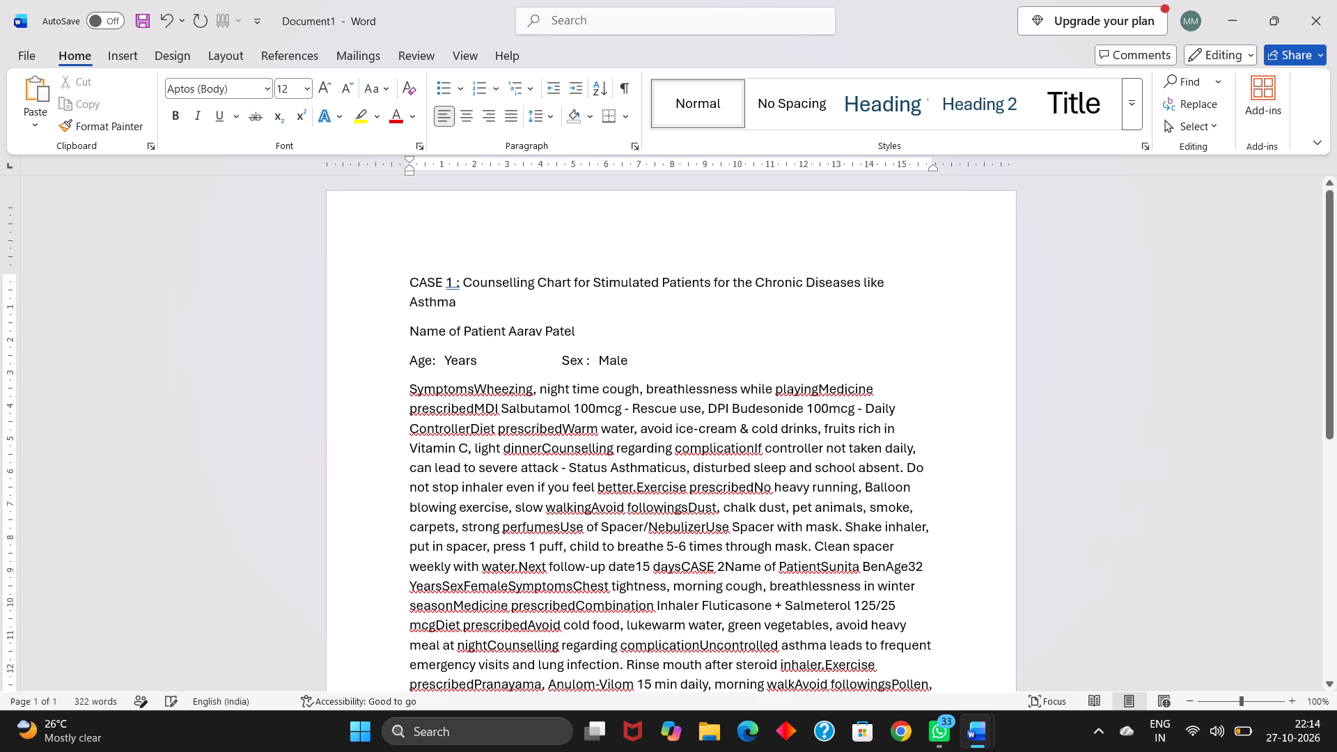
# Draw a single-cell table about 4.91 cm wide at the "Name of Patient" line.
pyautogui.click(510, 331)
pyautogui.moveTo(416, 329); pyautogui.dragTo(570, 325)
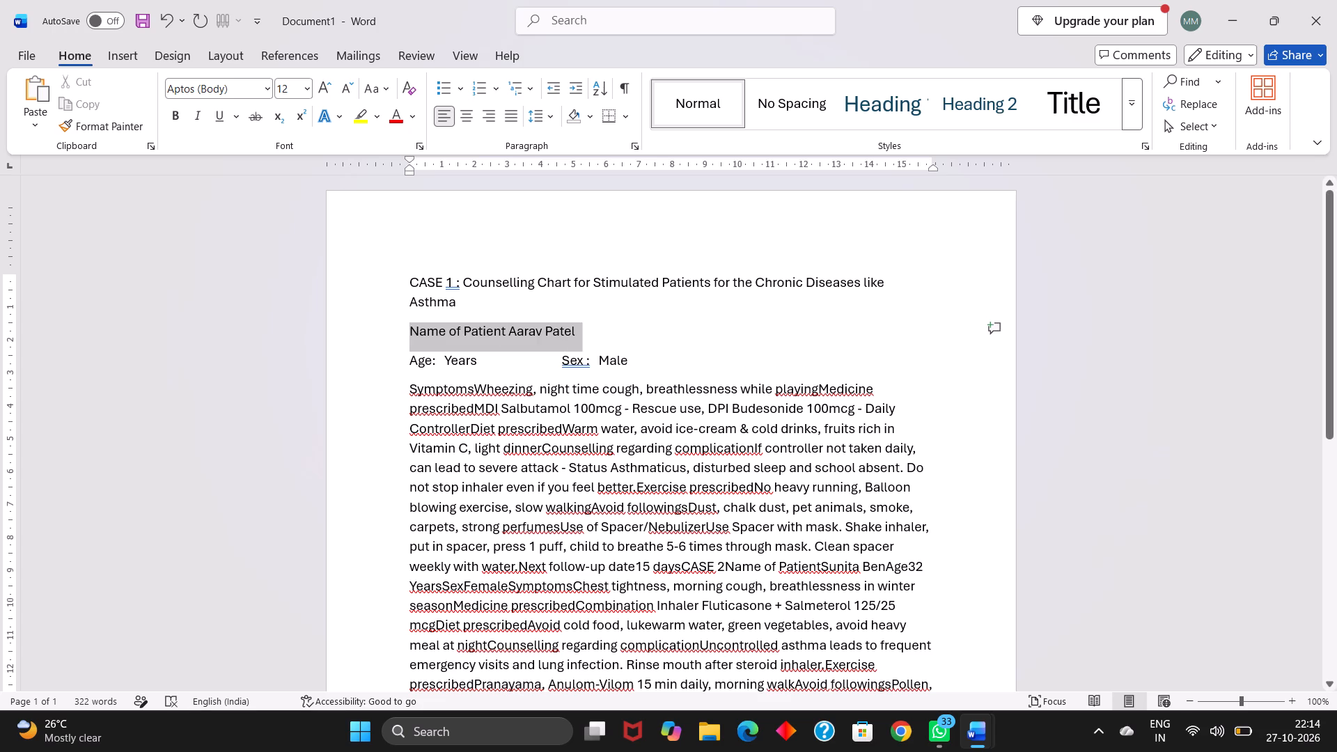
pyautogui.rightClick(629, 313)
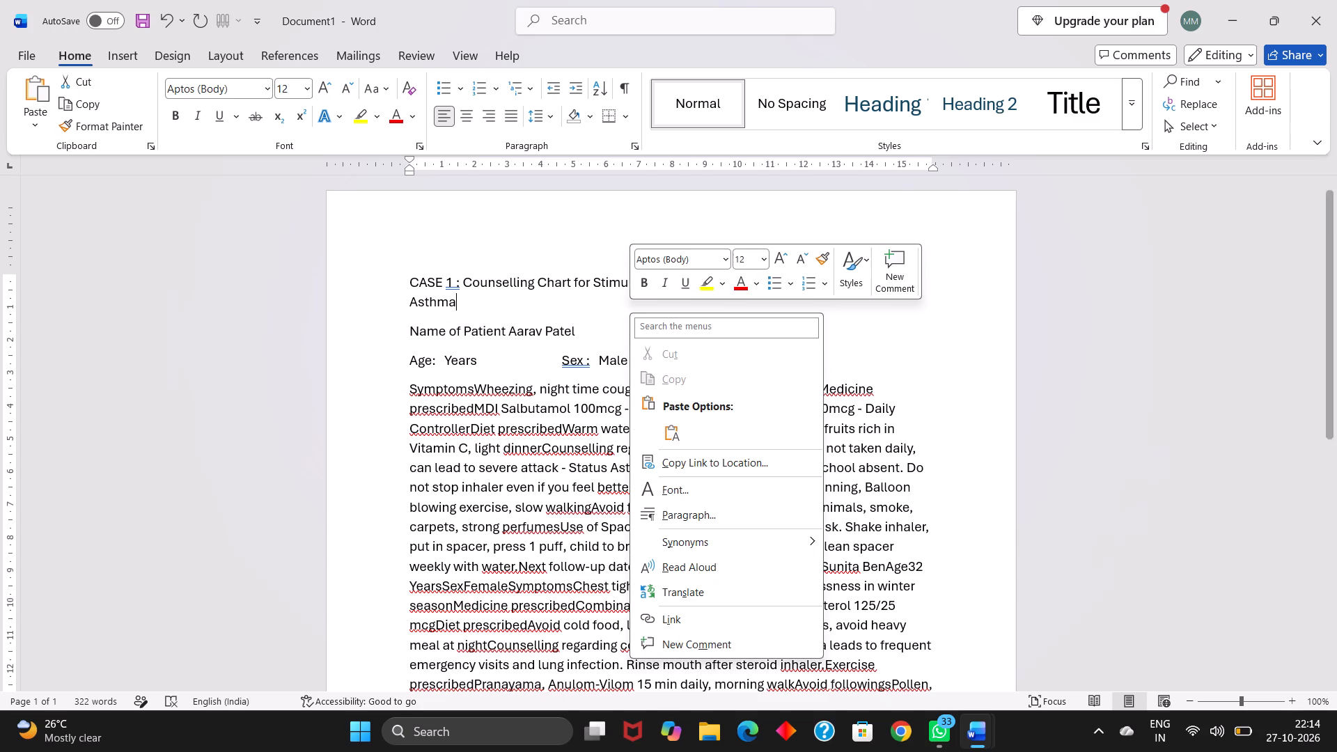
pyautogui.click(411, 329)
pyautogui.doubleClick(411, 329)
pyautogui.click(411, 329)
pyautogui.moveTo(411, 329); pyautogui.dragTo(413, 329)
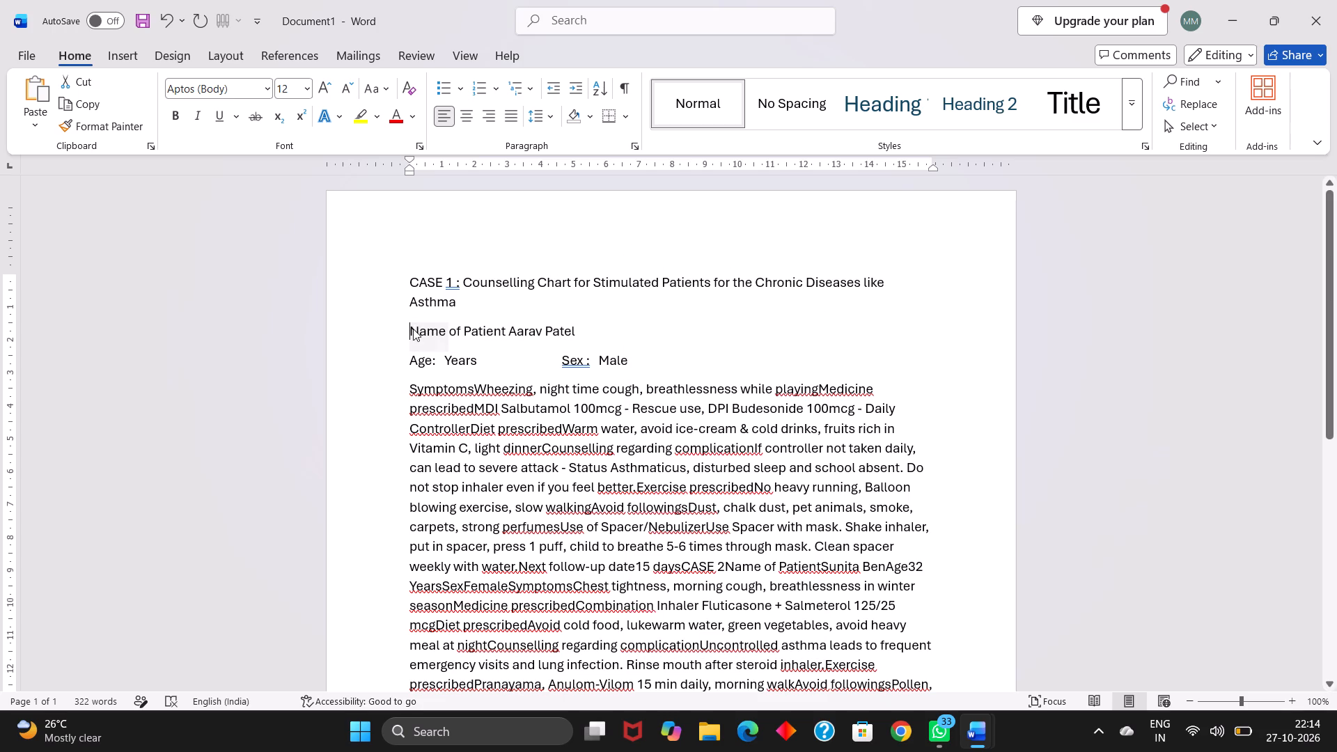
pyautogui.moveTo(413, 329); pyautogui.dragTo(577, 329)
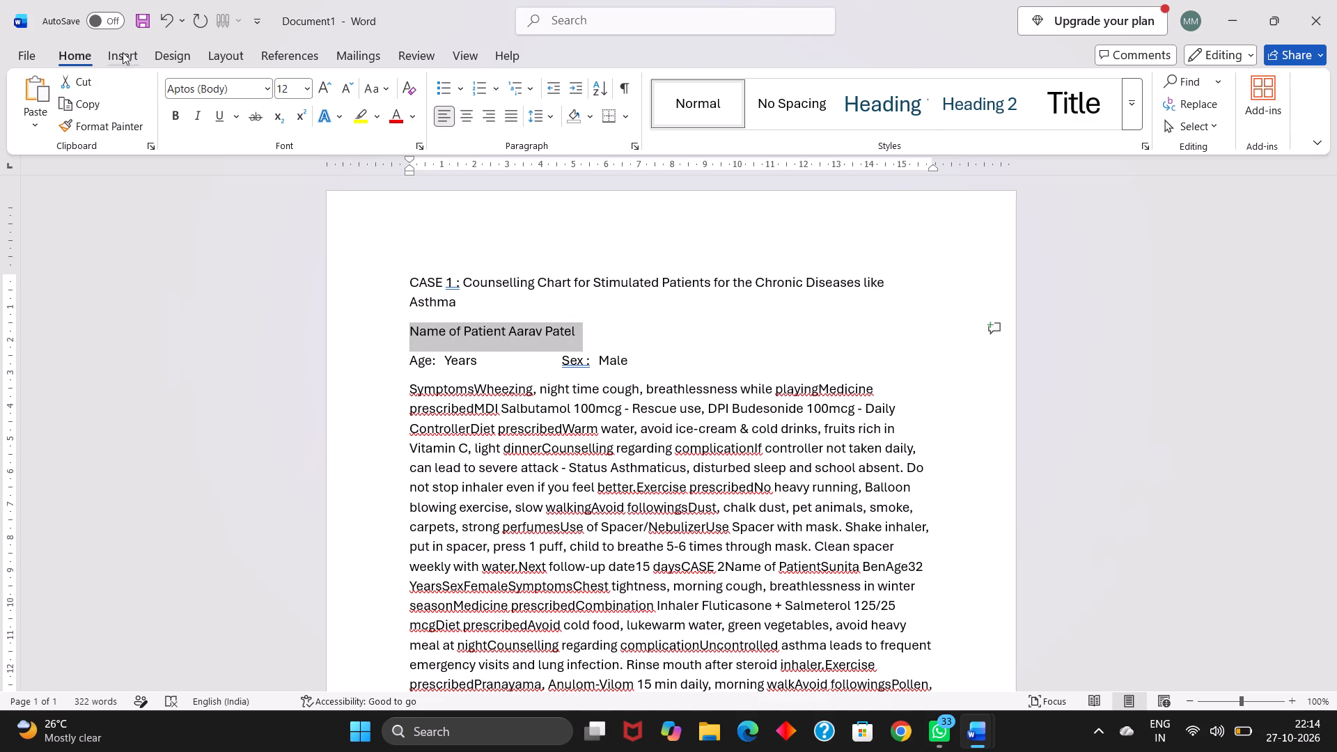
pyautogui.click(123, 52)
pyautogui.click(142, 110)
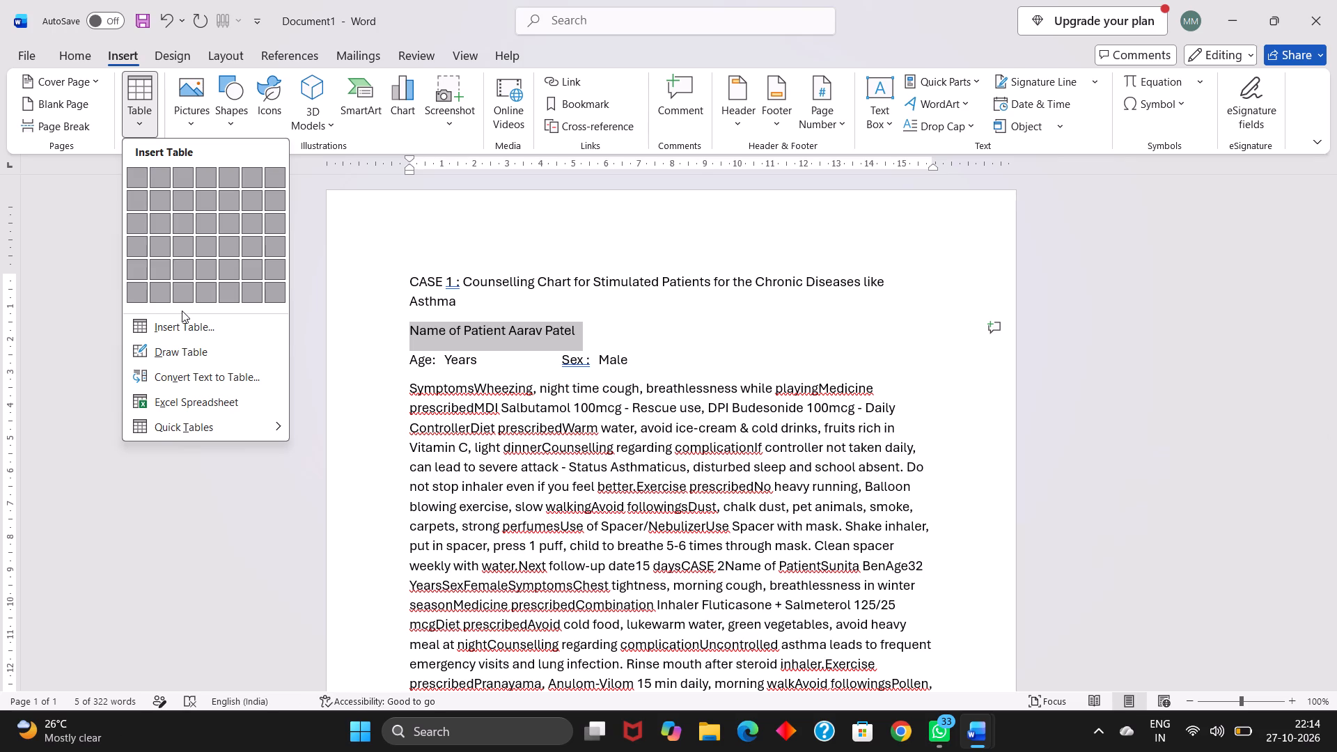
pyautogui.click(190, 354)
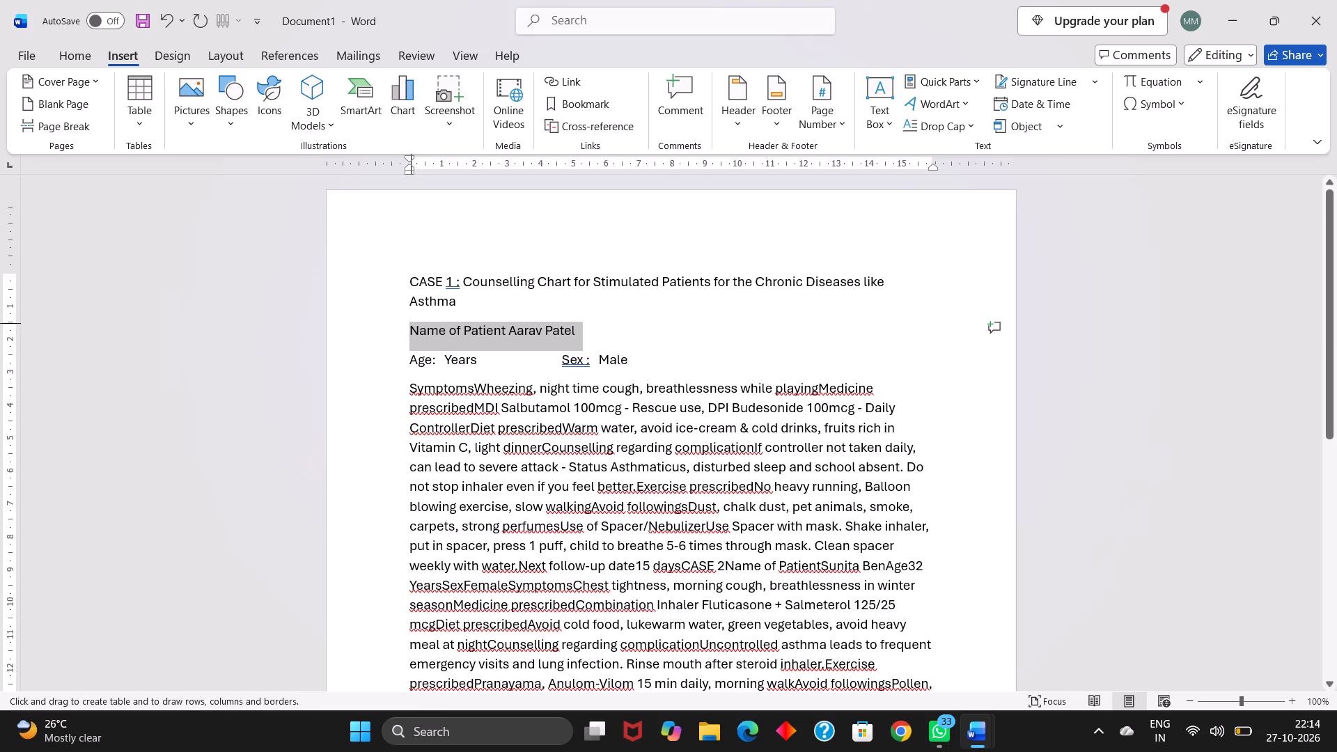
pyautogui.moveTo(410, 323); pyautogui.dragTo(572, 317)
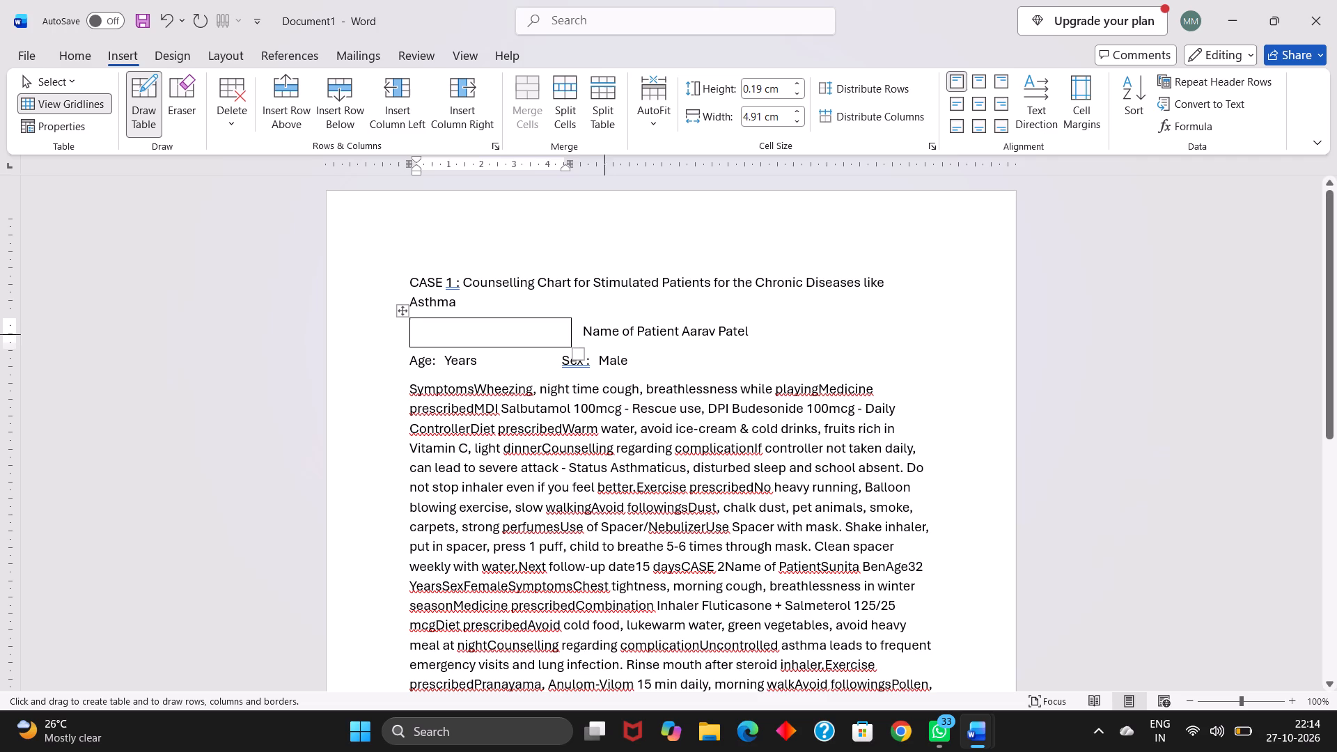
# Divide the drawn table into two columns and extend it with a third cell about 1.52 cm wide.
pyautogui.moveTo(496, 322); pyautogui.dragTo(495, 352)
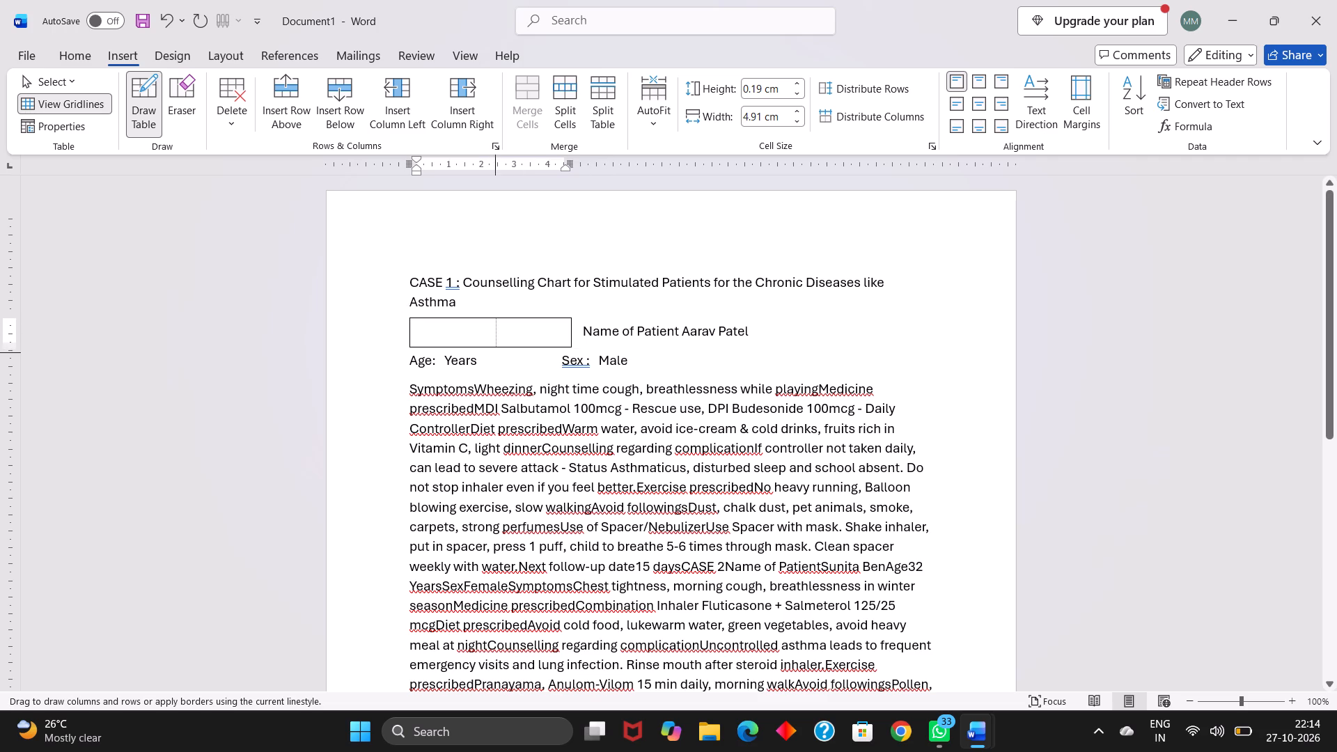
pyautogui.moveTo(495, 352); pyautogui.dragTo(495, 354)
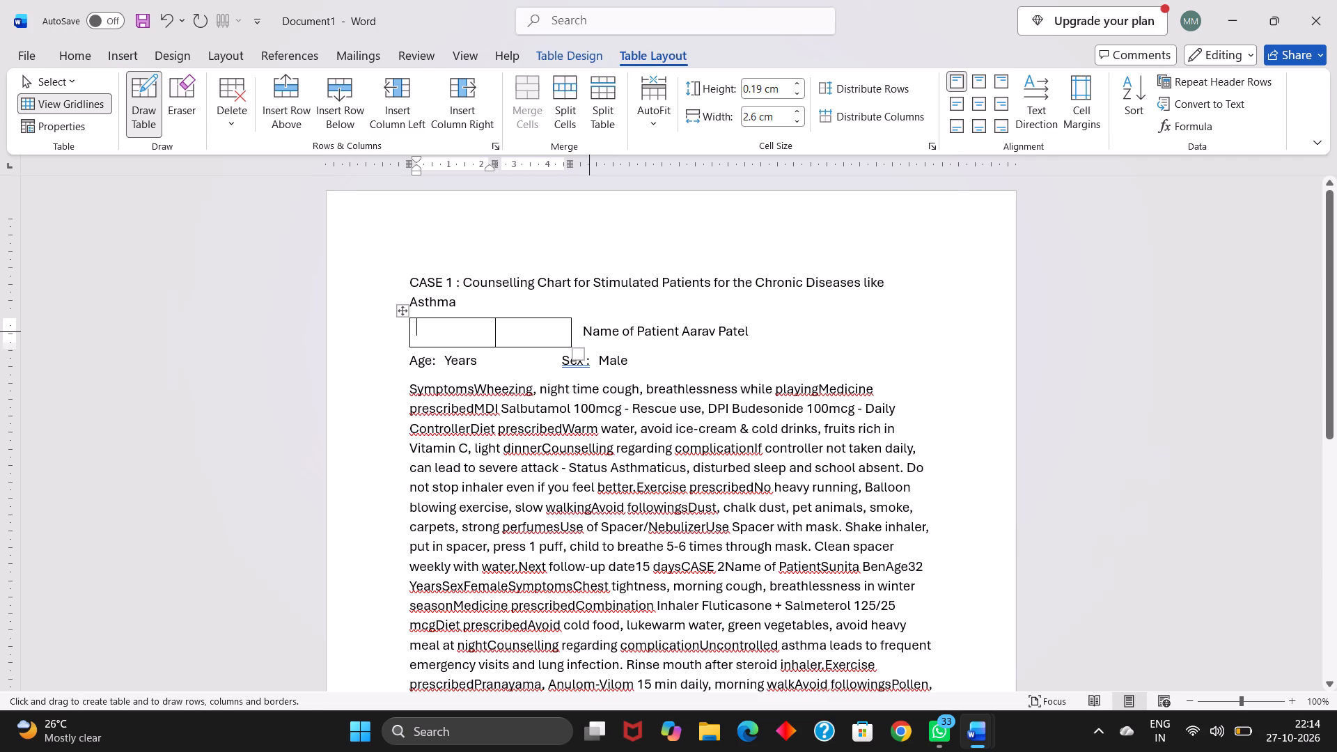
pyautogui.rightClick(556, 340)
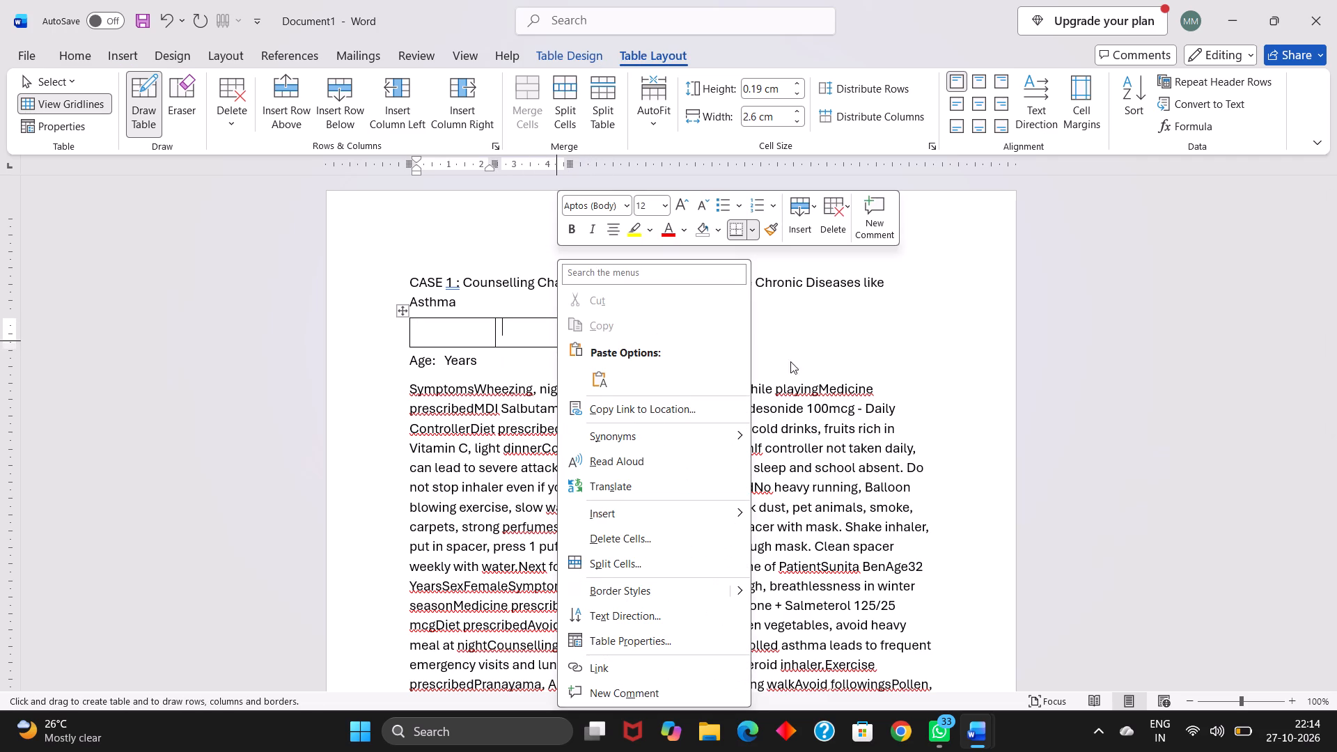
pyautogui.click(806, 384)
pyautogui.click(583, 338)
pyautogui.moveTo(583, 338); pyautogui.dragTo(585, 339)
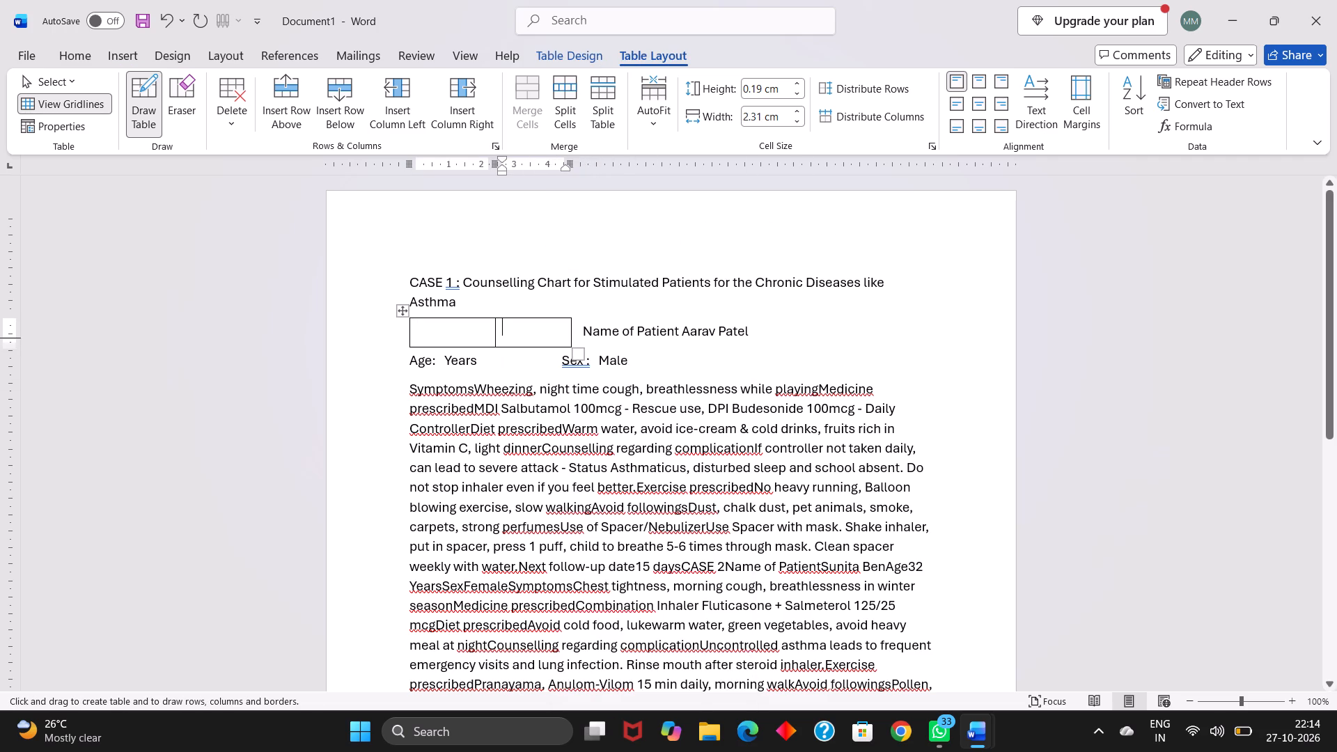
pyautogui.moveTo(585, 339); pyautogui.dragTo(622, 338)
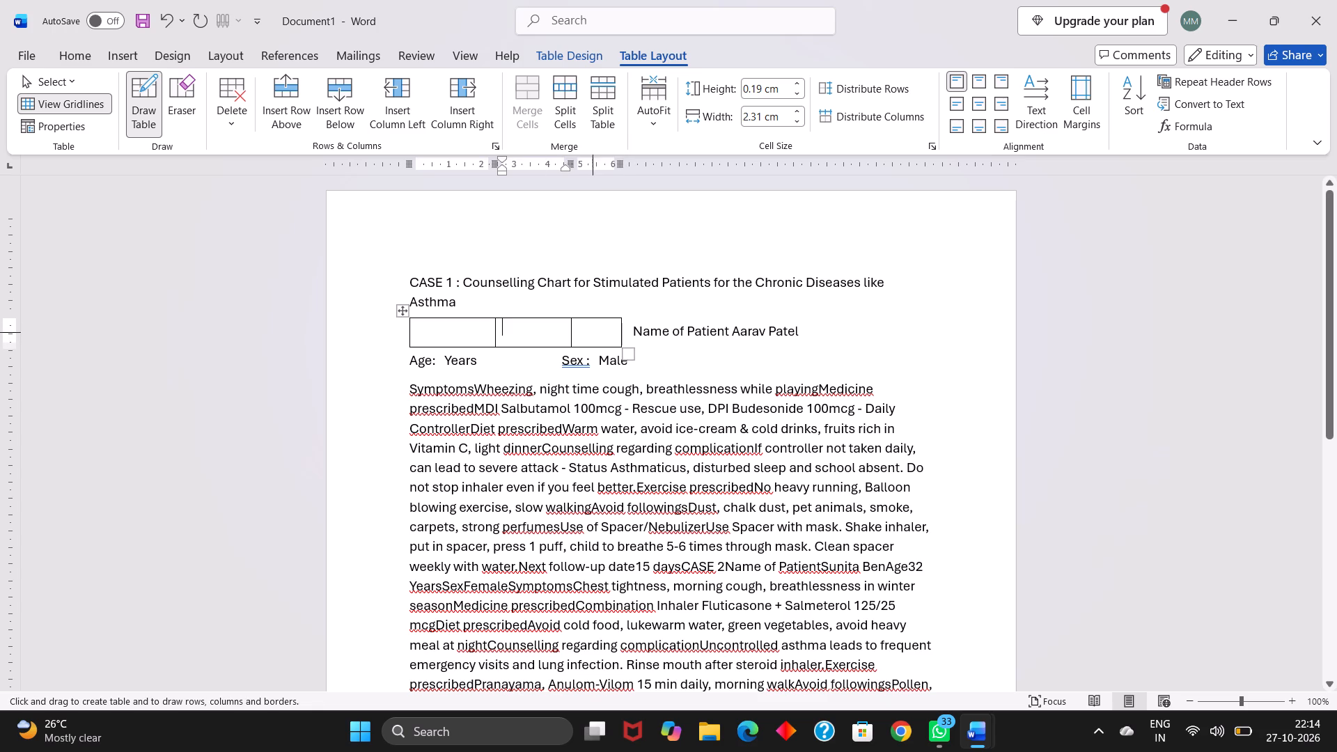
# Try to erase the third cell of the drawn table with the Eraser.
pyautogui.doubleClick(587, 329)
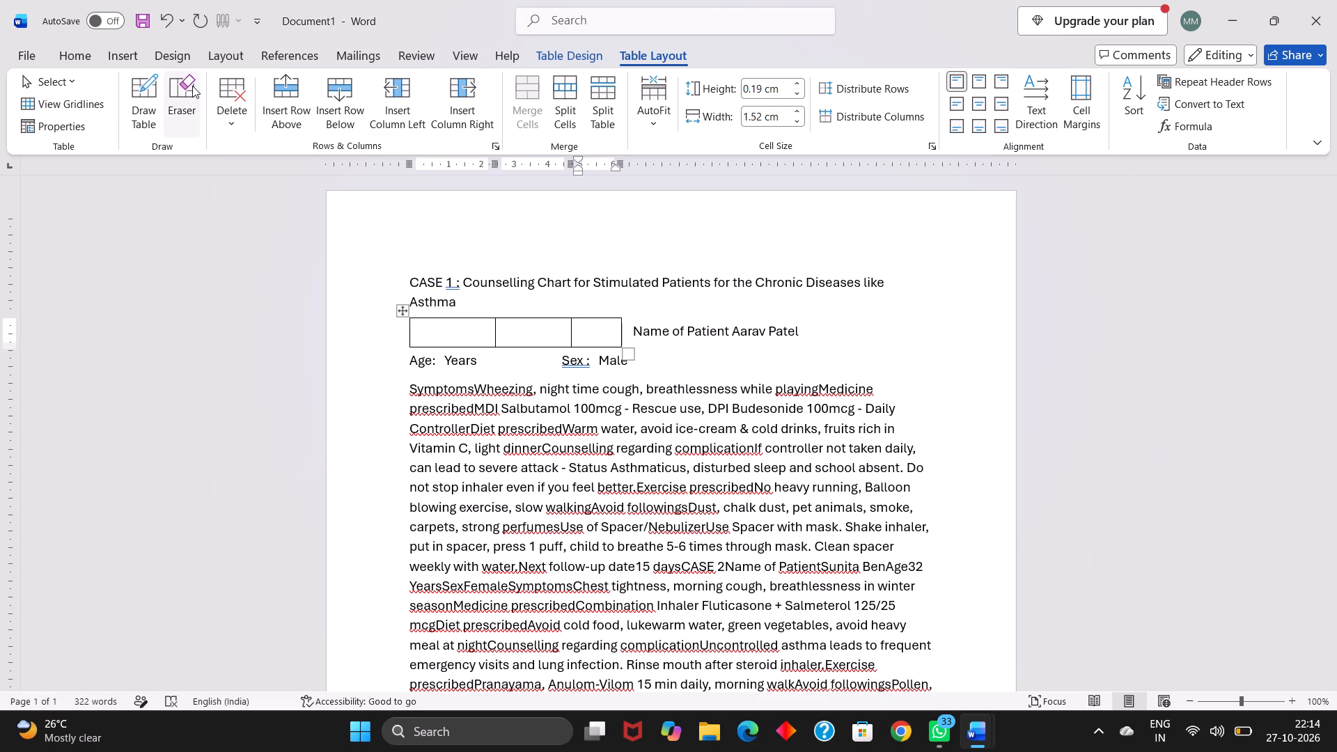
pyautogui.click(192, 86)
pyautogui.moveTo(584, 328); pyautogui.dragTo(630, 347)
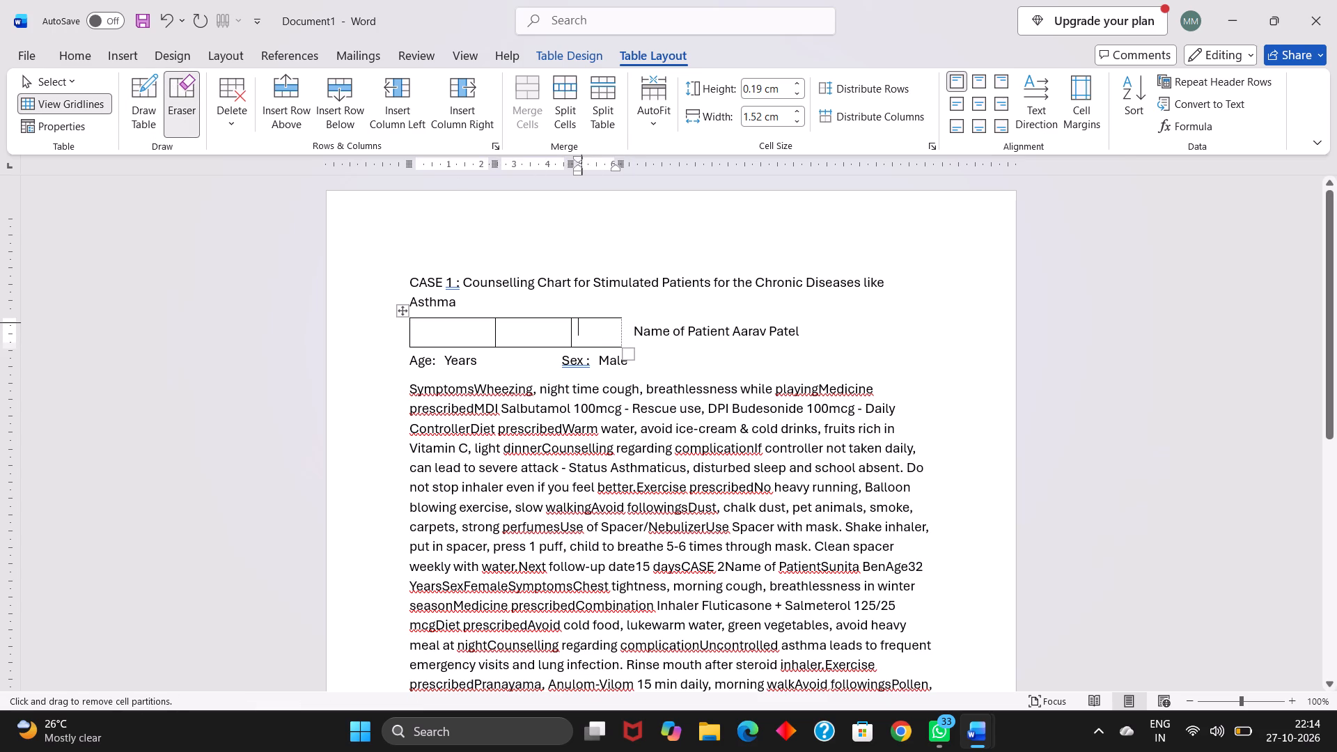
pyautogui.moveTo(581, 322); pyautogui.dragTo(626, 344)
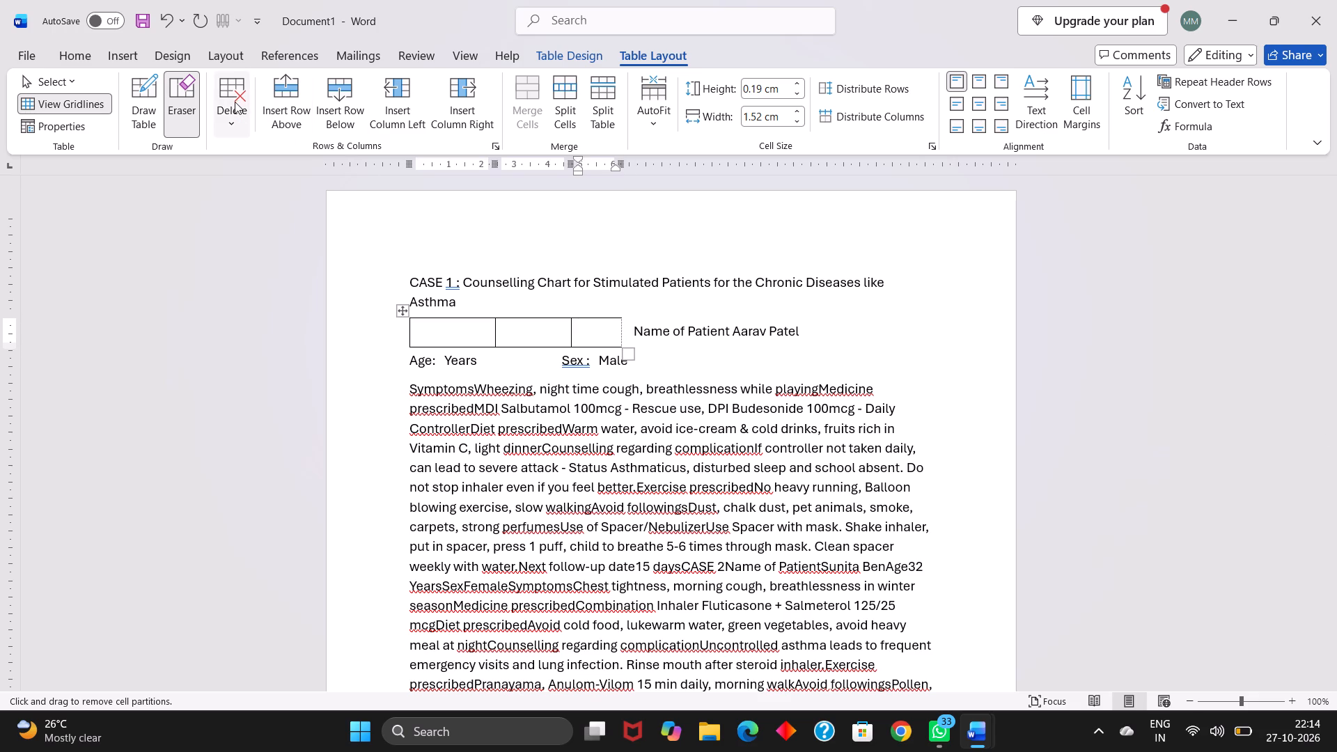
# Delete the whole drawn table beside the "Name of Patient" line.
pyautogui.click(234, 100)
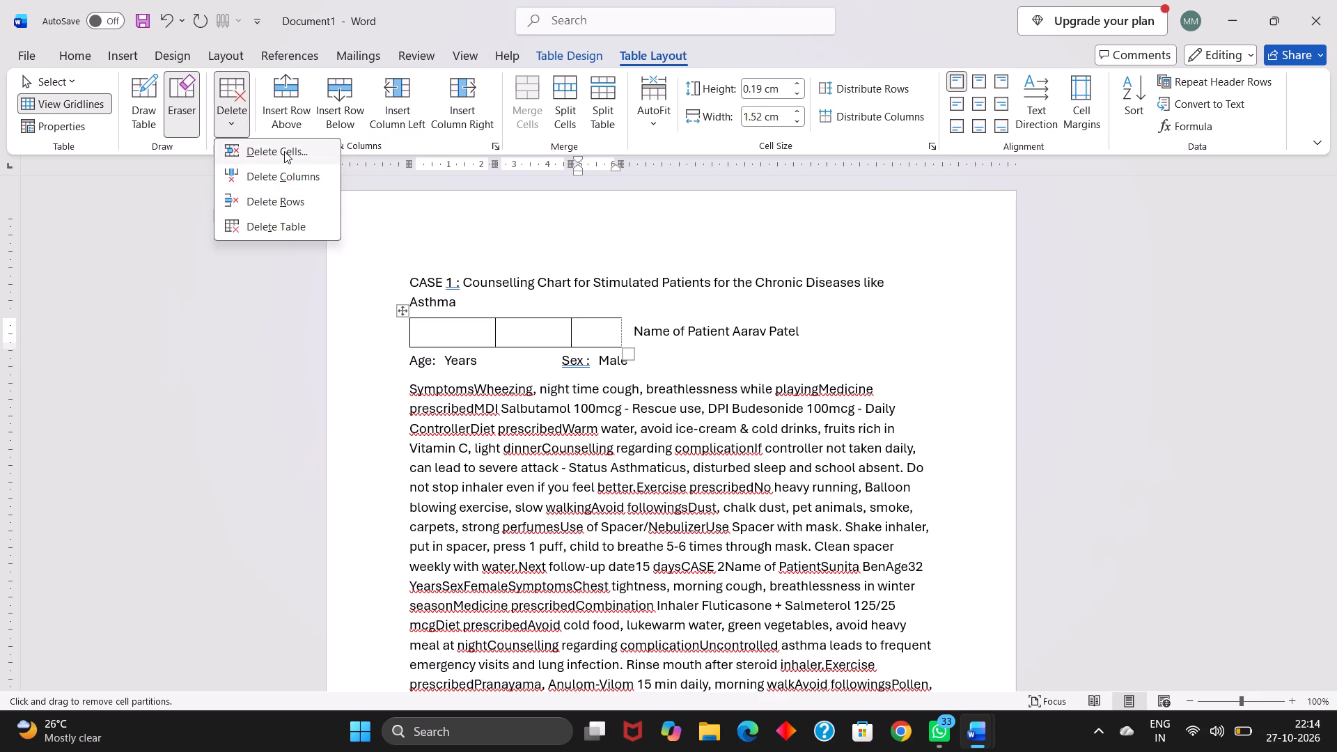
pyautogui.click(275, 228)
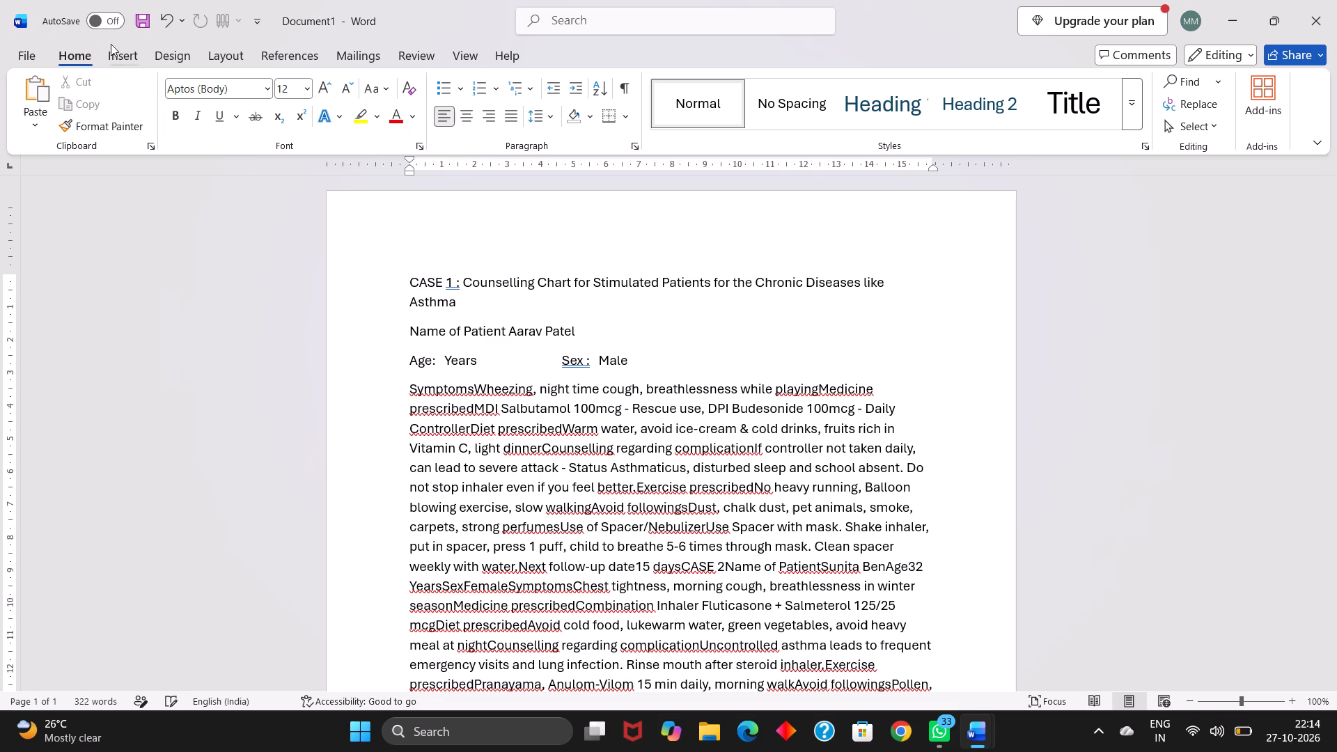
# Draw a table about 4.64 cm wide at the "Name of Patient" line and divide it into two columns, the first about 2.37 cm wide.
pyautogui.click(115, 58)
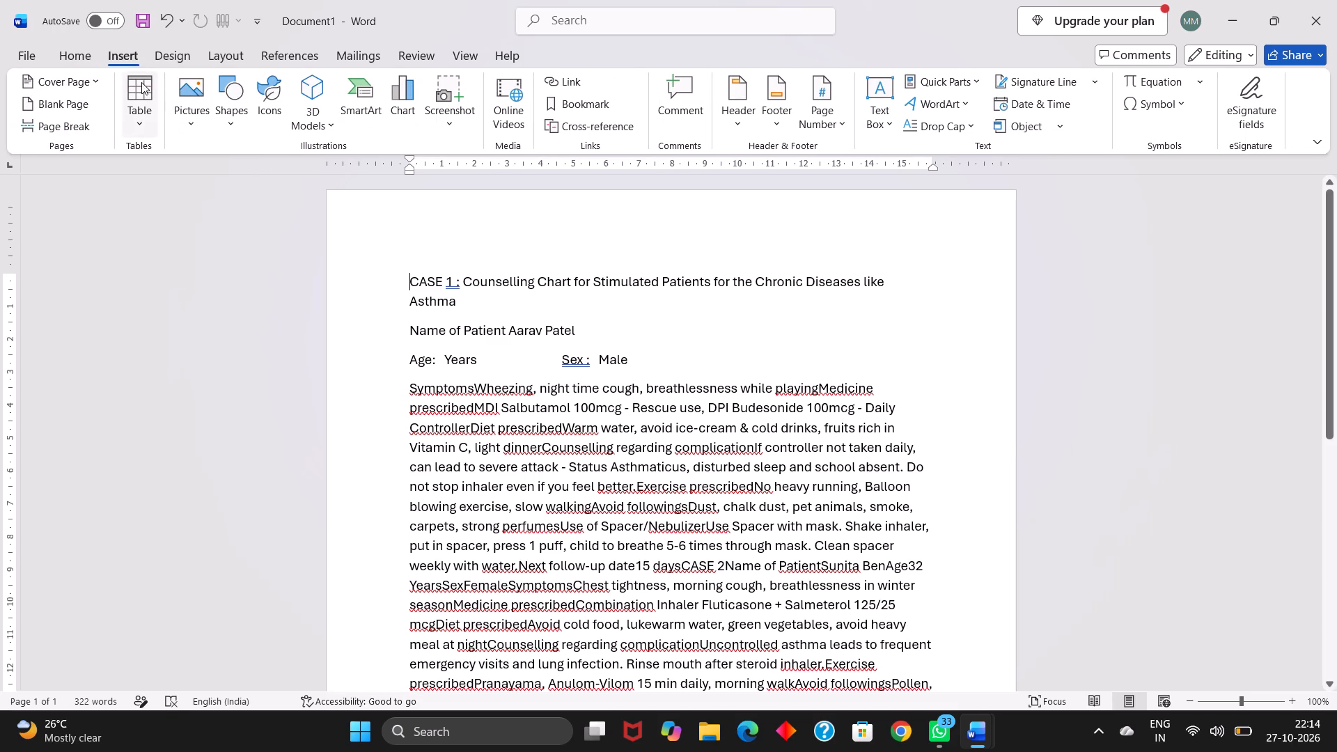
pyautogui.click(146, 116)
pyautogui.click(226, 353)
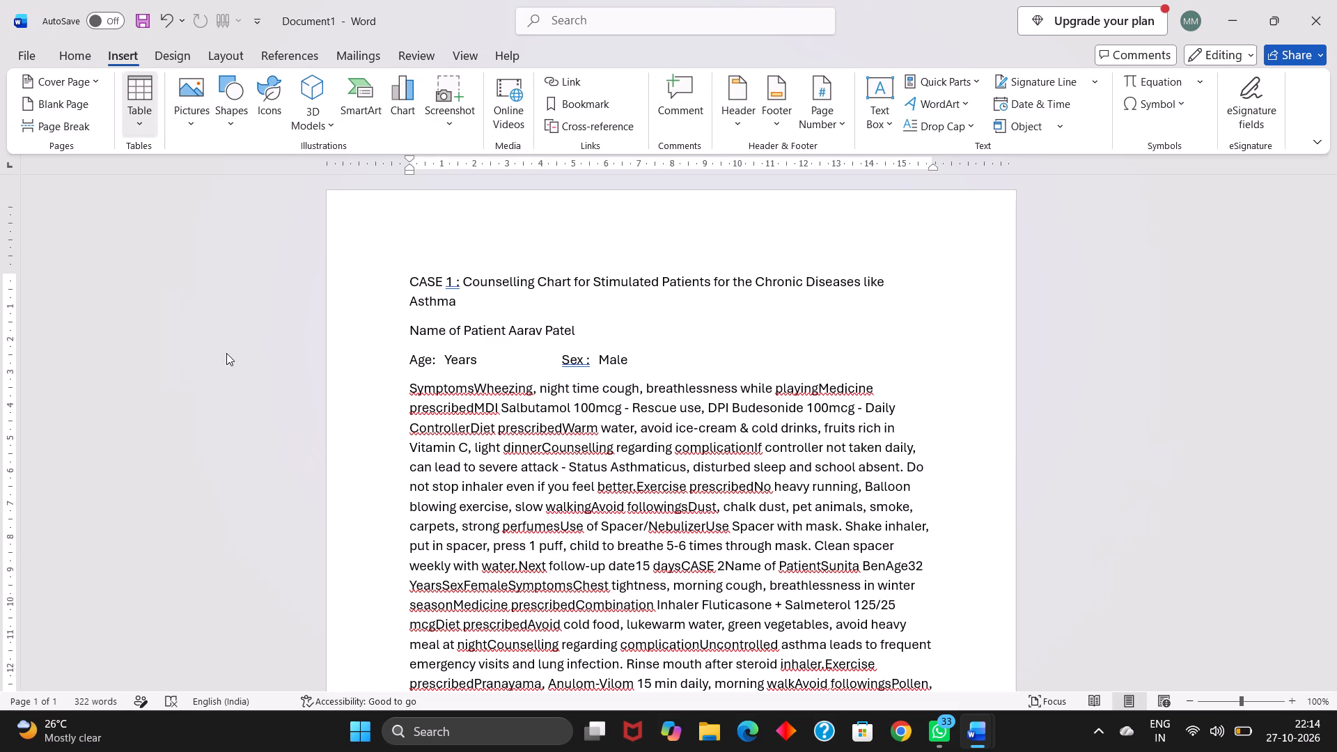
pyautogui.moveTo(416, 318); pyautogui.dragTo(438, 319)
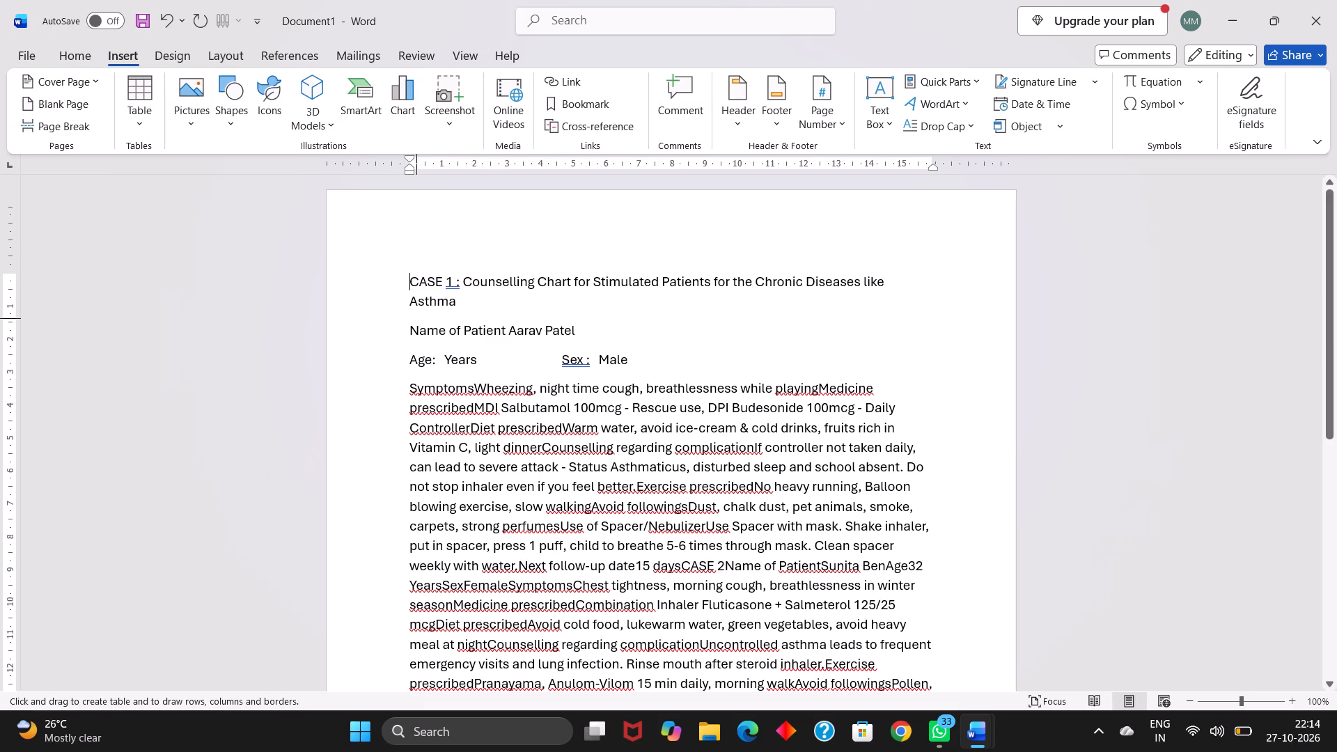
pyautogui.moveTo(438, 319); pyautogui.dragTo(568, 314)
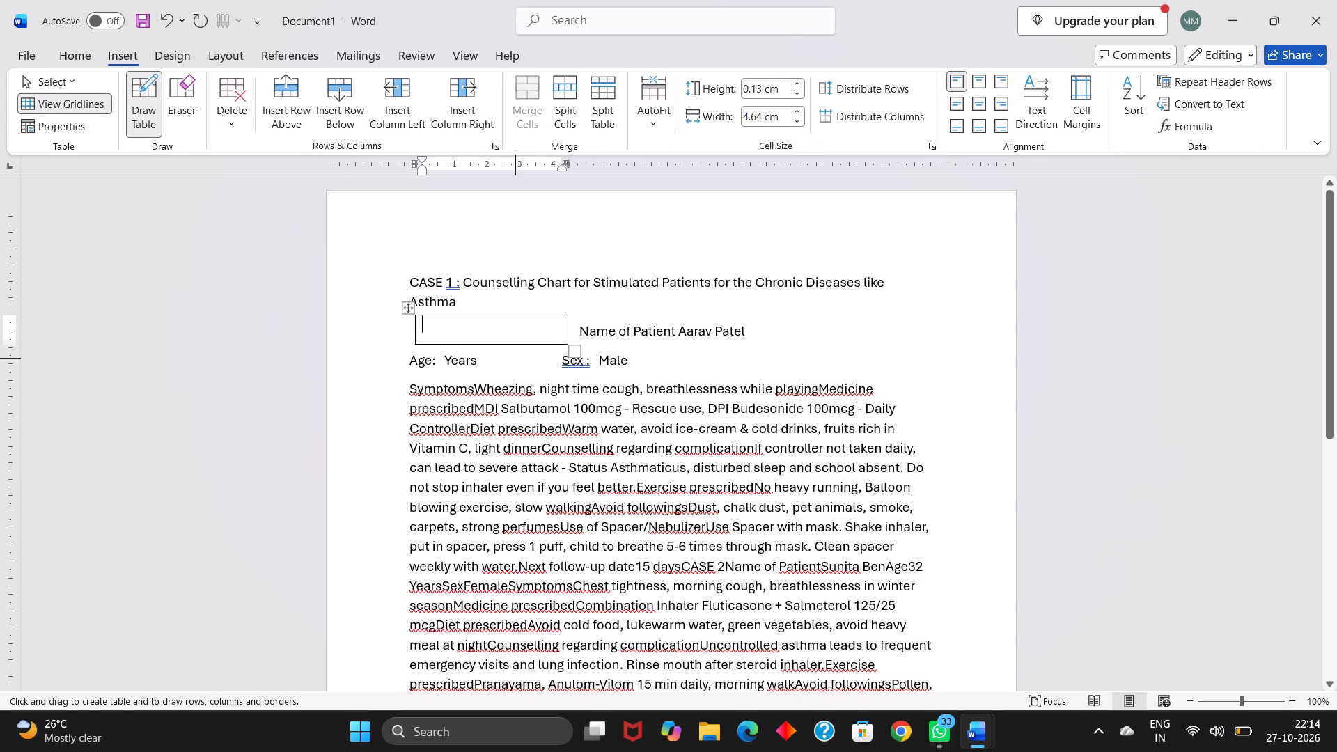
pyautogui.moveTo(494, 318); pyautogui.dragTo(499, 347)
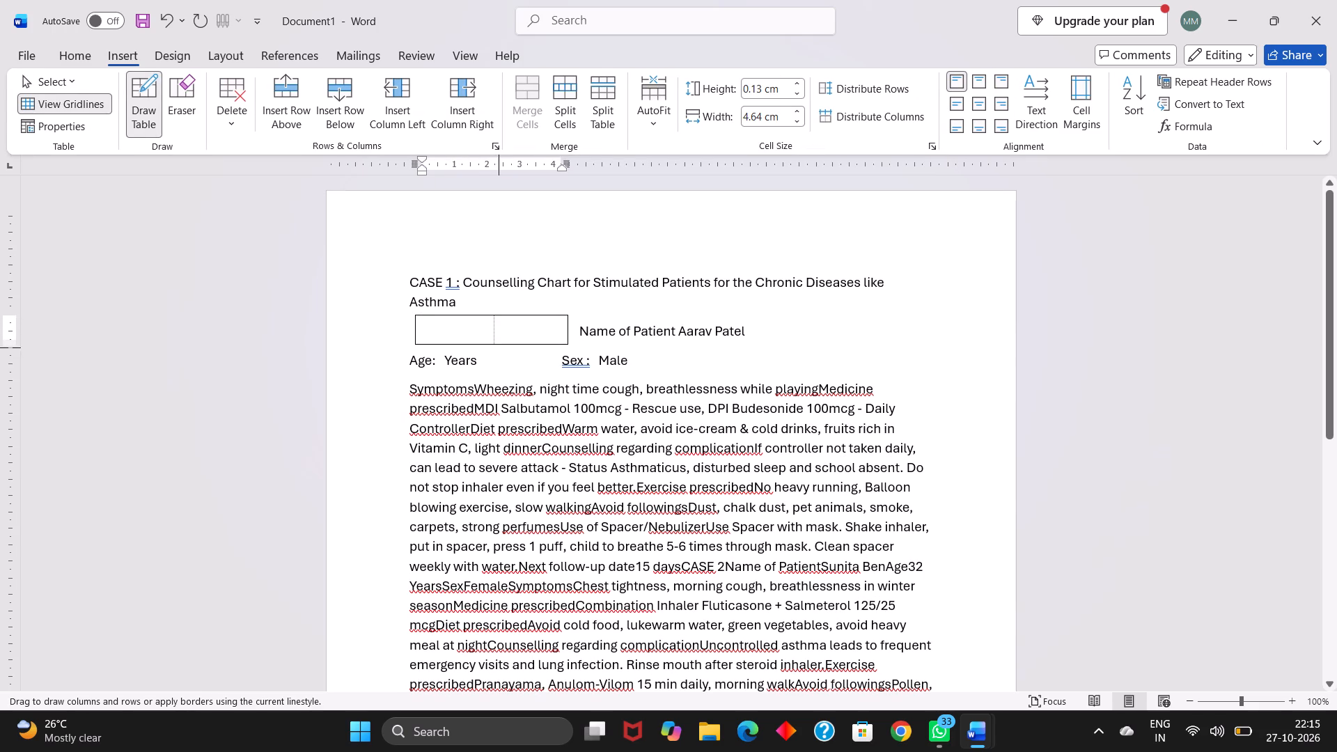
pyautogui.click(150, 103)
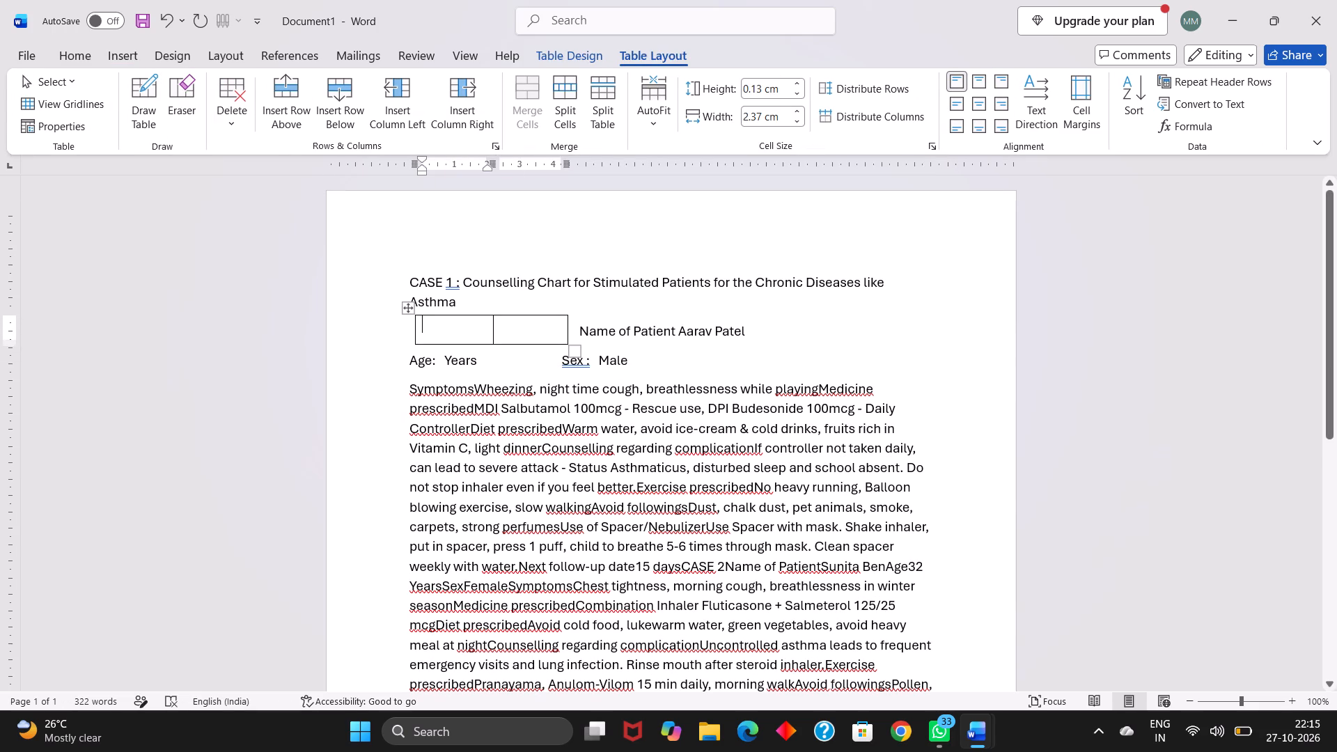
# Copy "Name of Patient" into the table's first cell and the patient's name into its second cell.
pyautogui.moveTo(578, 331); pyautogui.dragTo(661, 331)
pyautogui.click(661, 331)
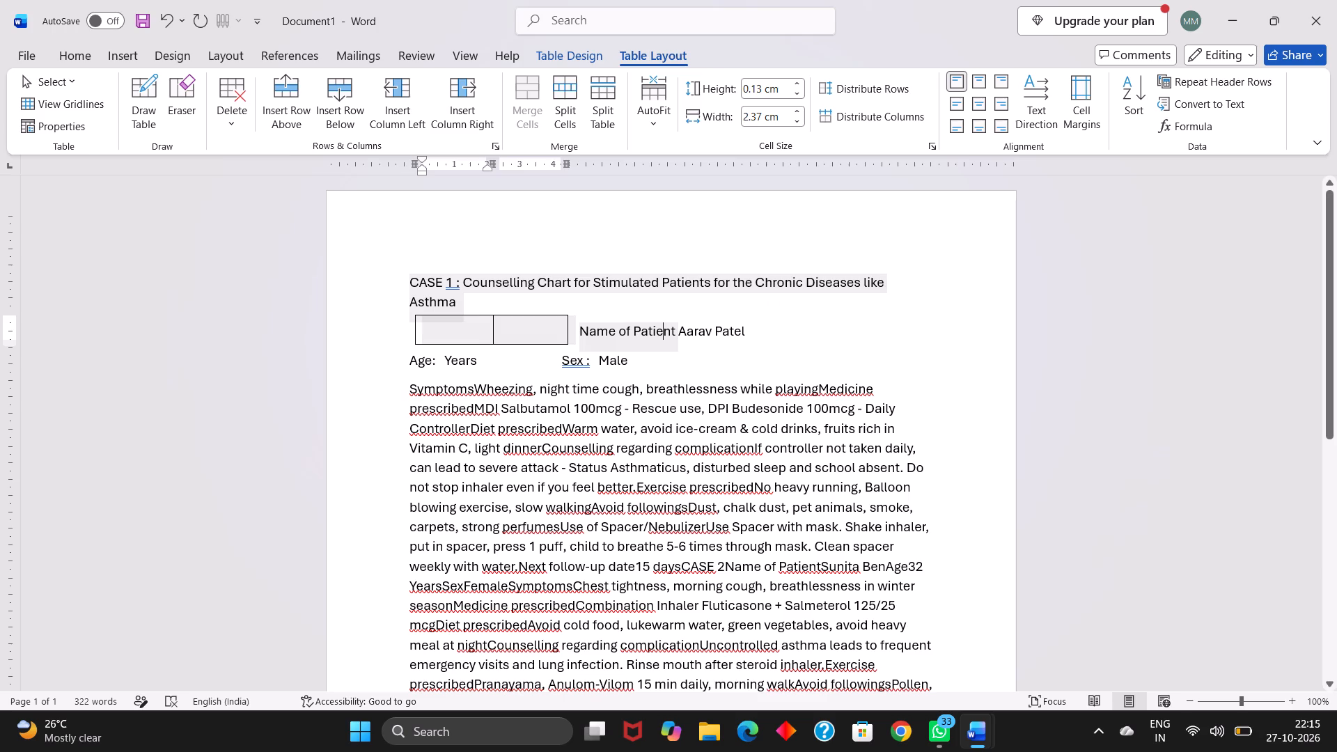
pyautogui.moveTo(581, 334); pyautogui.dragTo(662, 334)
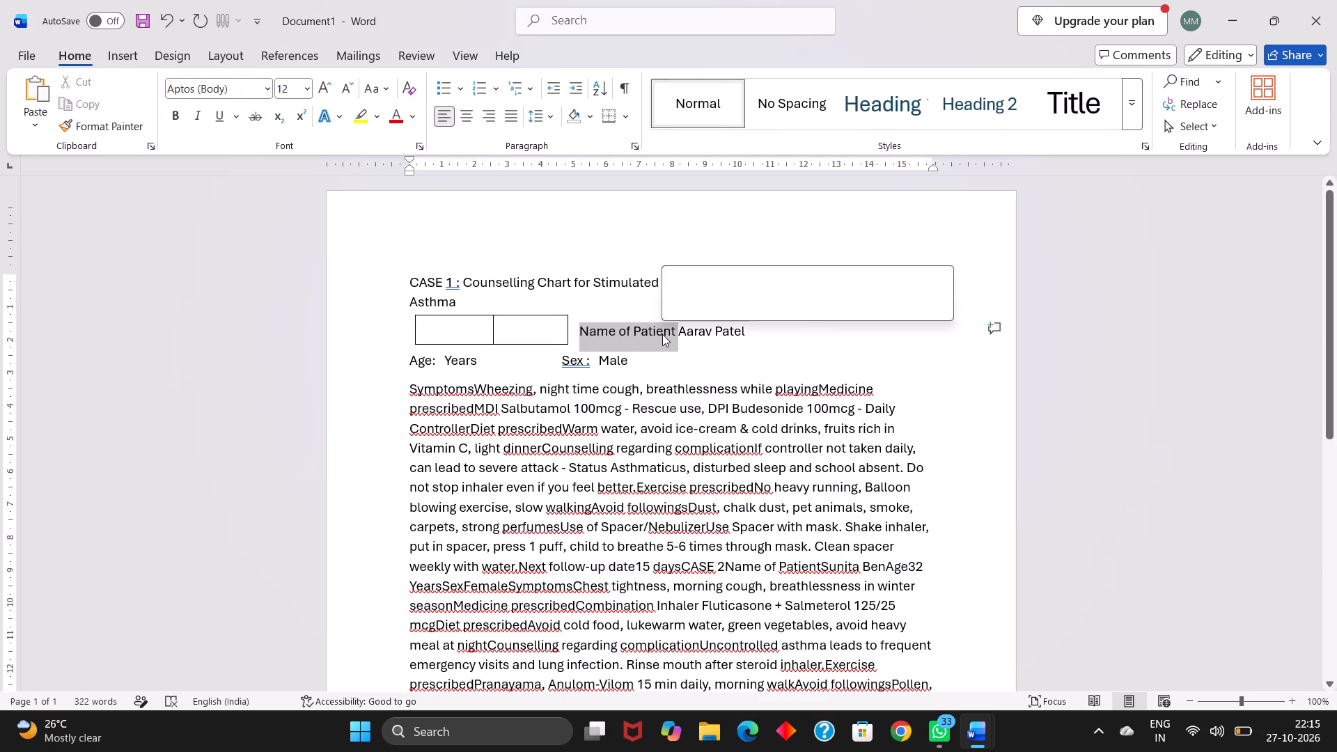
pyautogui.hotkey('ctrl', 'c')
pyautogui.click(447, 326)
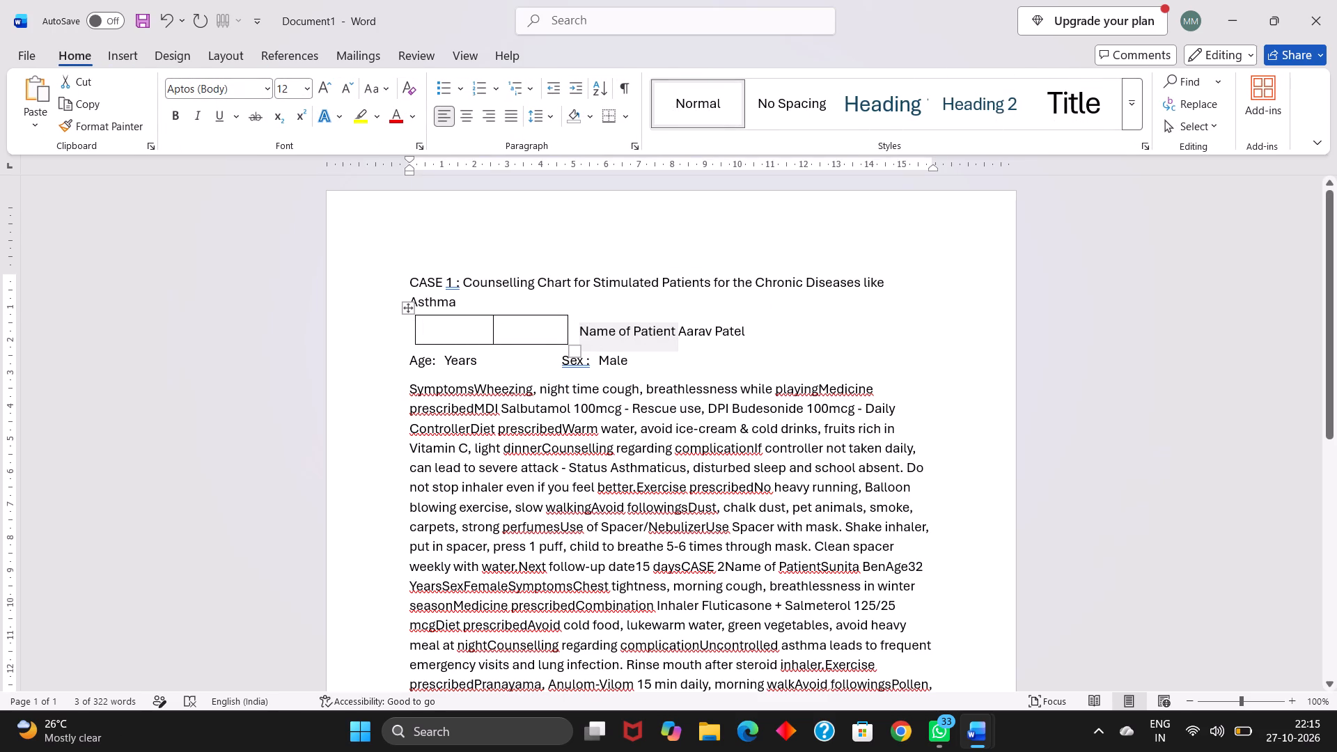
pyautogui.hotkey('ctrl', 'v')
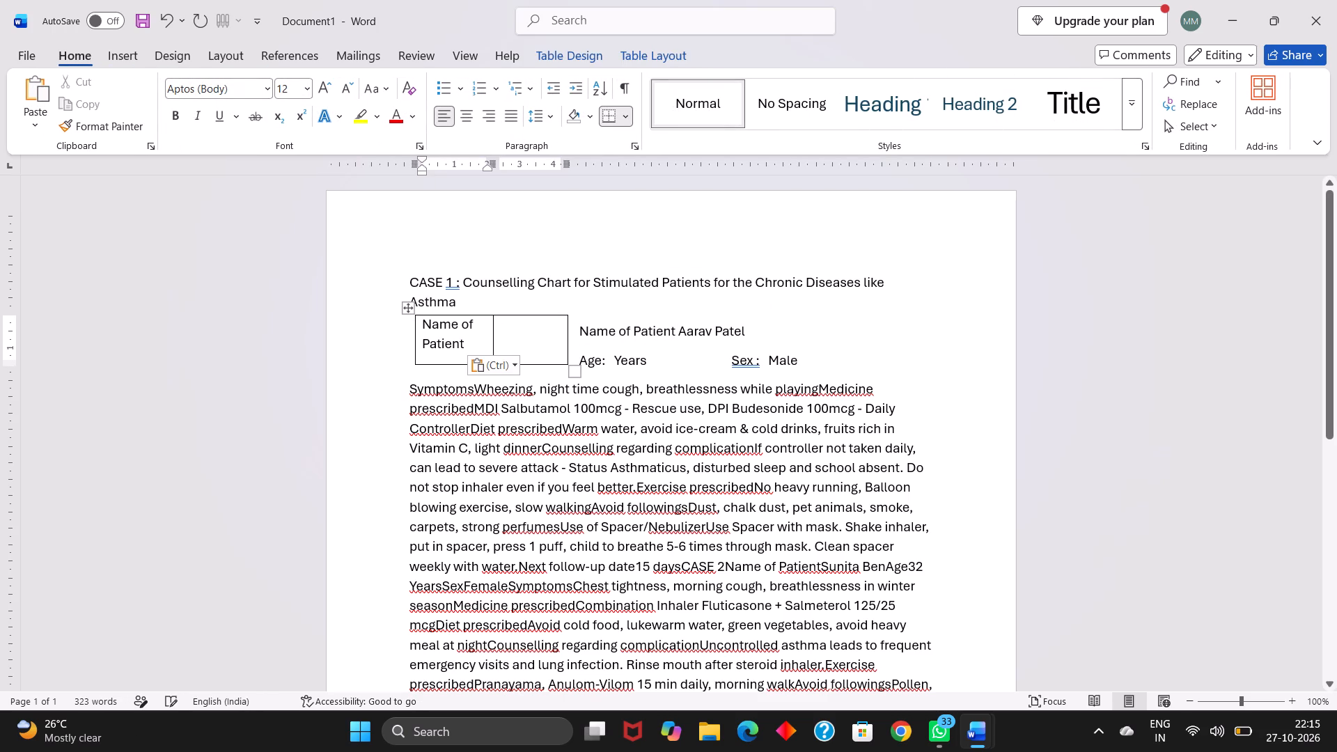
pyautogui.moveTo(678, 331); pyautogui.dragTo(736, 334)
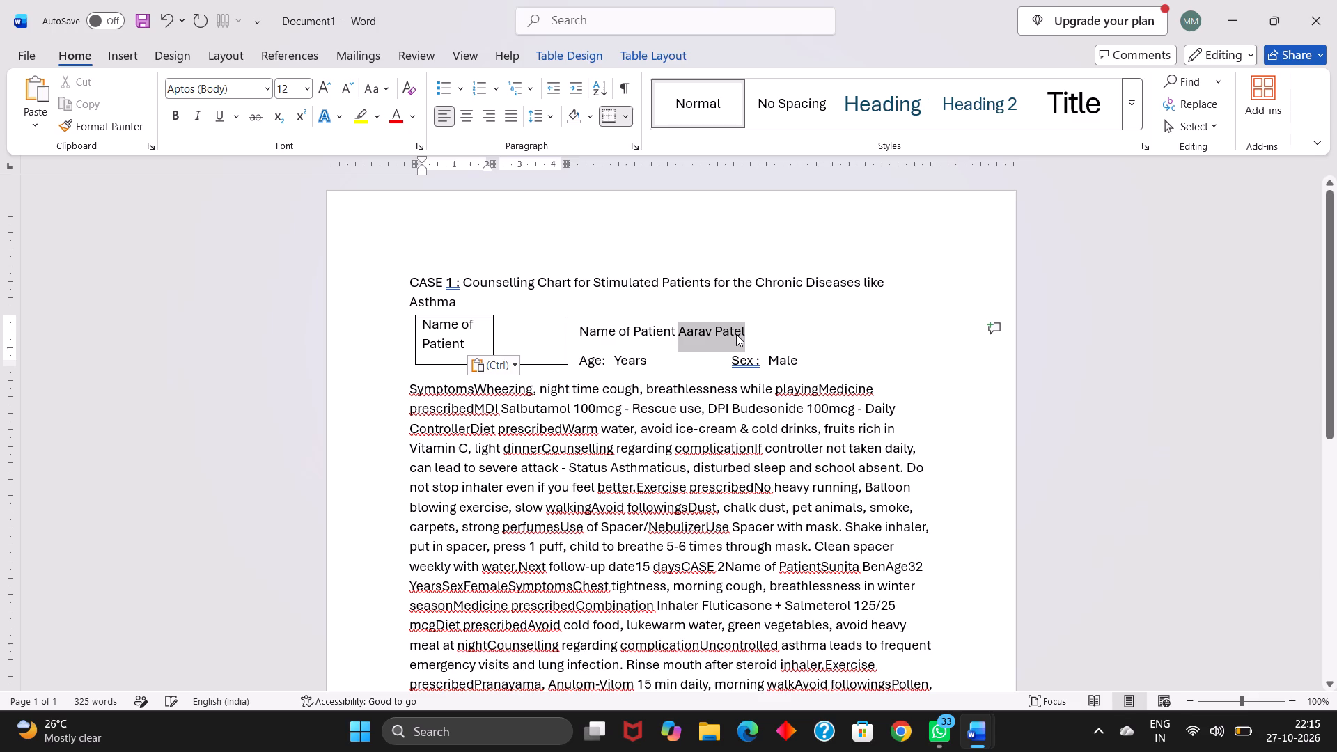
pyautogui.hotkey('ctrl', 'c')
pyautogui.click(506, 334)
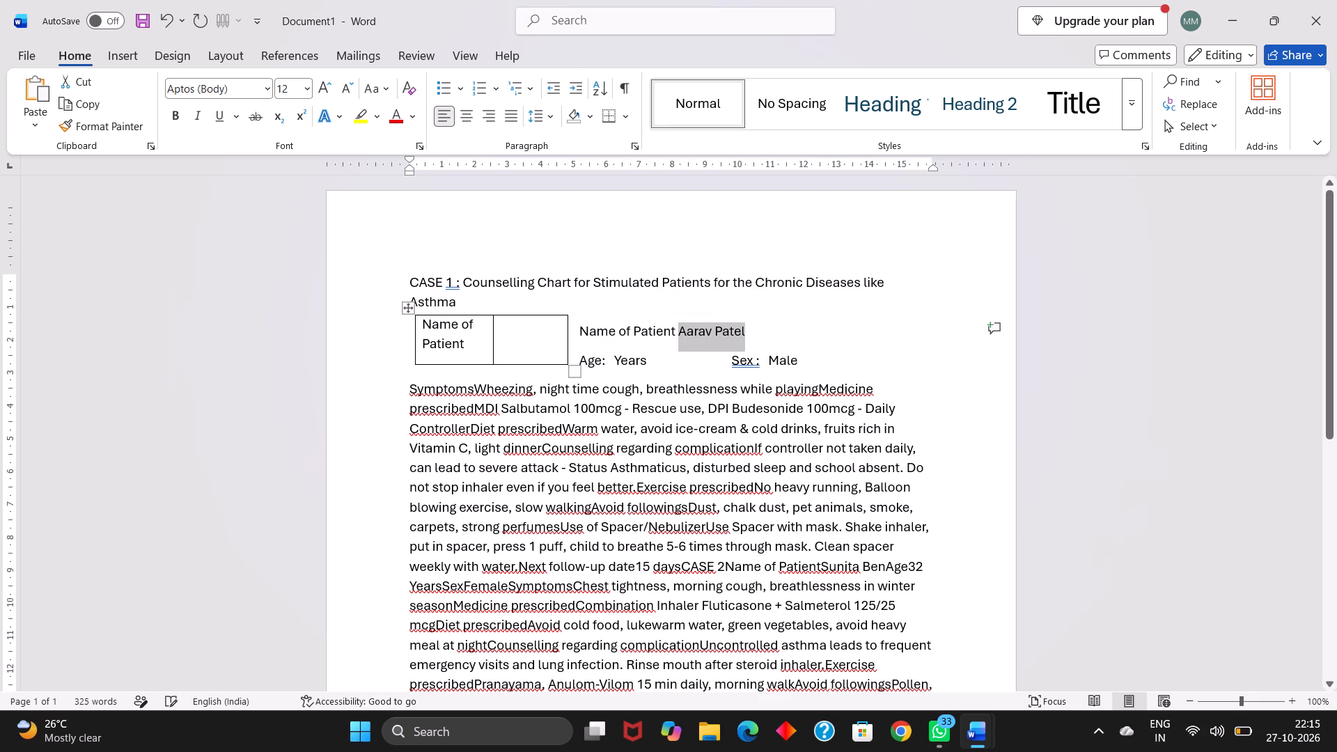
pyautogui.hotkey('ctrl', 'v')
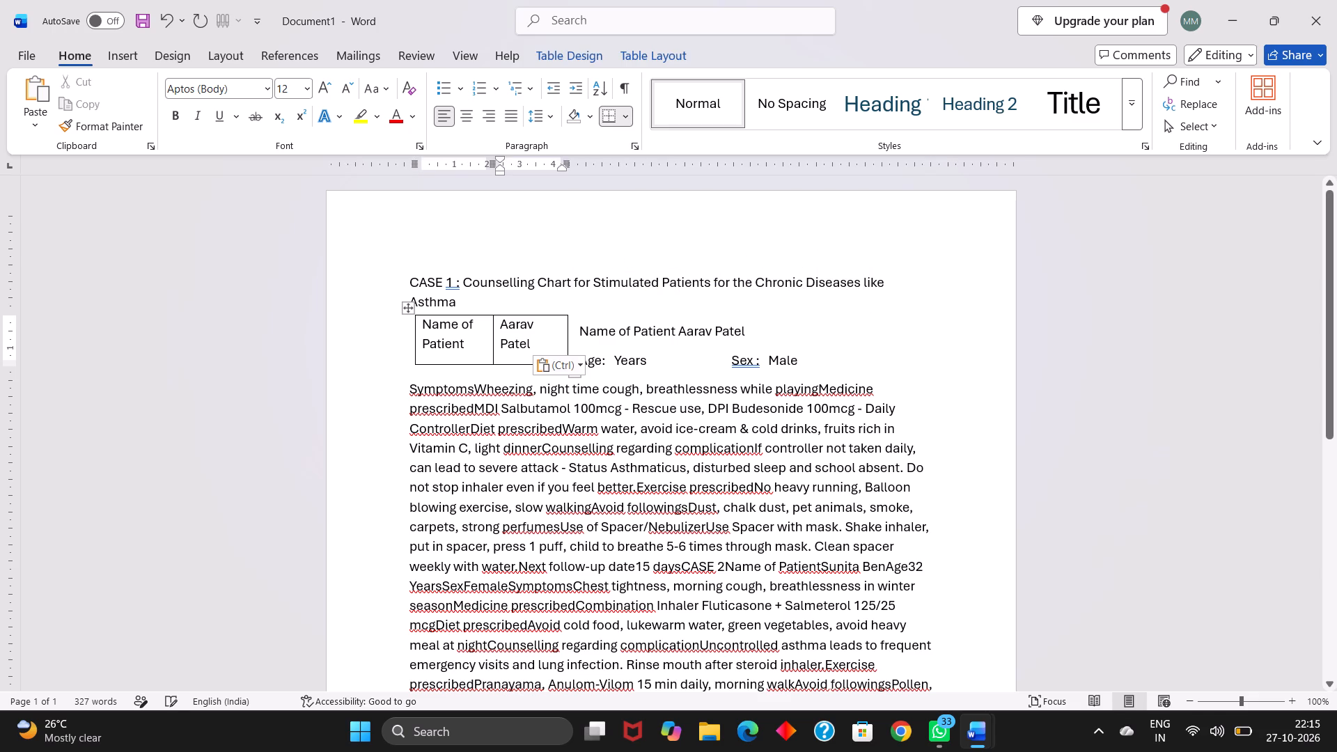
# Delete the original "Name of Patient" text beside the table and move the Age and Sex line below the table.
pyautogui.moveTo(584, 331); pyautogui.dragTo(733, 326)
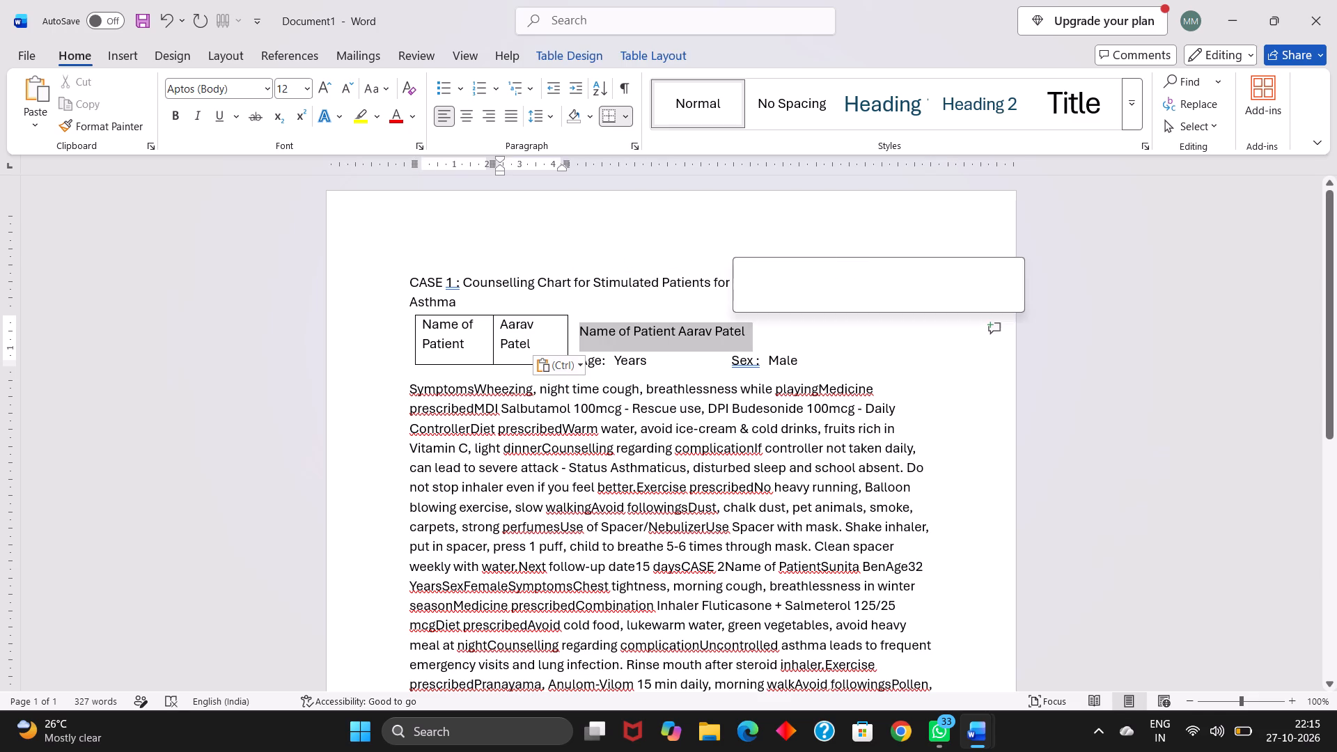
pyautogui.press('BackSpace')
pyautogui.press('Return')
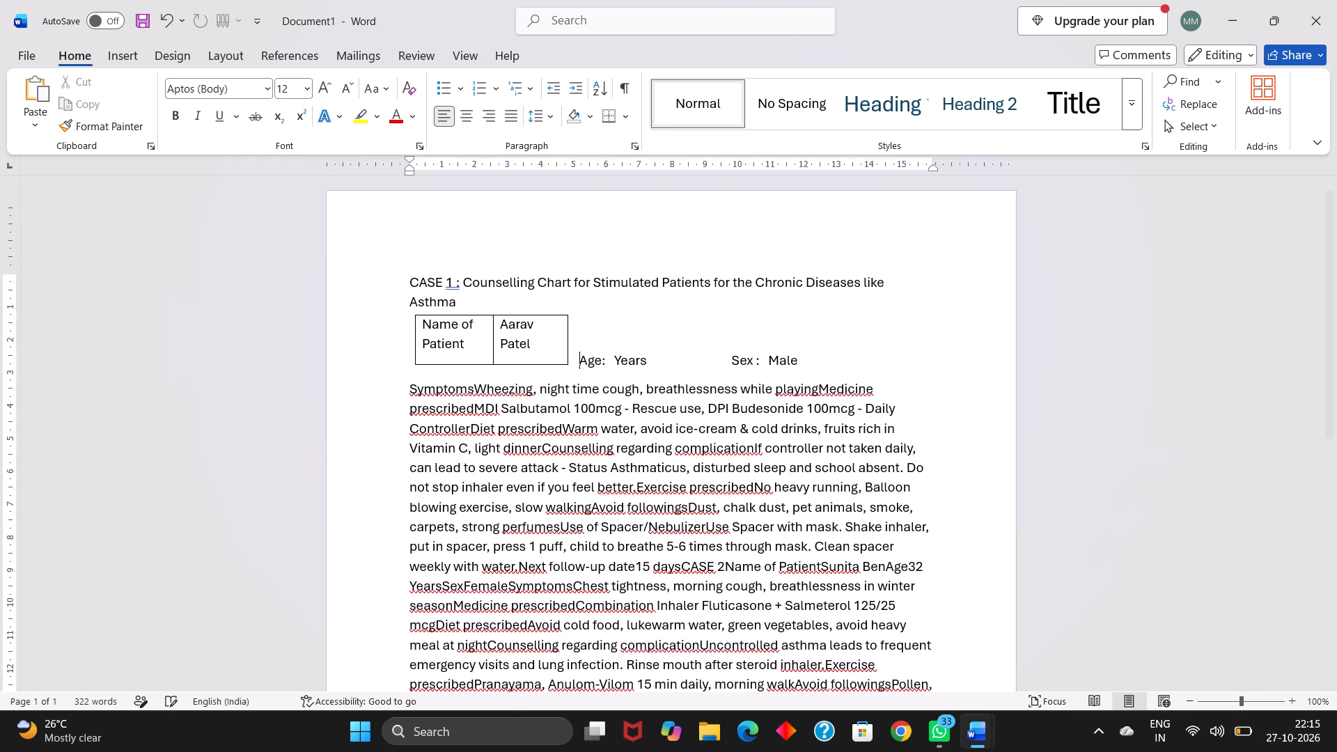
pyautogui.press('Return')
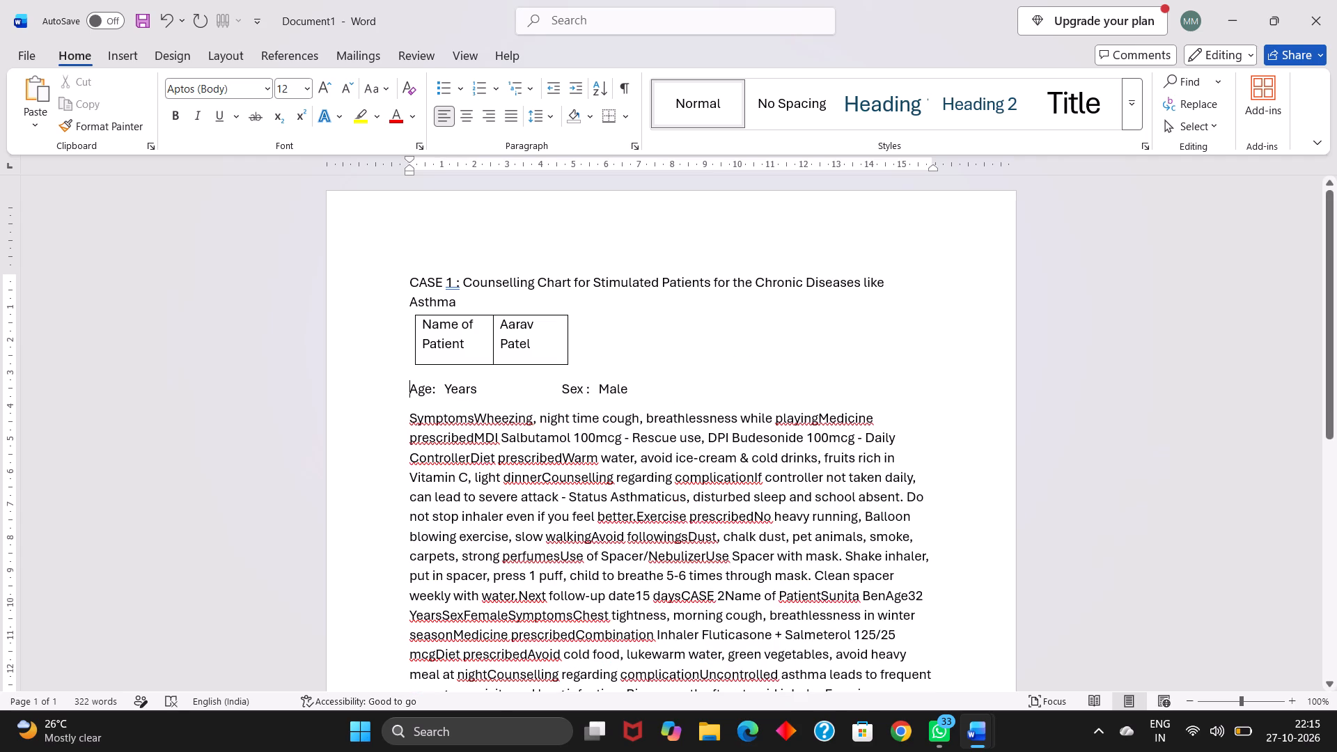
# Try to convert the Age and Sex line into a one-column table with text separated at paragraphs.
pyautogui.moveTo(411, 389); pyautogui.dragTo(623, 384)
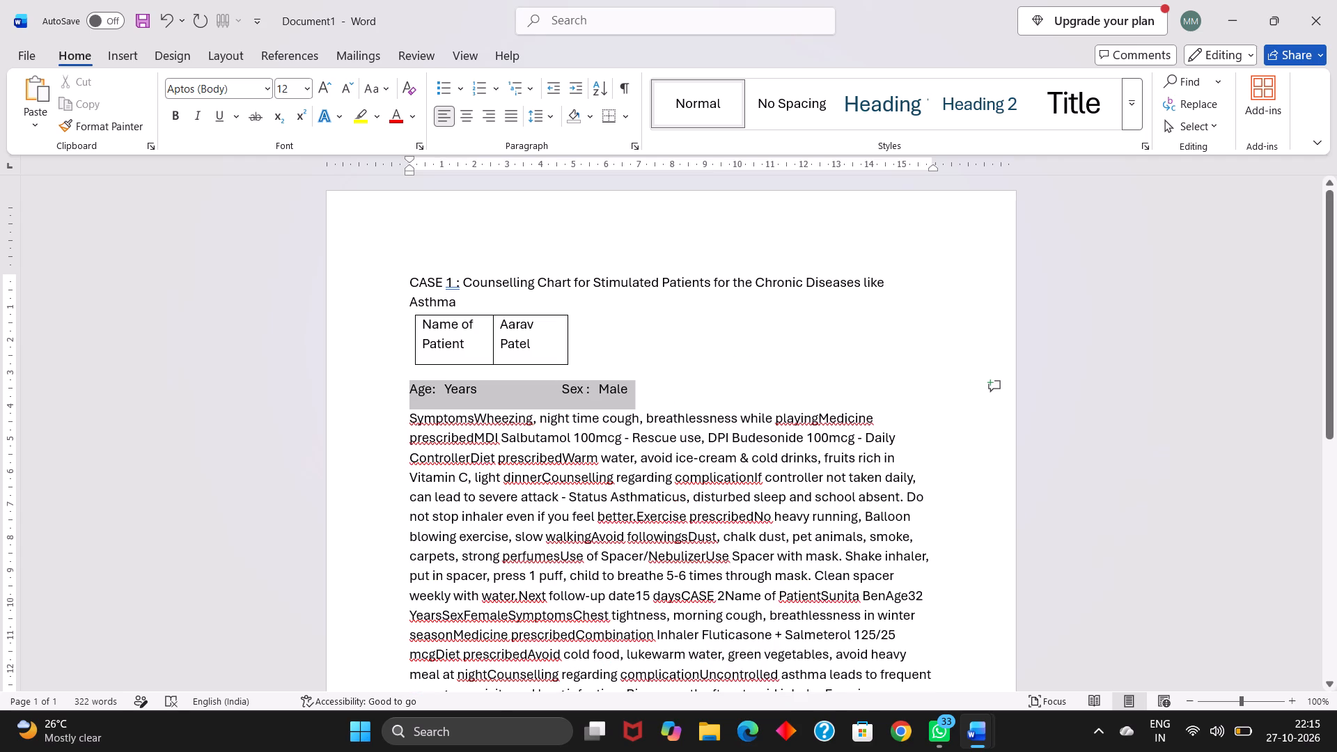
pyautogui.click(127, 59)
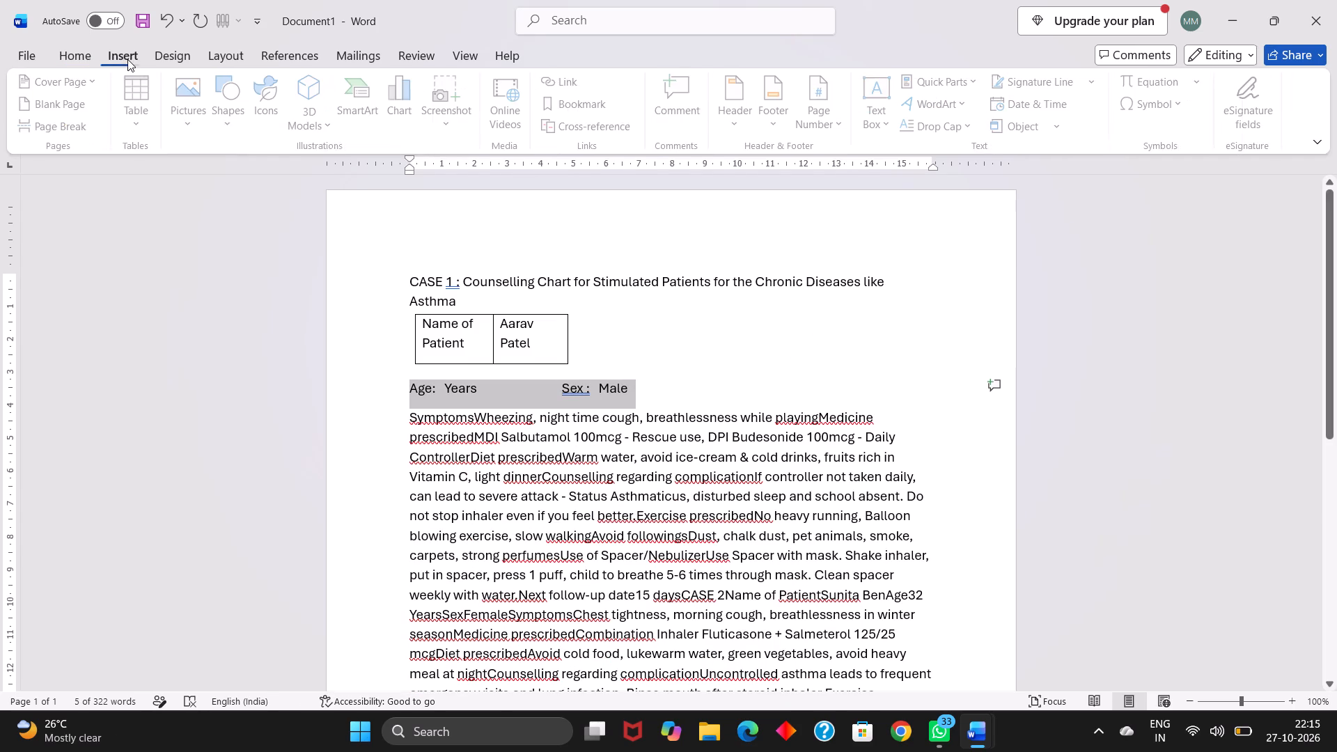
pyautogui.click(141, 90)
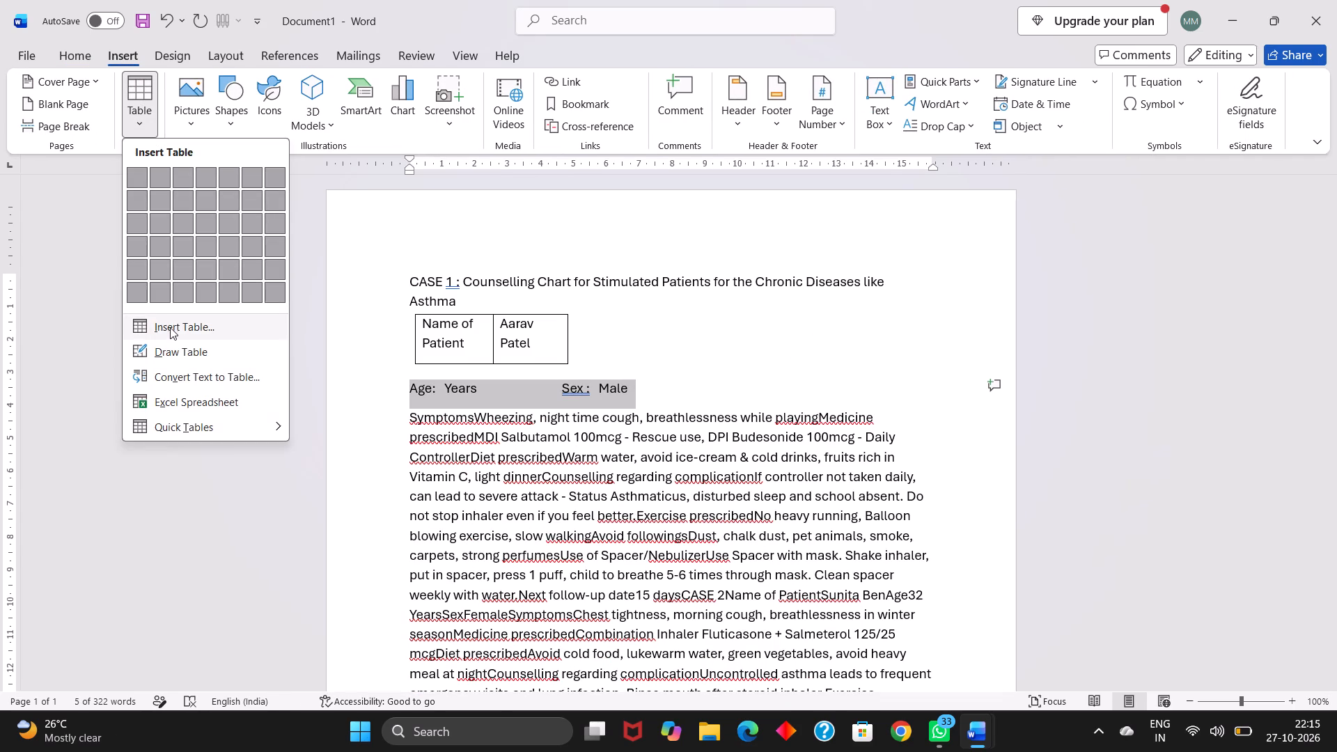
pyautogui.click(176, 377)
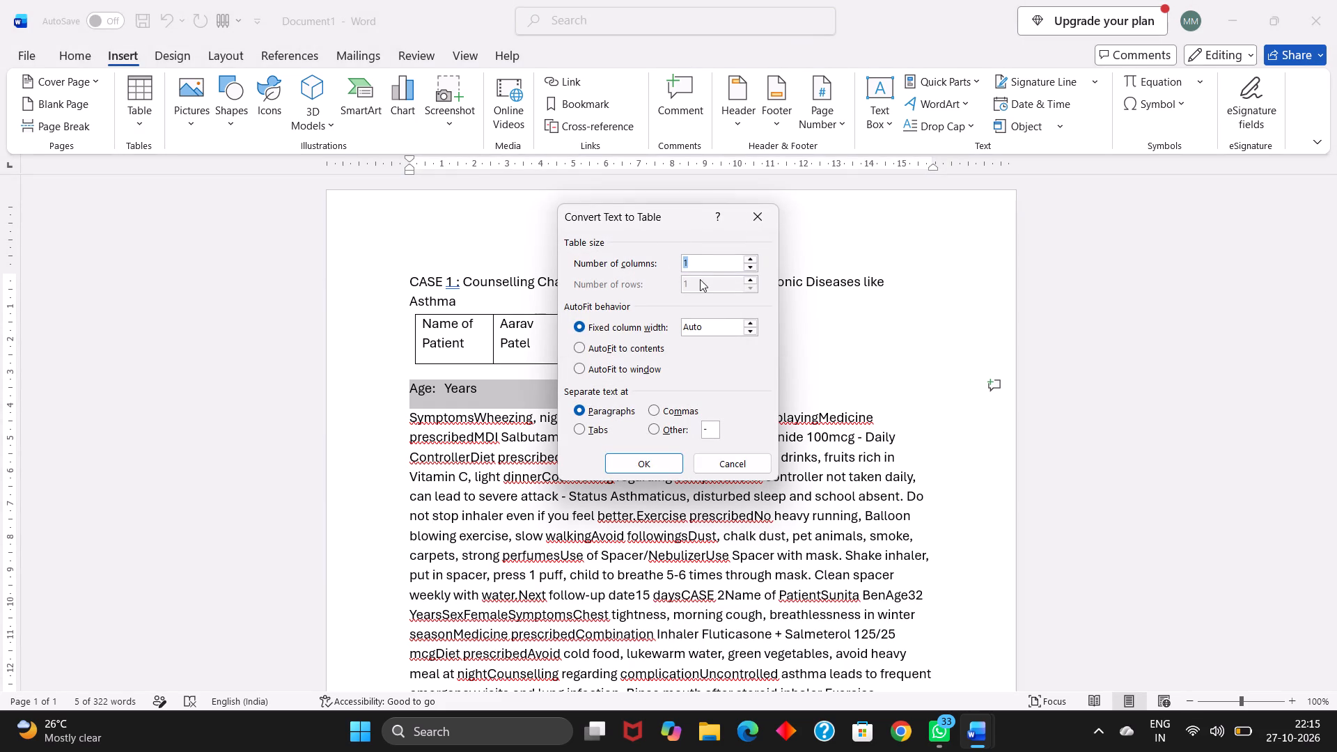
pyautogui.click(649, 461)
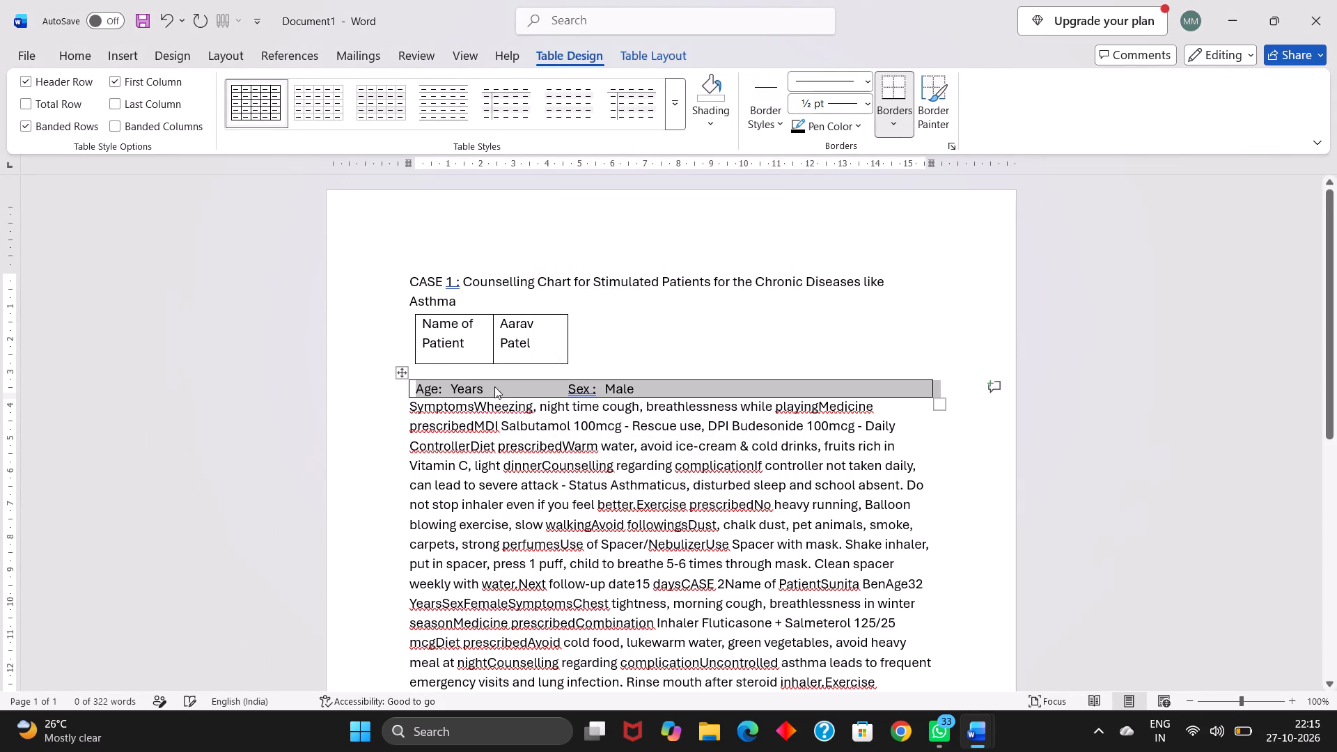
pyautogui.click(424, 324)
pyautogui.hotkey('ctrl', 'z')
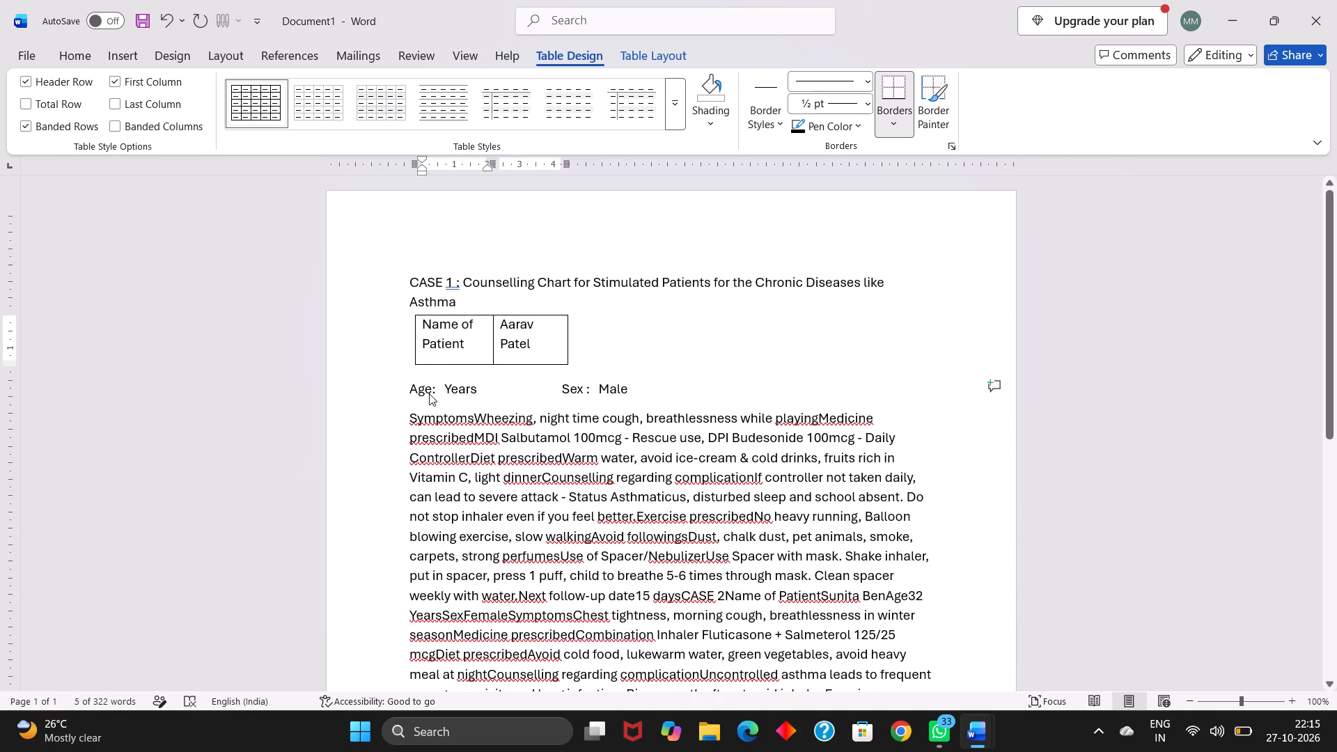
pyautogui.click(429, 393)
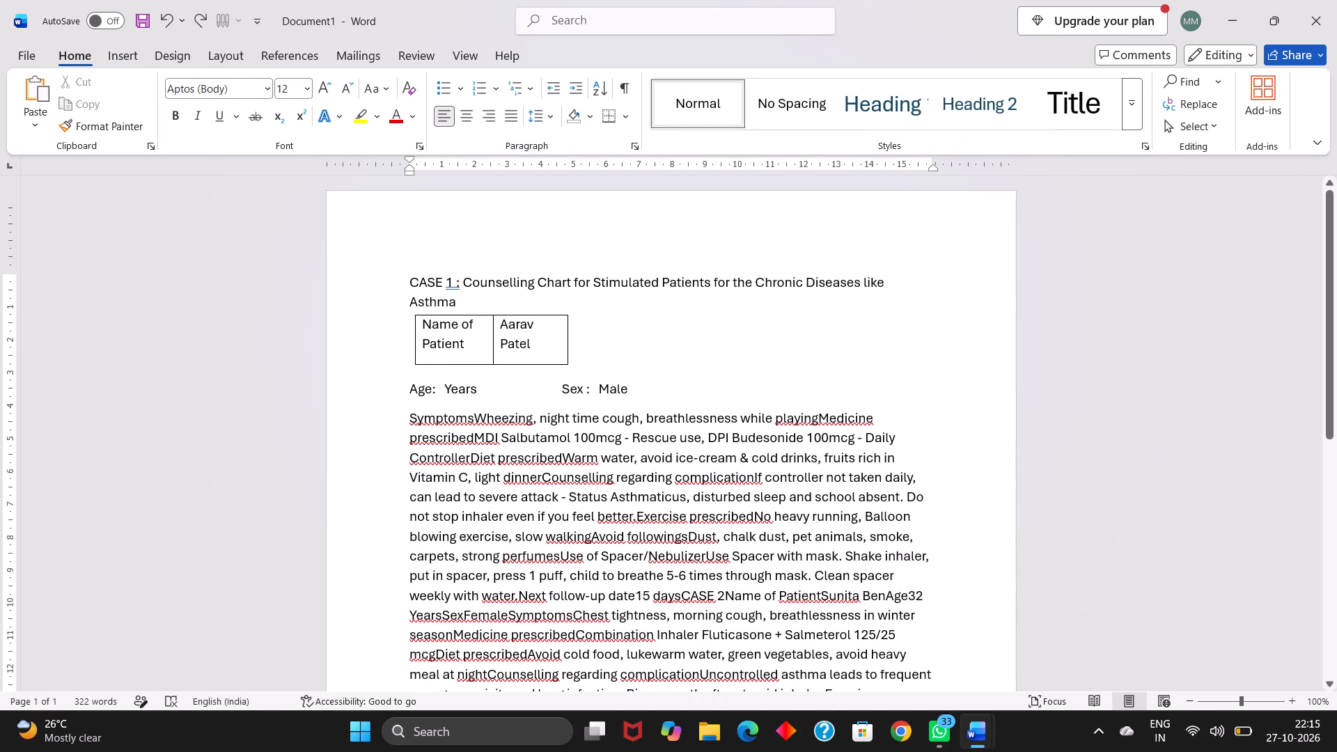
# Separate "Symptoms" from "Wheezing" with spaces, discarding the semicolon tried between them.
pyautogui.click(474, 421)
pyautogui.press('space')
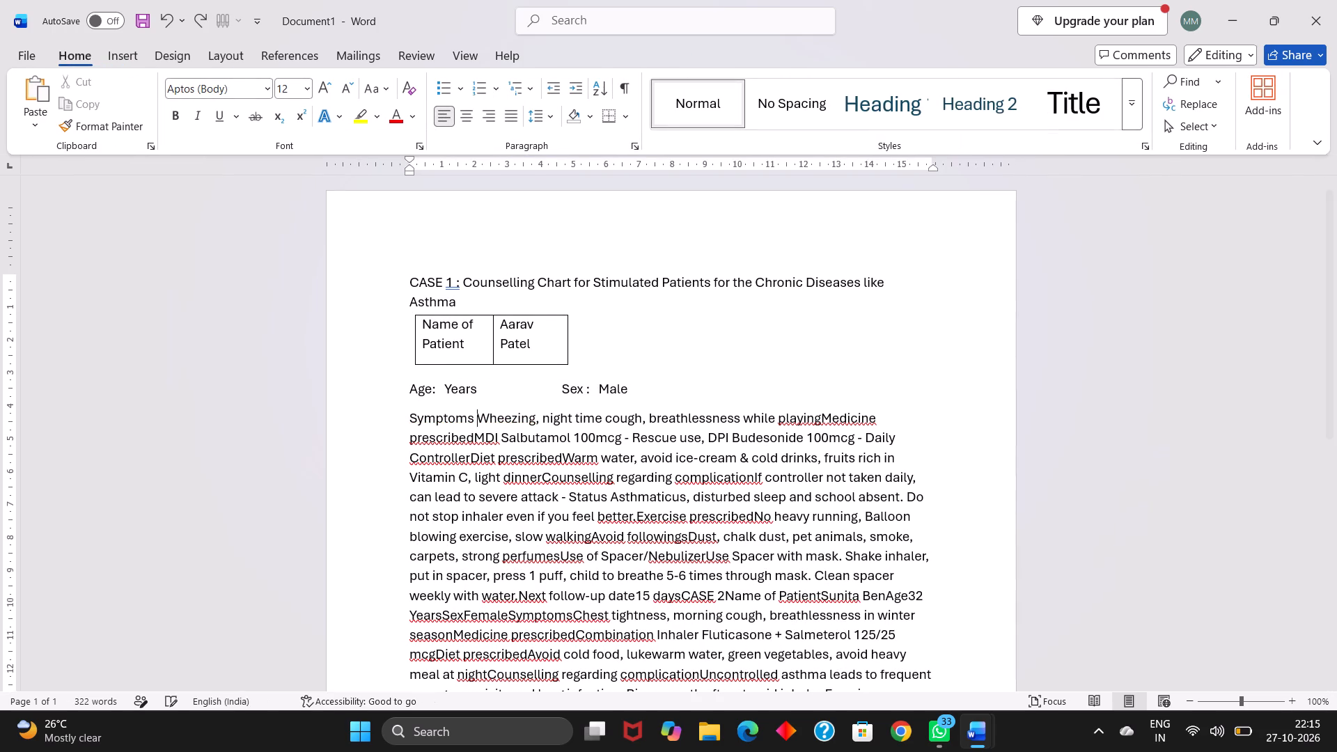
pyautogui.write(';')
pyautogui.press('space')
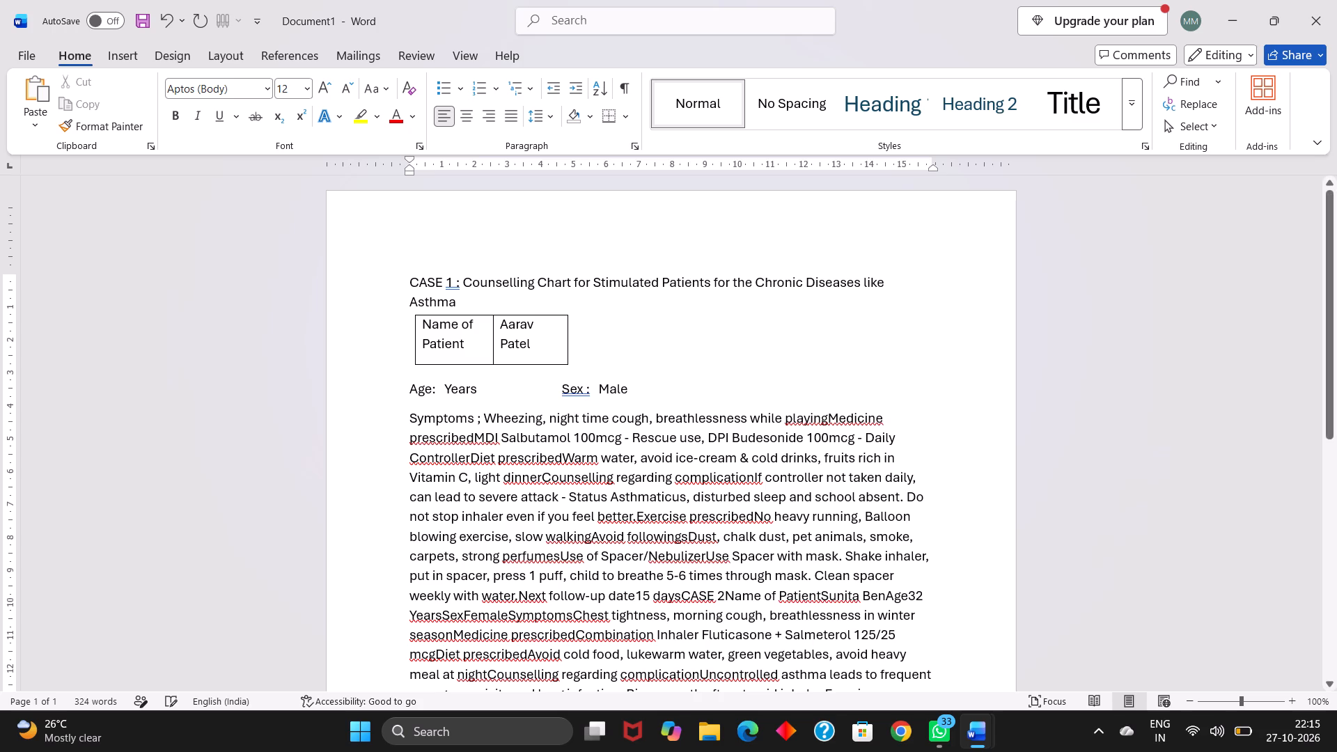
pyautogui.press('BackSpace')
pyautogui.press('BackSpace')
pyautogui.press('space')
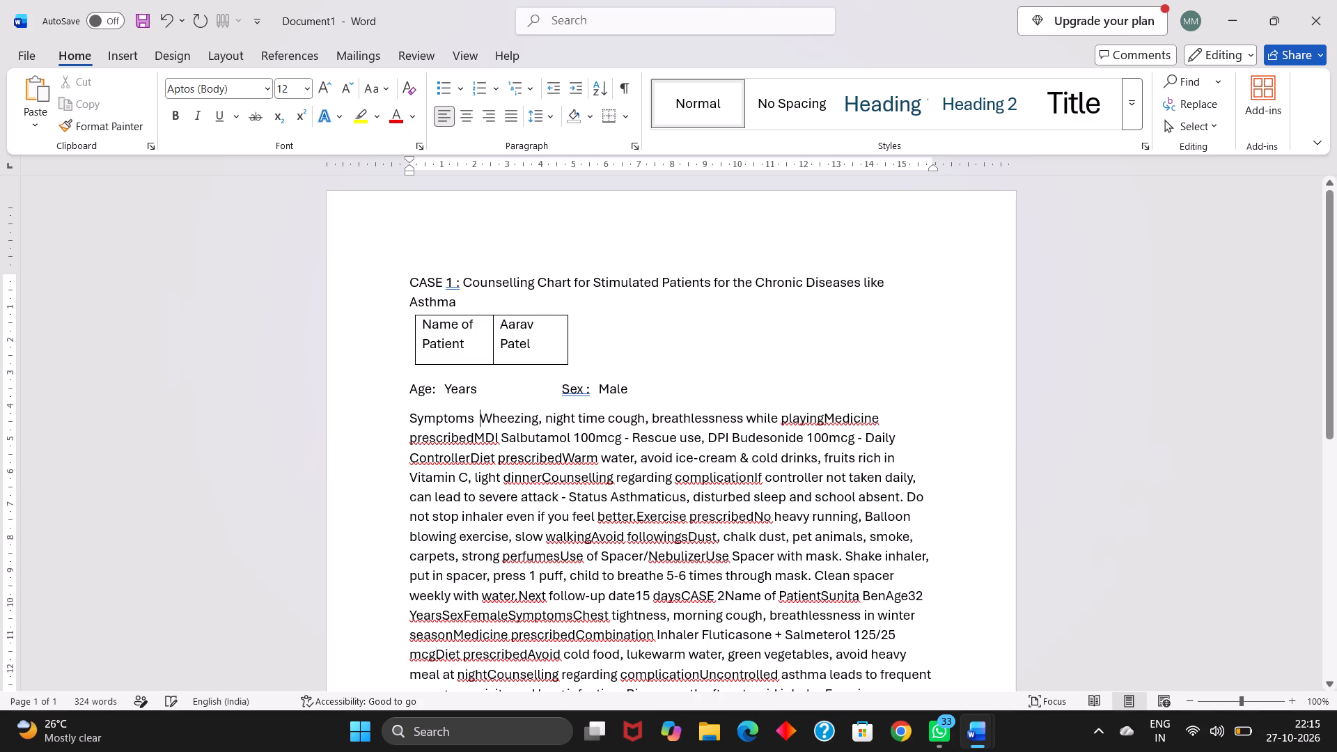
# Start a new paragraph at "Medicine prescribed" and insert a spaced colon between it and "MDI Salbutamol".
pyautogui.click(825, 422)
pyautogui.press('Return')
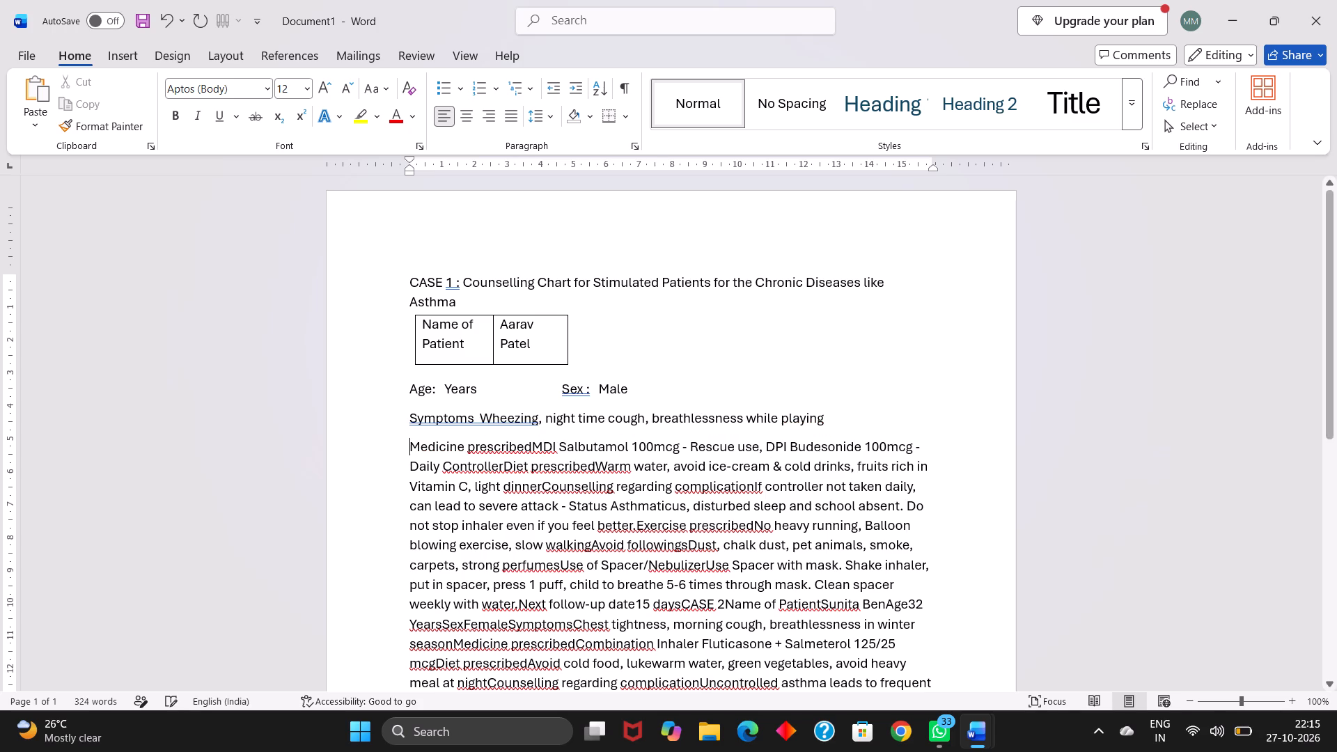
pyautogui.click(529, 448)
pyautogui.press('space')
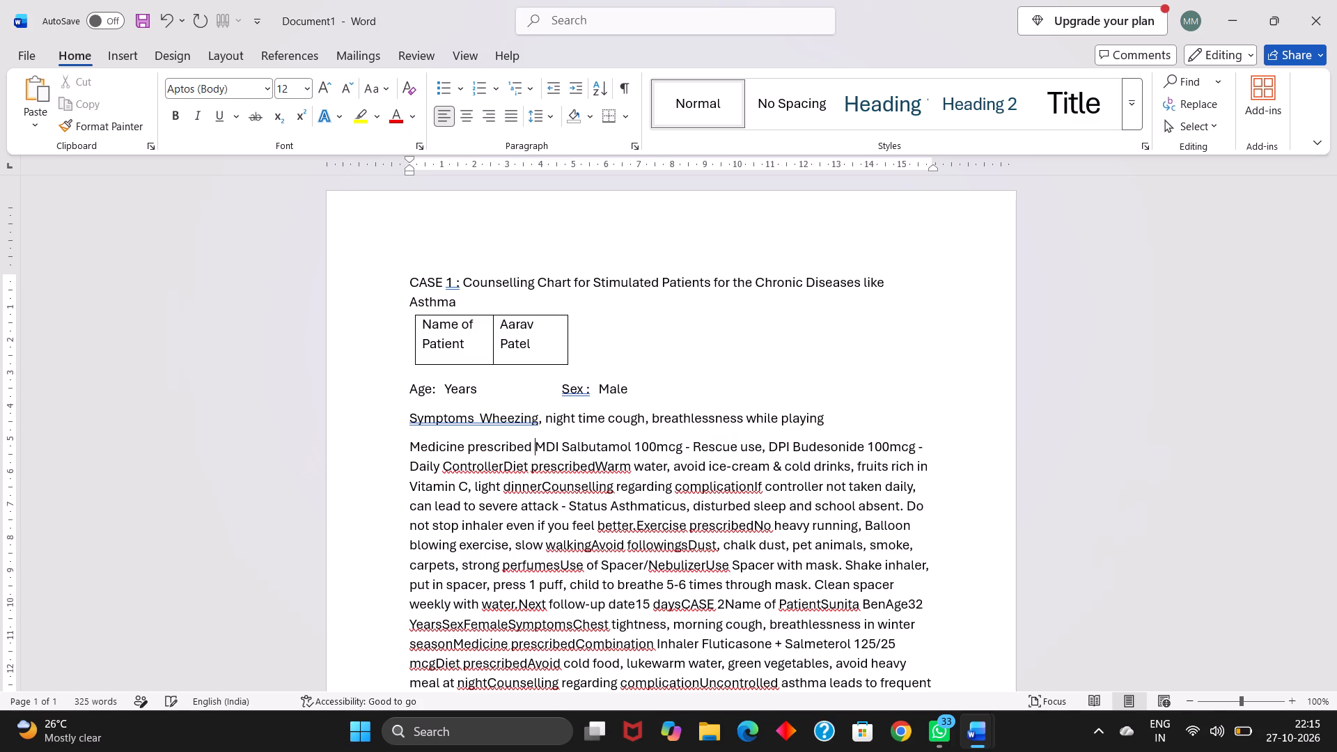
pyautogui.write(':')
pyautogui.press('space')
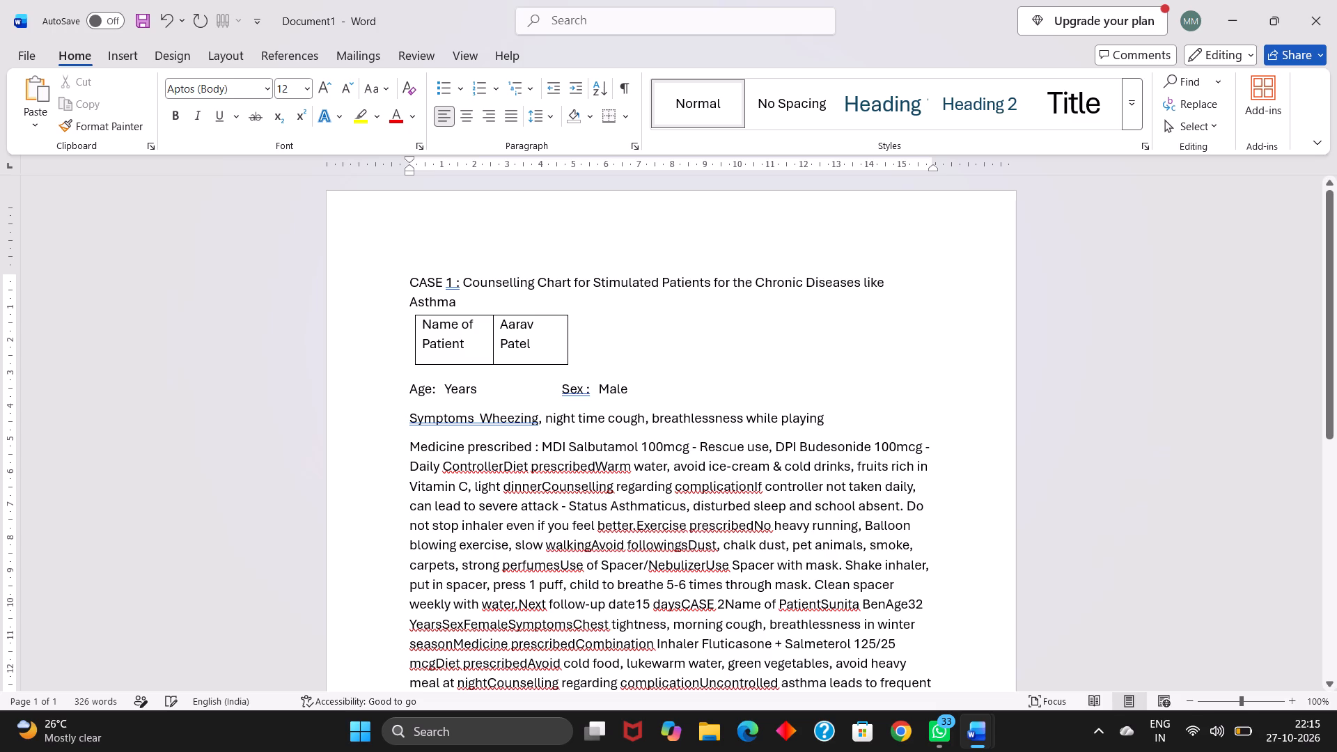
# Replace the spaces after "Symptoms" with a colon and one space, and remove the space before the "Medicine prescribed" colon.
pyautogui.click(480, 419)
pyautogui.press('BackSpace')
pyautogui.press('BackSpace')
pyautogui.write(':')
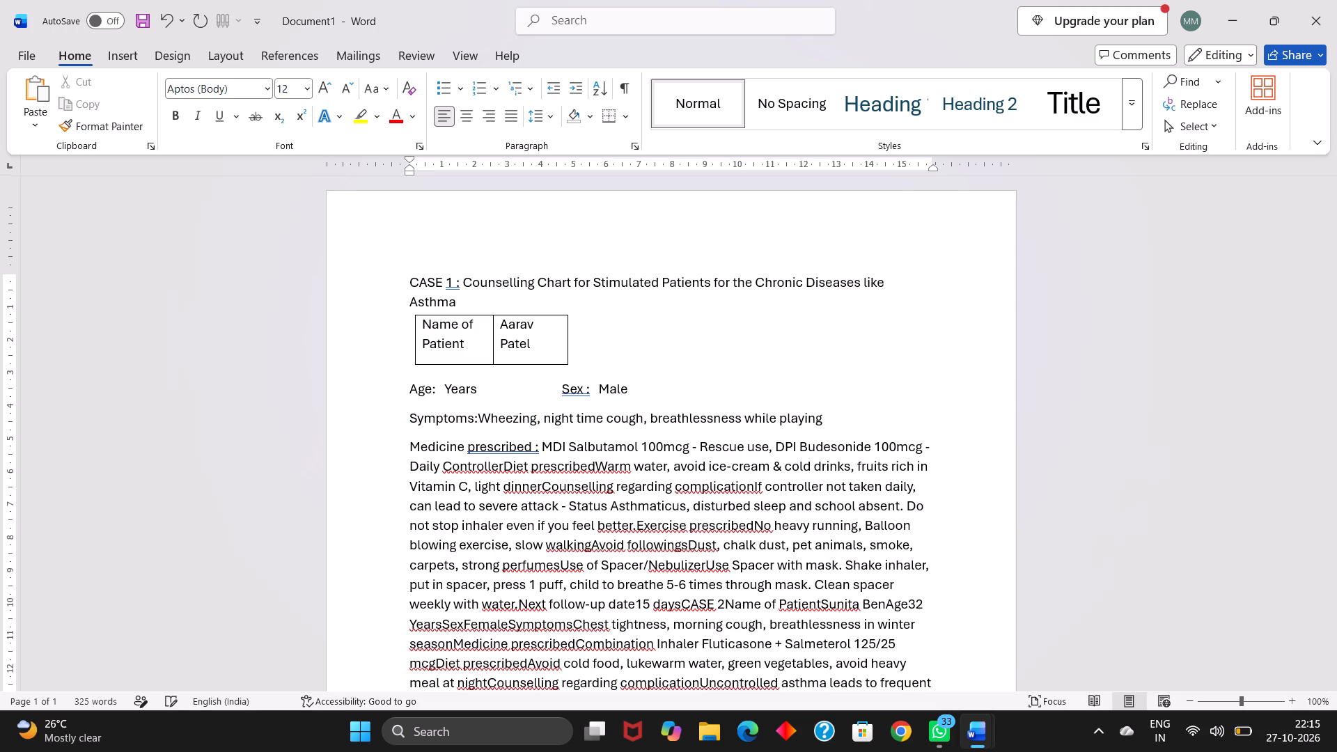
pyautogui.press('space')
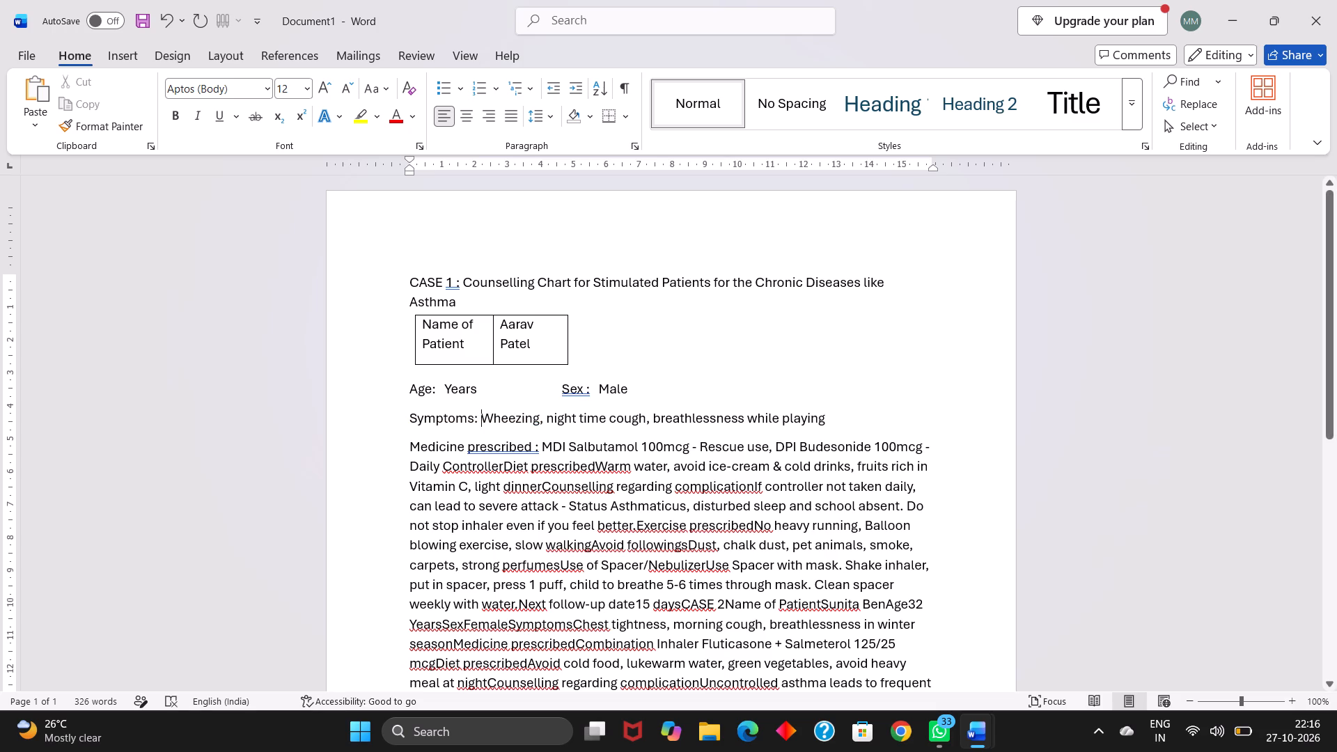
pyautogui.click(535, 451)
pyautogui.press('BackSpace')
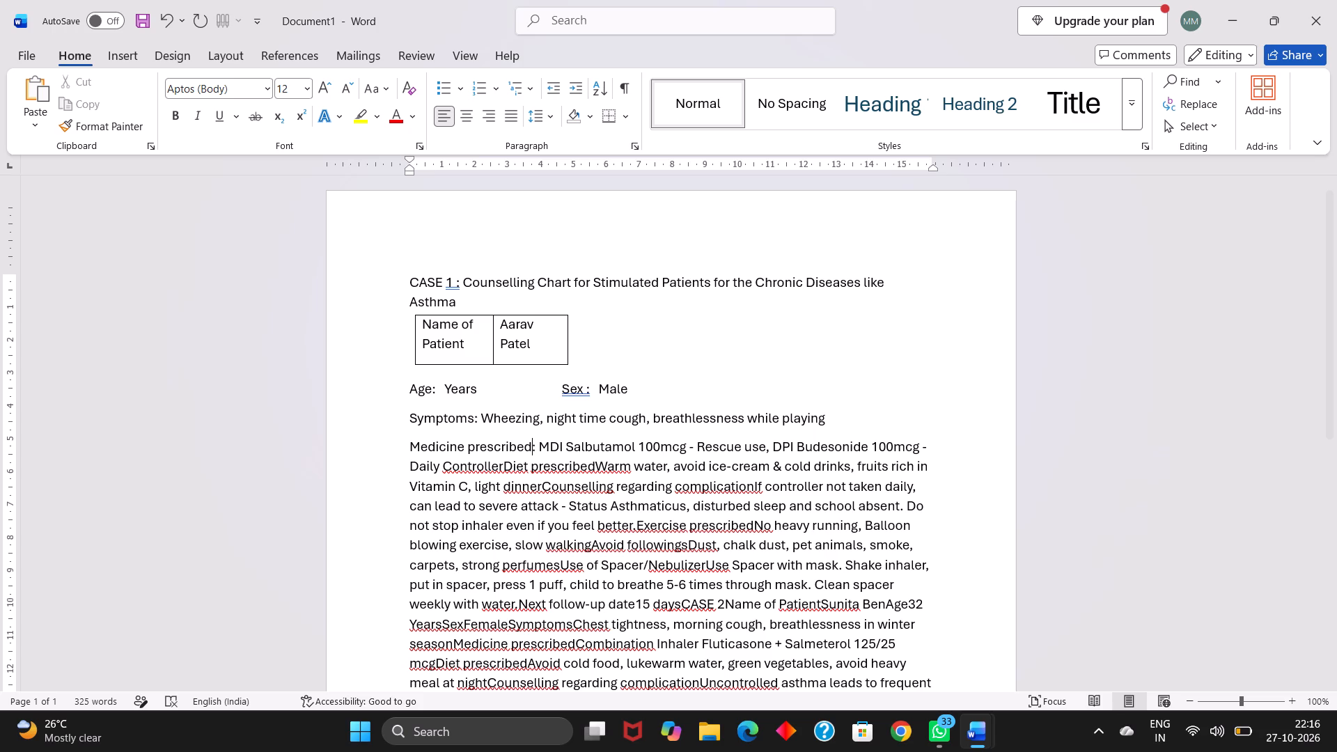
# Place the insertion point between "Daily Controller" and "Diet prescribed" to split them.
pyautogui.click(502, 471)
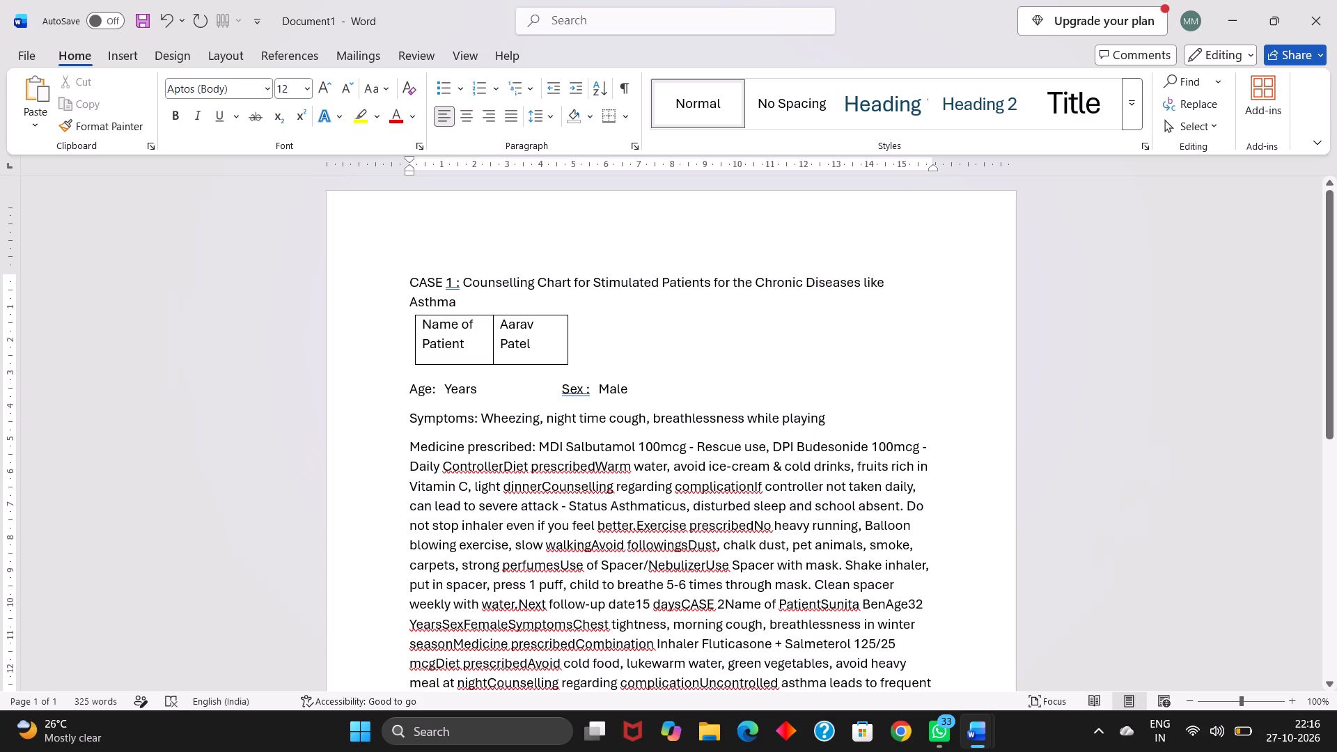
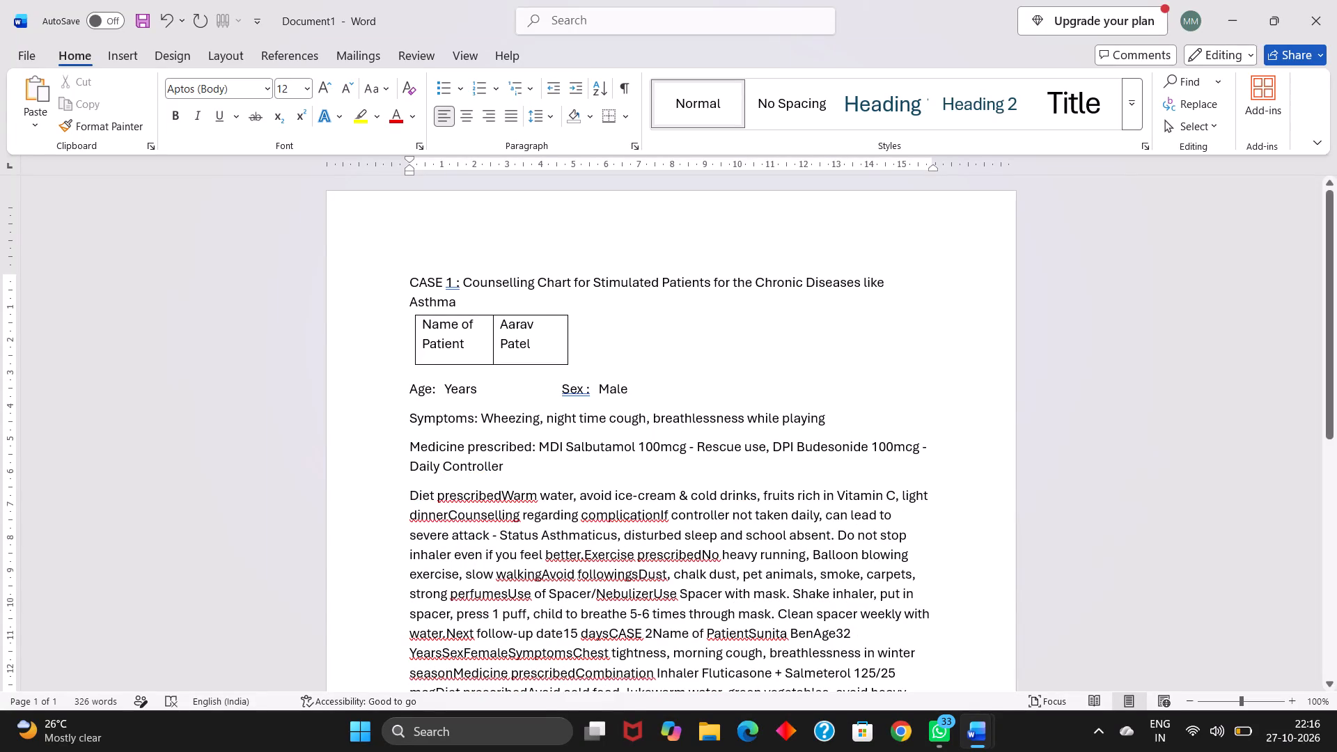
# Insert a colon and a space between "Diet prescribed" and "Warm water" in the CASE 1 text.
pyautogui.click(500, 496)
pyautogui.write(':')
pyautogui.press('space')
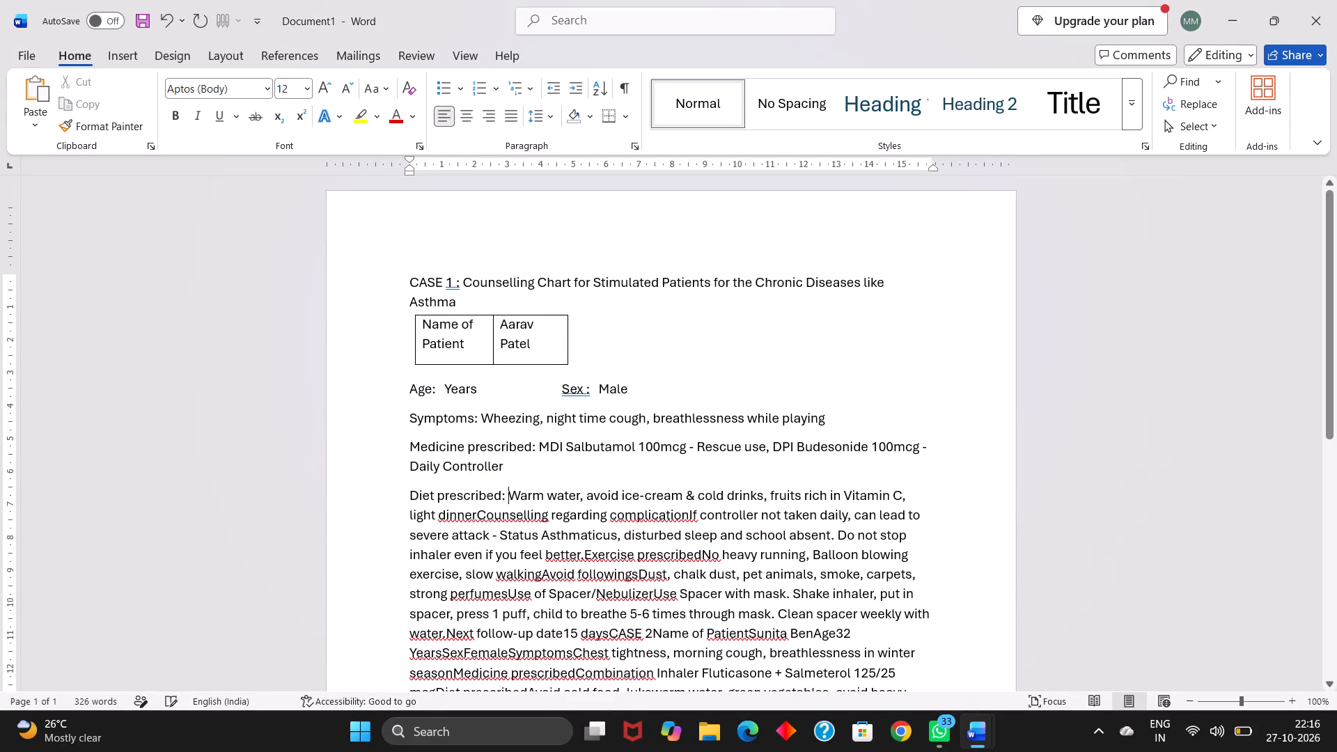
# Start a new paragraph at "Counselling regarding complication" and add a colon and a space after that label.
pyautogui.click(477, 519)
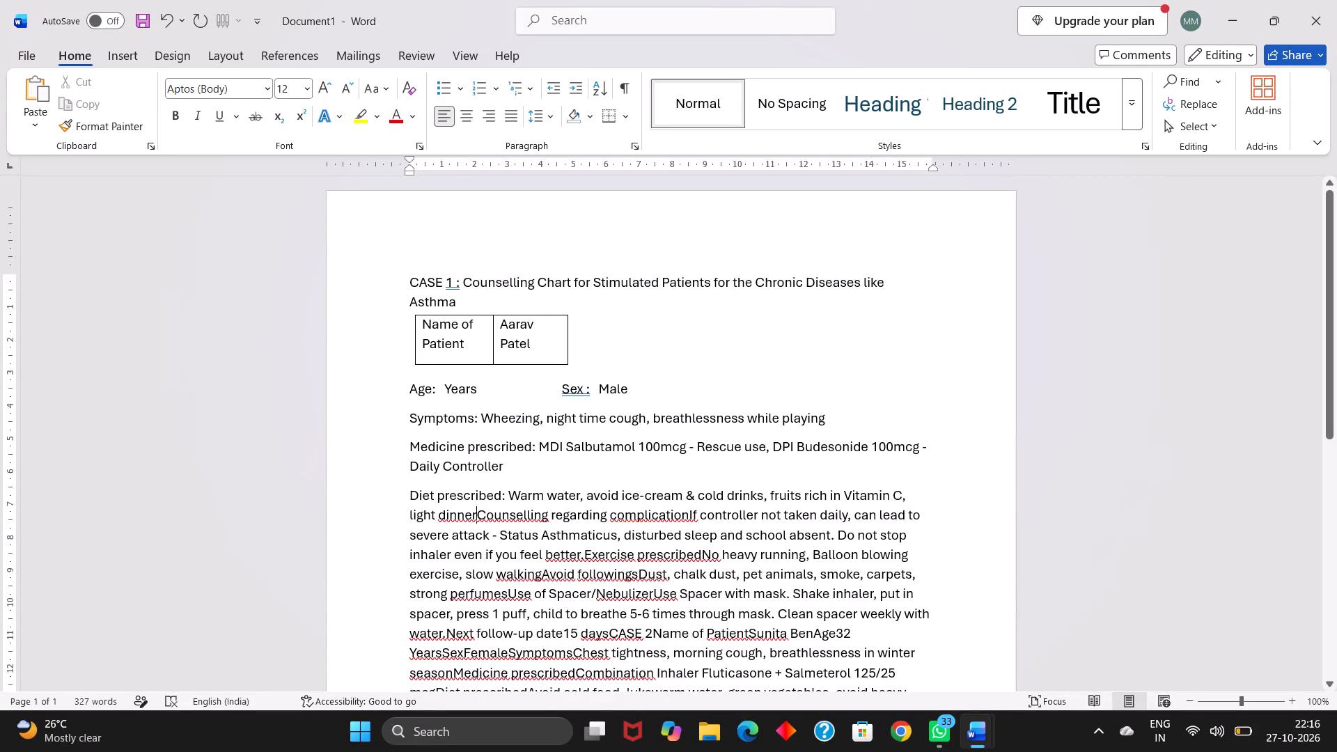
pyautogui.press('Return')
pyautogui.press('Right')
pyautogui.press('Right')
pyautogui.press('Right')
pyautogui.press('Right')
pyautogui.press('Right')
pyautogui.press('Right')
pyautogui.press('Right')
pyautogui.press('Right')
pyautogui.press('Right')
pyautogui.press('Right')
pyautogui.press('Right')
pyautogui.press('Right')
pyautogui.press('Right')
pyautogui.press('Right')
pyautogui.press('Right')
pyautogui.press('Right')
pyautogui.press('Right')
pyautogui.press('Right')
pyautogui.press('Right')
pyautogui.press('Right')
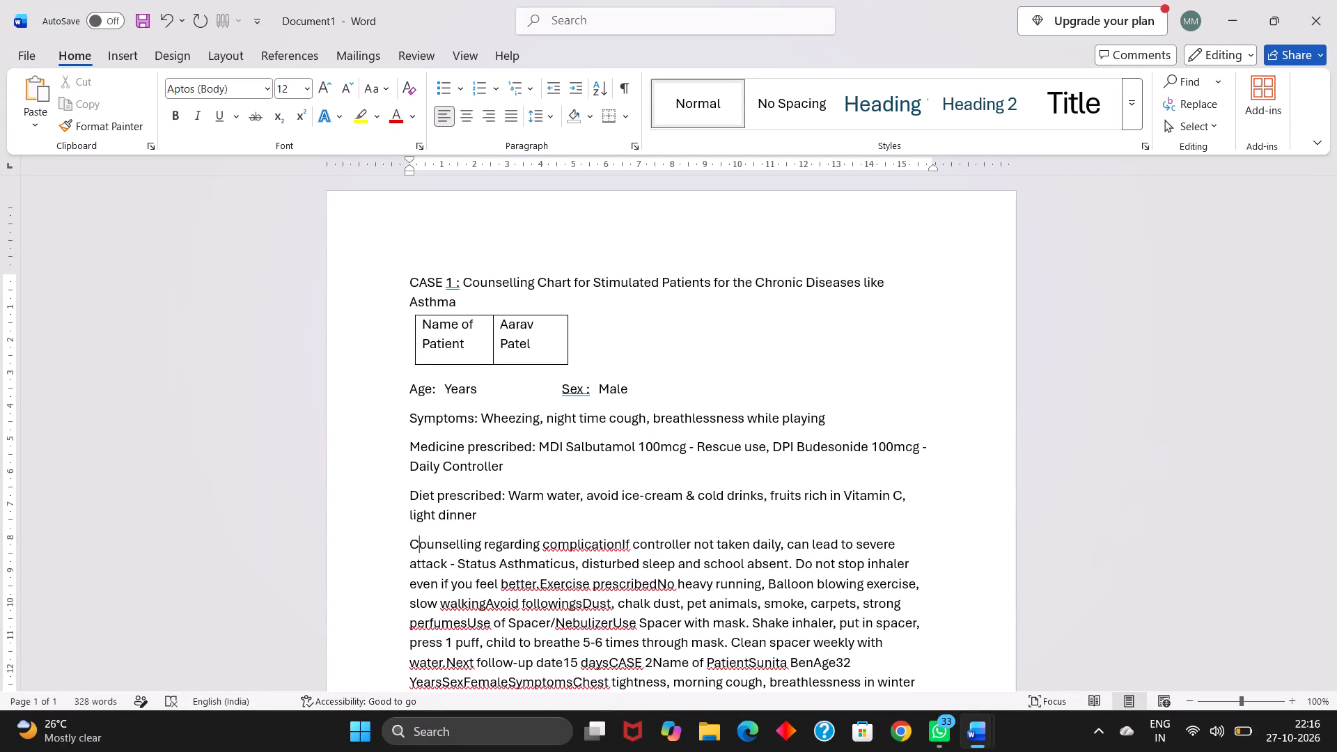
pyautogui.press('Right')
pyautogui.press('Right')
pyautogui.write(':')
pyautogui.press('space')
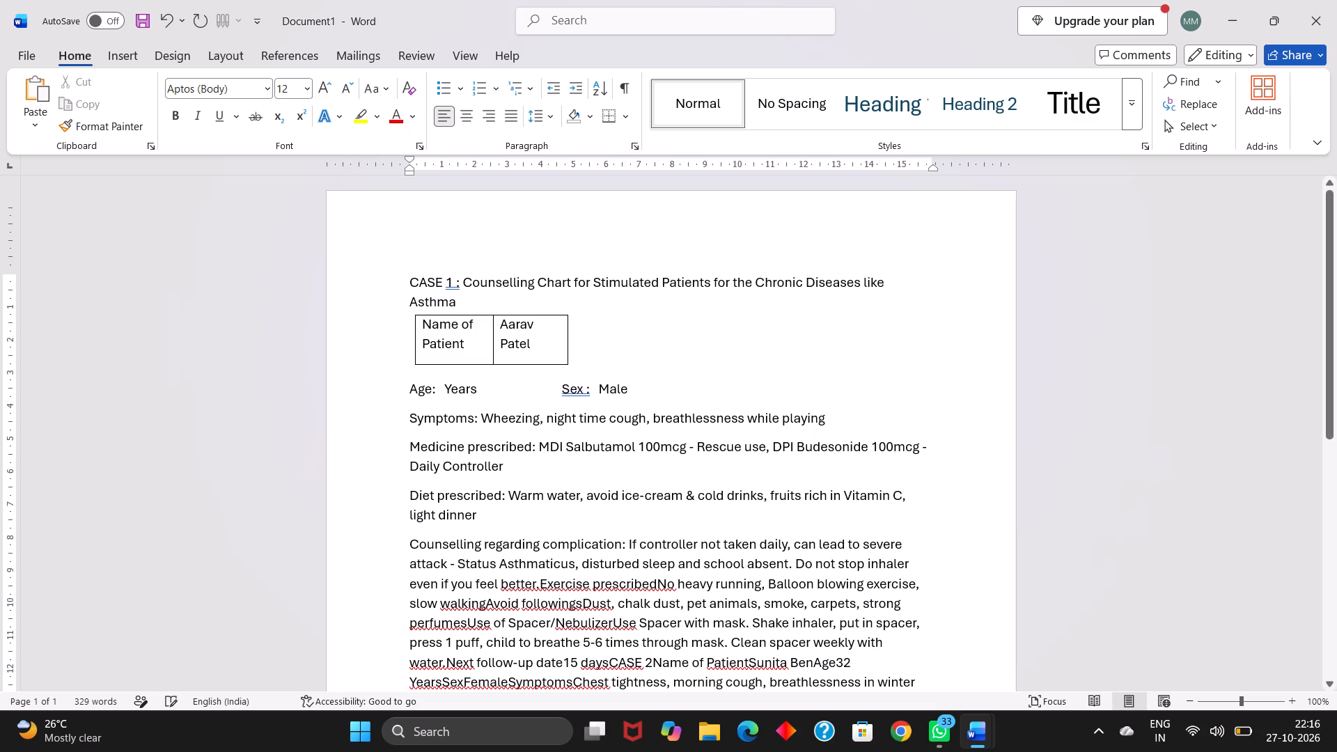
# Start a new paragraph at "Exercise prescribed" and add a colon and a space after that label.
pyautogui.click(539, 583)
pyautogui.press('Return')
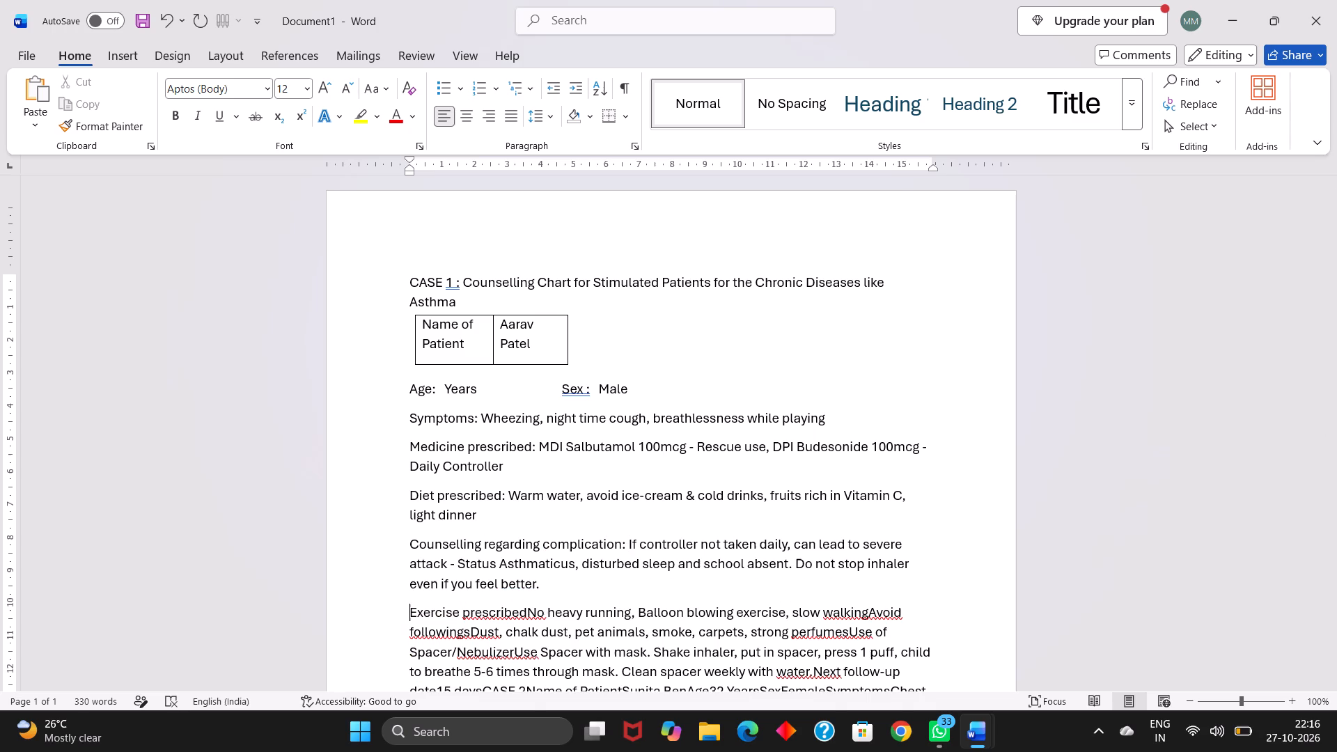
pyautogui.press('Right')
pyautogui.press('Right')
pyautogui.press('Right')
pyautogui.press('Right')
pyautogui.press('Right')
pyautogui.press('Right')
pyautogui.press('Right')
pyautogui.press('Right')
pyautogui.press('Right')
pyautogui.press('Right')
pyautogui.press('Right')
pyautogui.press('Right')
pyautogui.press('Right')
pyautogui.press('Right')
pyautogui.press('Right')
pyautogui.press('Right')
pyautogui.press('Right')
pyautogui.press('Right')
pyautogui.press('Right')
pyautogui.write(':')
pyautogui.press('space')
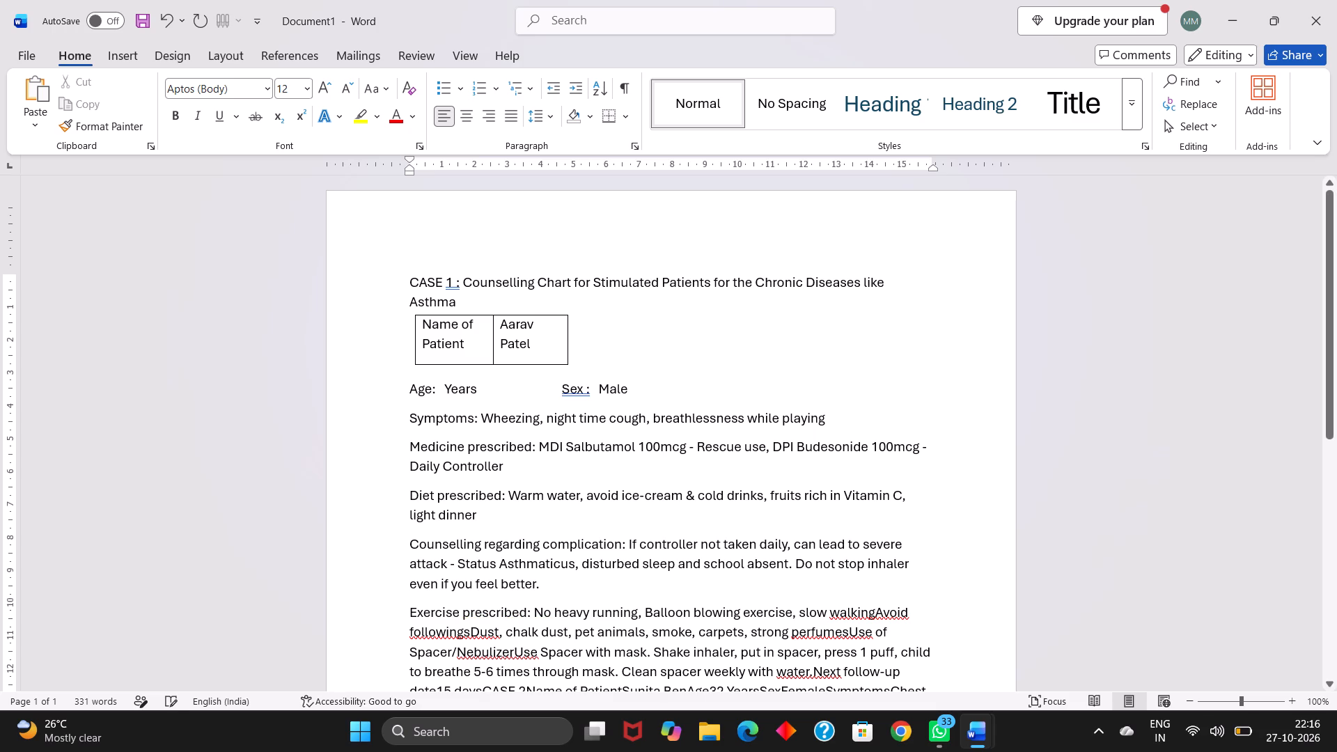
# Start a new paragraph at "Avoid followings" and add a colon and a space after that label.
pyautogui.click(876, 615)
pyautogui.press('Return')
pyautogui.press('Right')
pyautogui.press('Right')
pyautogui.press('Right')
pyautogui.press('Right')
pyautogui.press('Right')
pyautogui.press('Right')
pyautogui.press('Right')
pyautogui.press('Right')
pyautogui.press('Right')
pyautogui.press('Right')
pyautogui.press('Right')
pyautogui.press('Right')
pyautogui.press('Right')
pyautogui.press('Right')
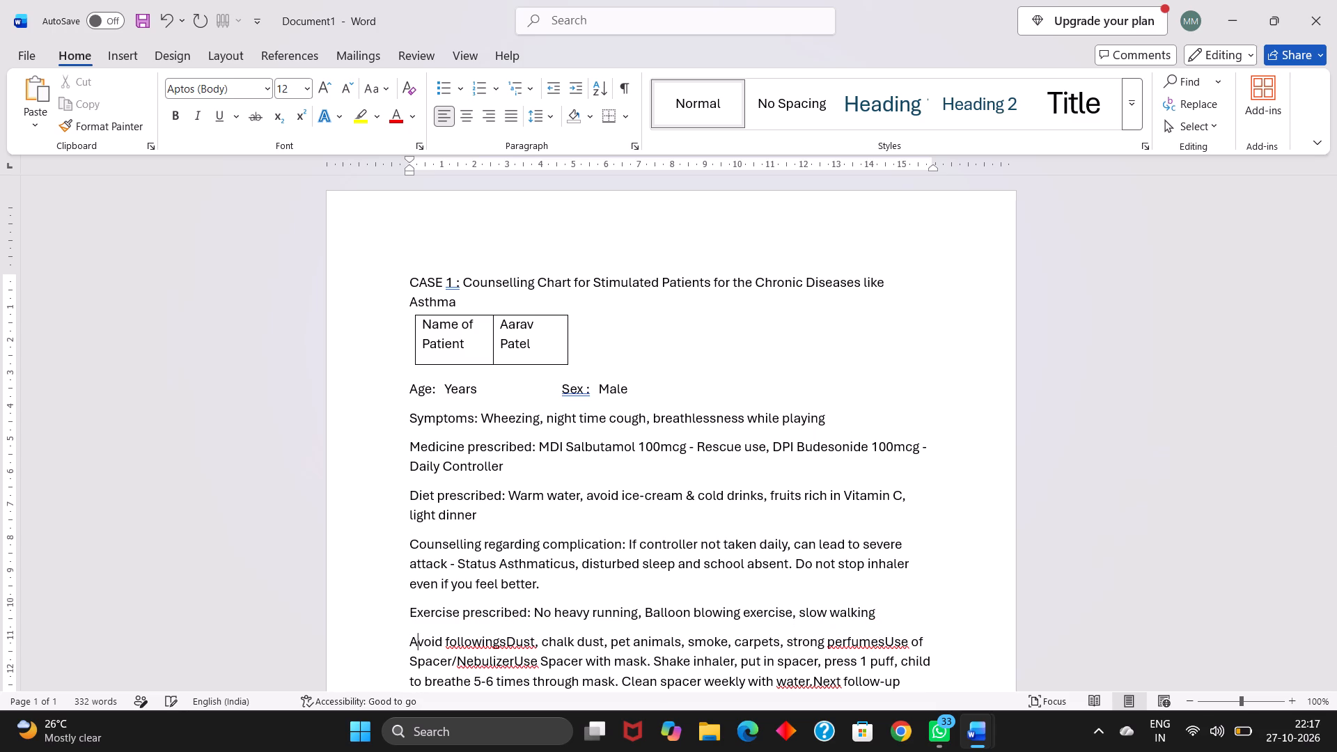
pyautogui.press('Right')
pyautogui.press('Right')
pyautogui.write(':')
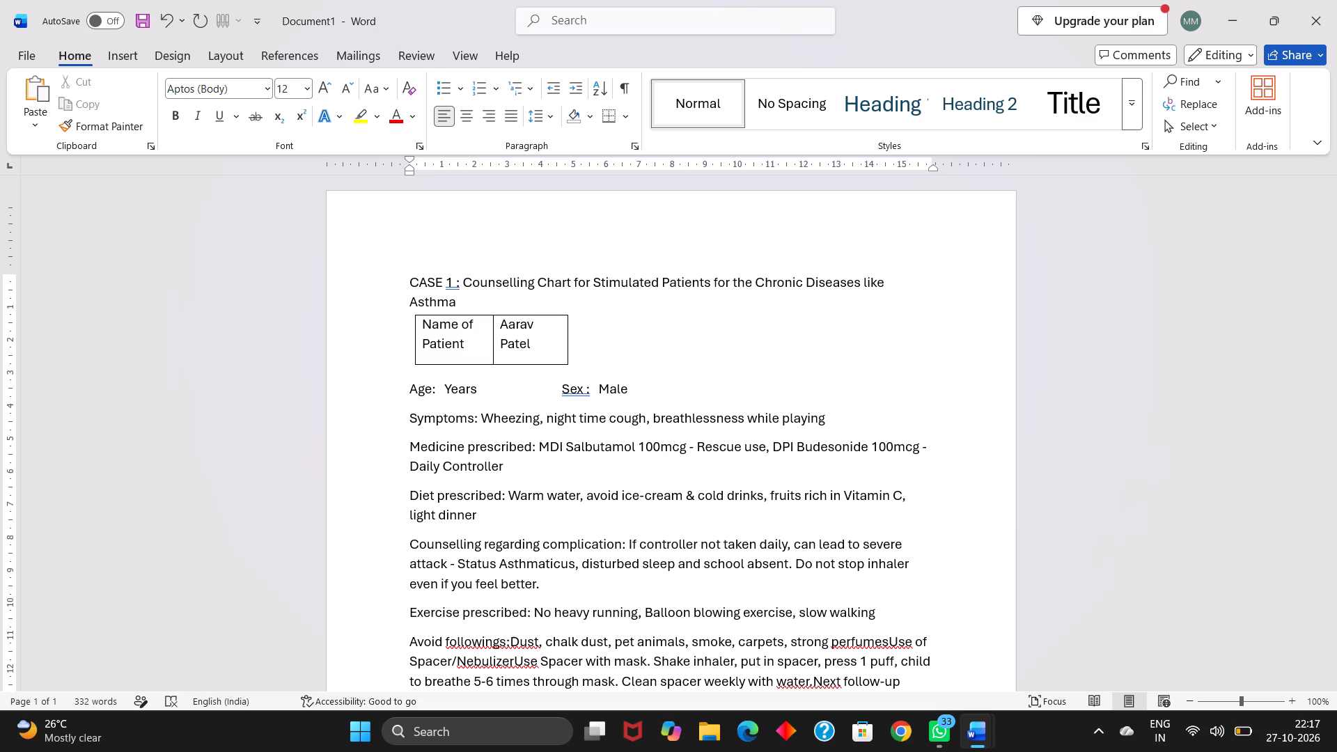
pyautogui.press('space')
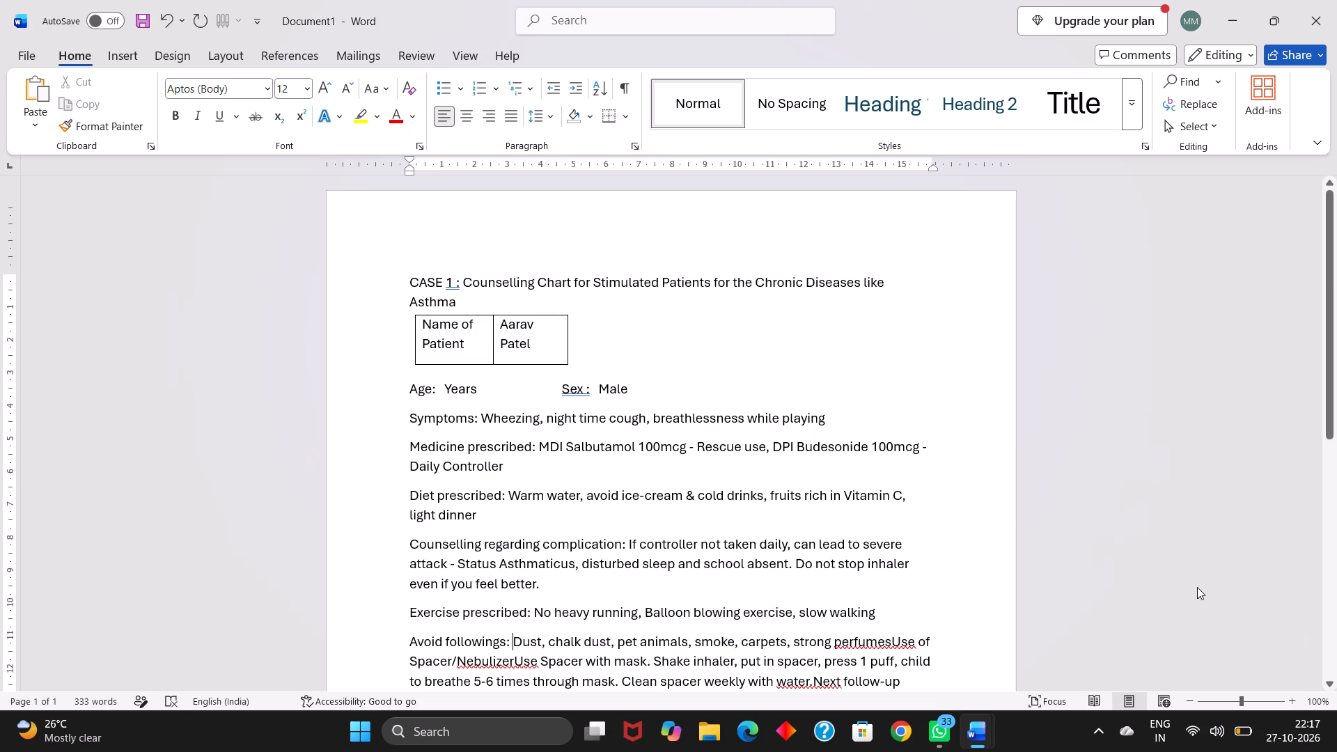
# Start a new paragraph at "Use of Spacer/Nebulizer" and add a colon and a space after that label.
pyautogui.click(895, 640)
pyautogui.press('Return')
pyautogui.scroll(-1, 895, 640)
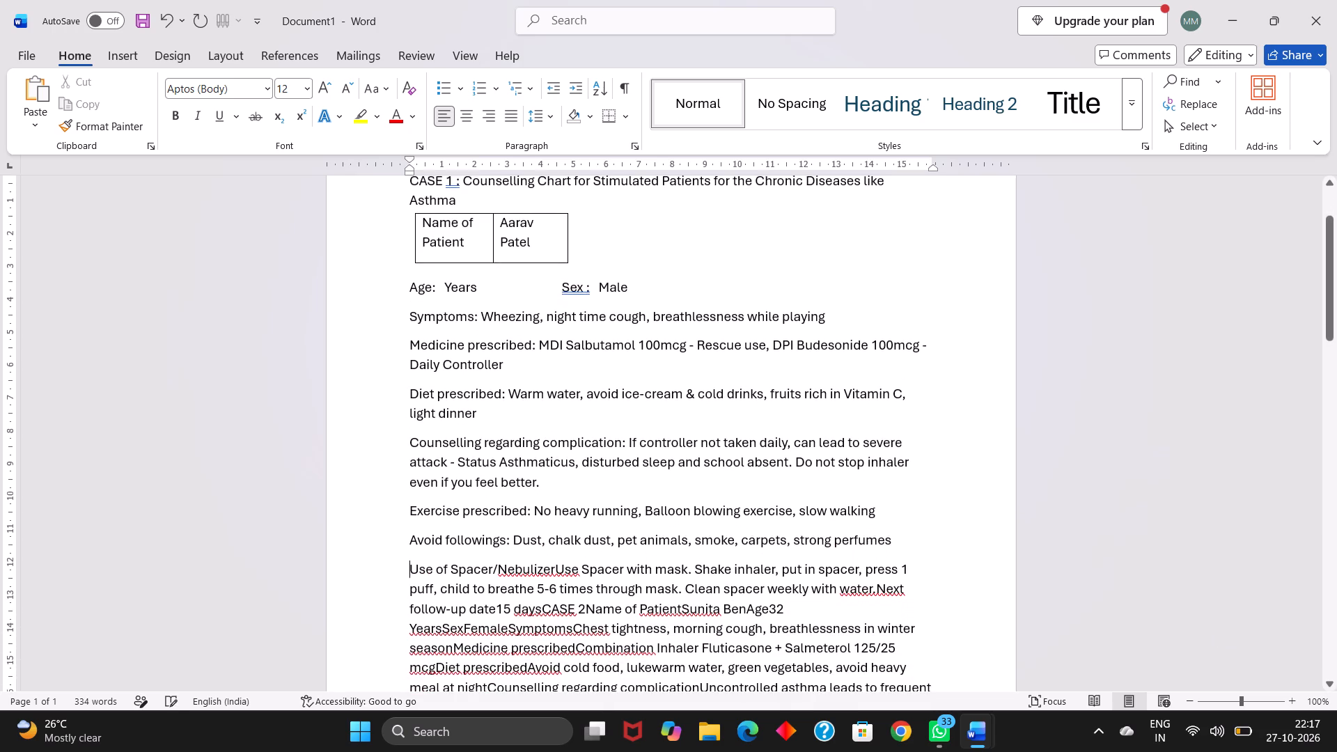
pyautogui.click(556, 563)
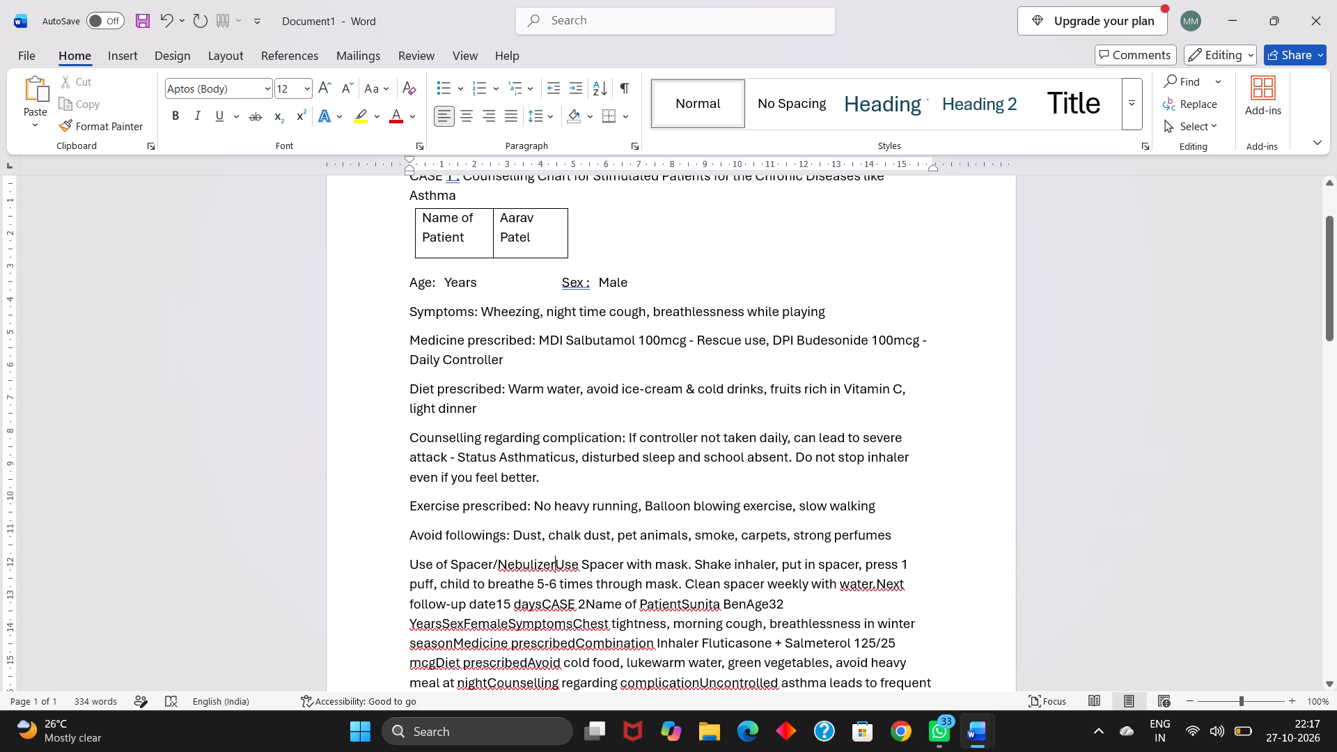
pyautogui.hotkey('shift', ':')
pyautogui.press('space')
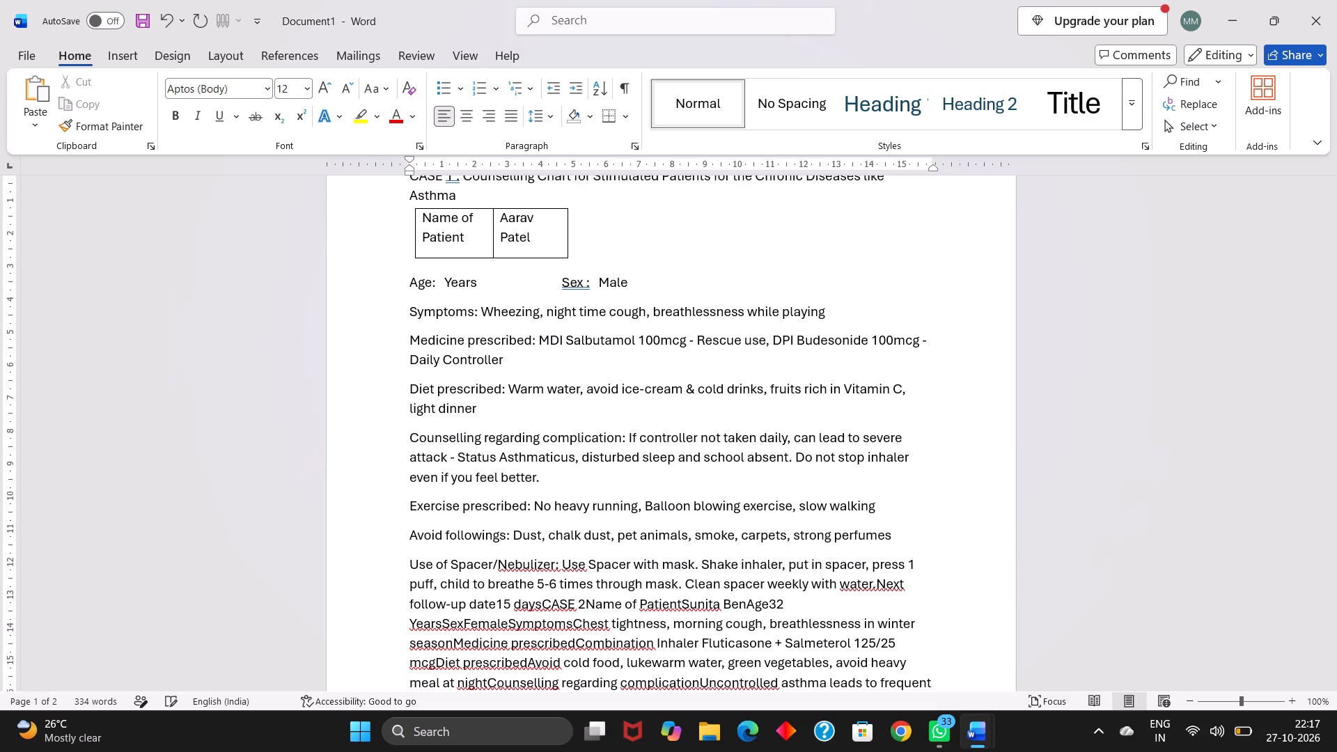
# Put "Next follow-up date15 days" in its own paragraph, split from the spacer instructions and from "CASE 2".
pyautogui.click(876, 586)
pyautogui.press('Return')
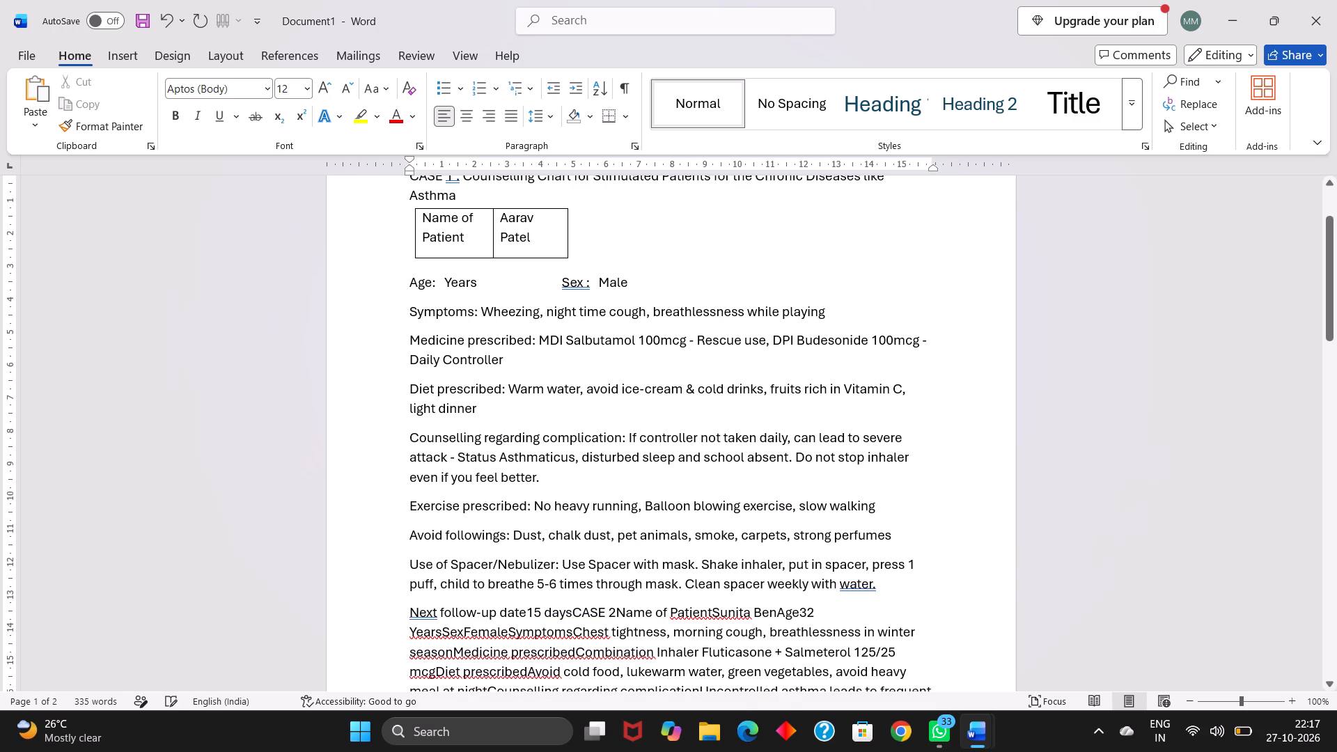
pyautogui.click(575, 613)
pyautogui.press('Return')
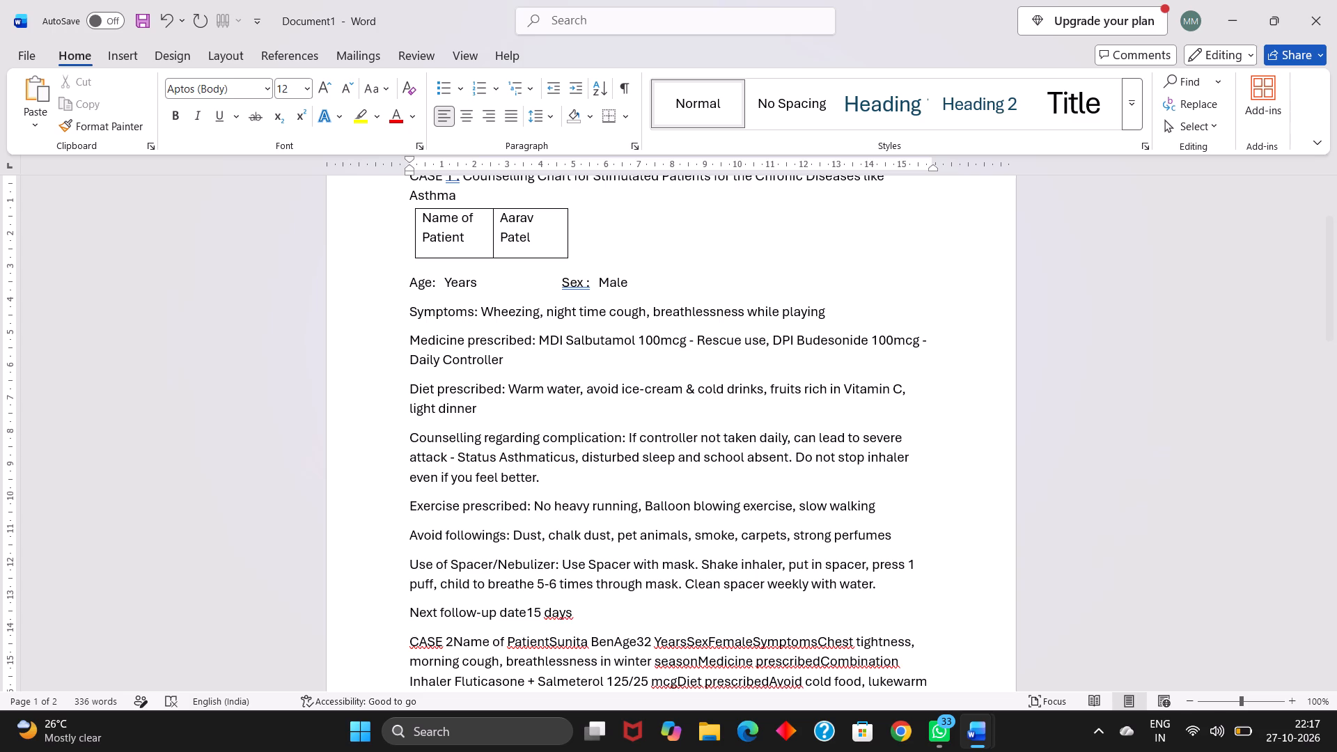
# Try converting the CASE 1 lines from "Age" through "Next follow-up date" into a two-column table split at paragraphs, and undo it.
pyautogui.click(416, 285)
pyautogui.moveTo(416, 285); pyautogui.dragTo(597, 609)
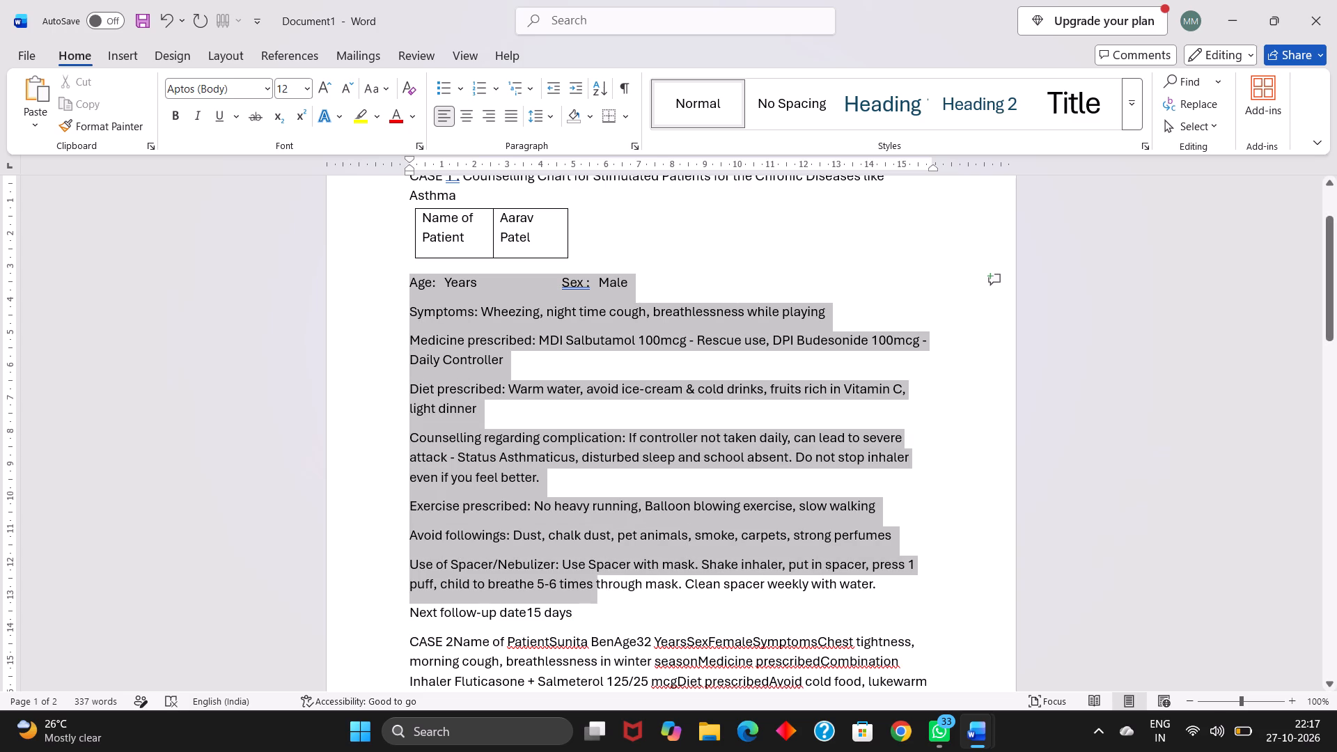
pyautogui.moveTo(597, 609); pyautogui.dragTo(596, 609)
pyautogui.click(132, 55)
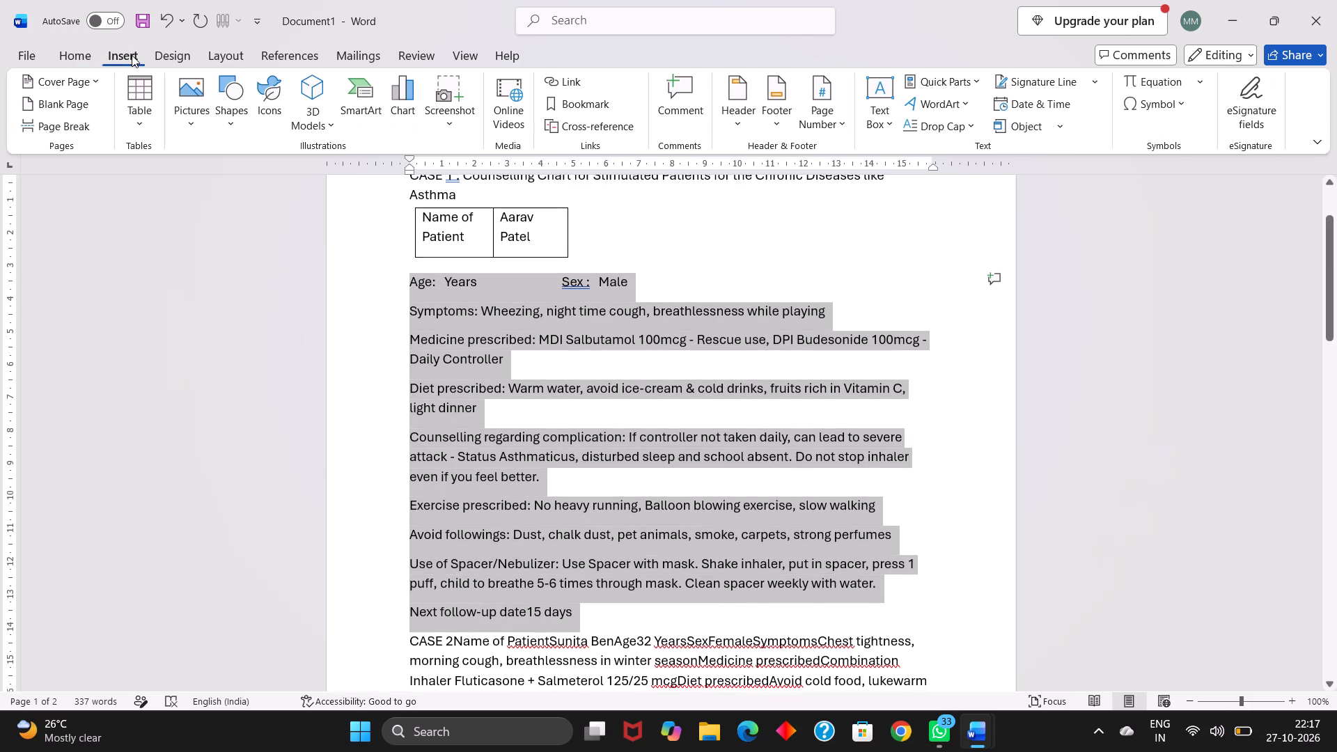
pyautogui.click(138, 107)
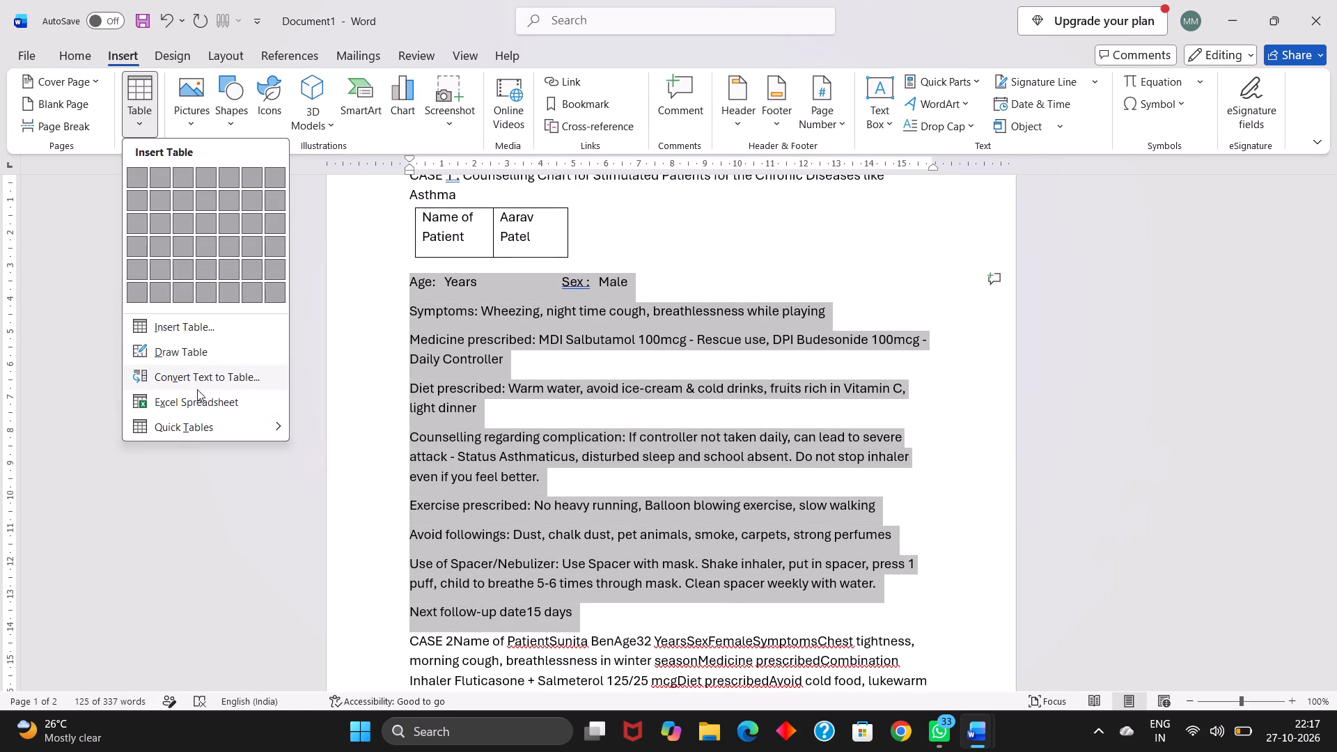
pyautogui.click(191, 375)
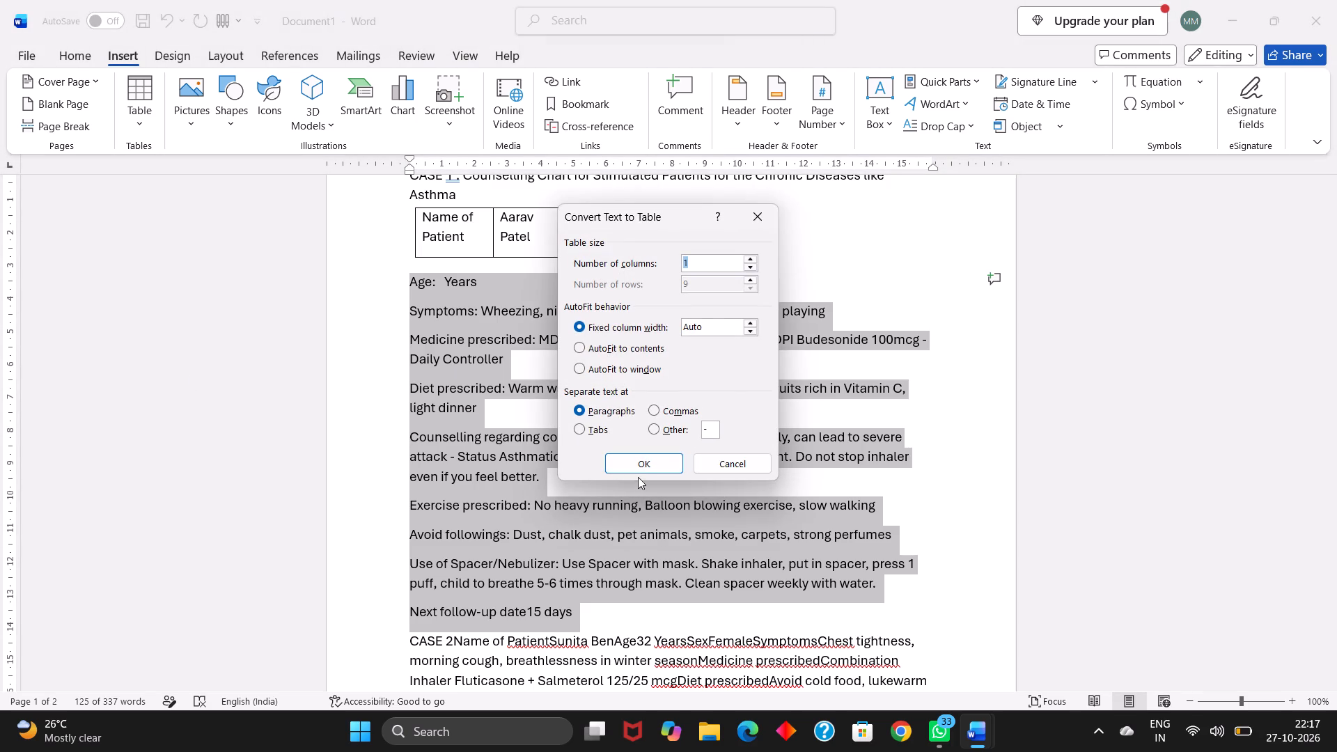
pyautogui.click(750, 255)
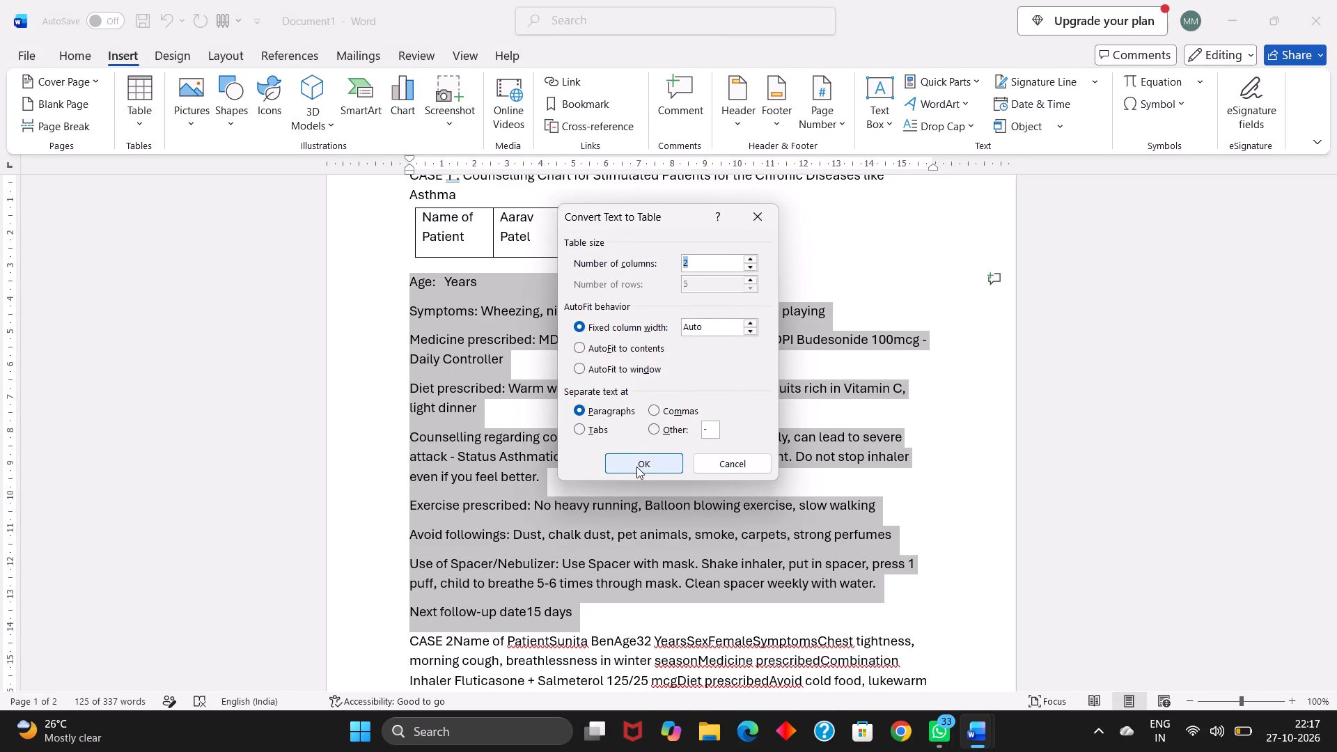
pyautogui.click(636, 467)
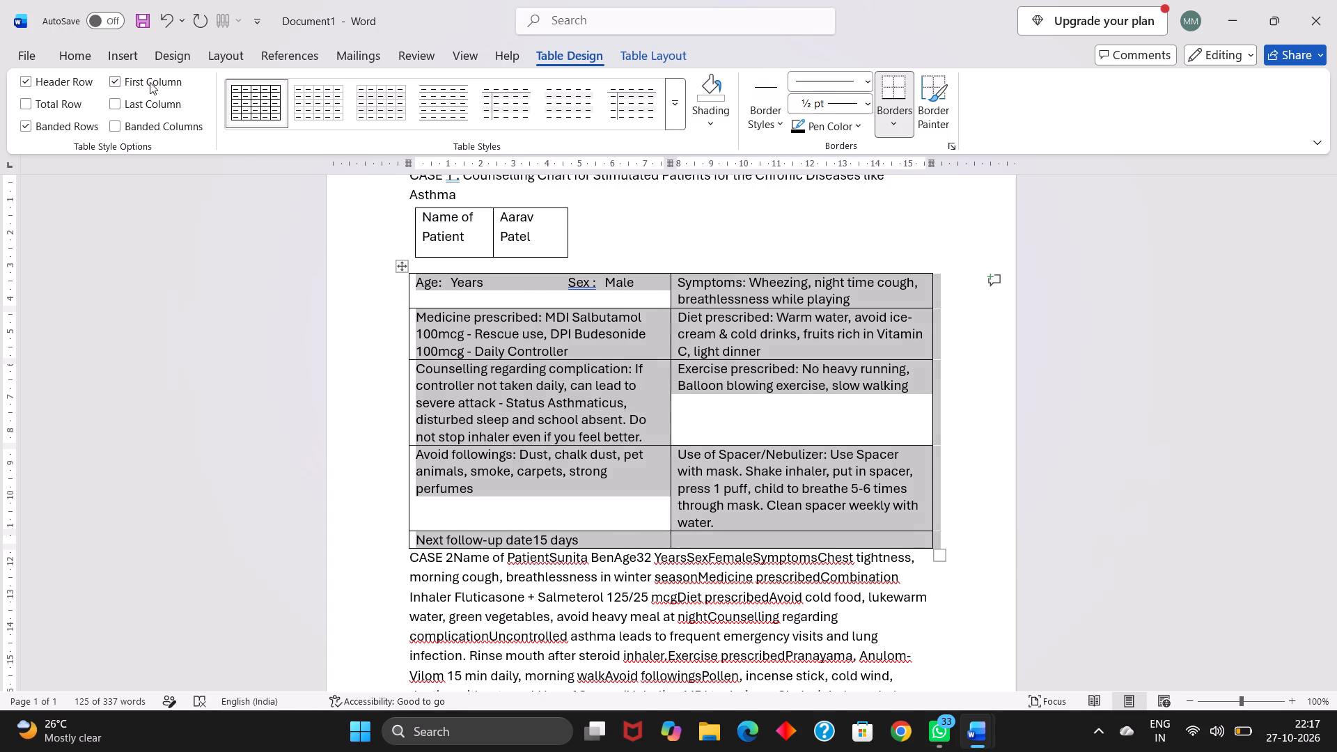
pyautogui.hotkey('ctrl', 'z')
# Convert the selected CASE 1 lines from "Age" through "Next follow-up date" into a one-column table split at paragraphs.
pyautogui.click(113, 56)
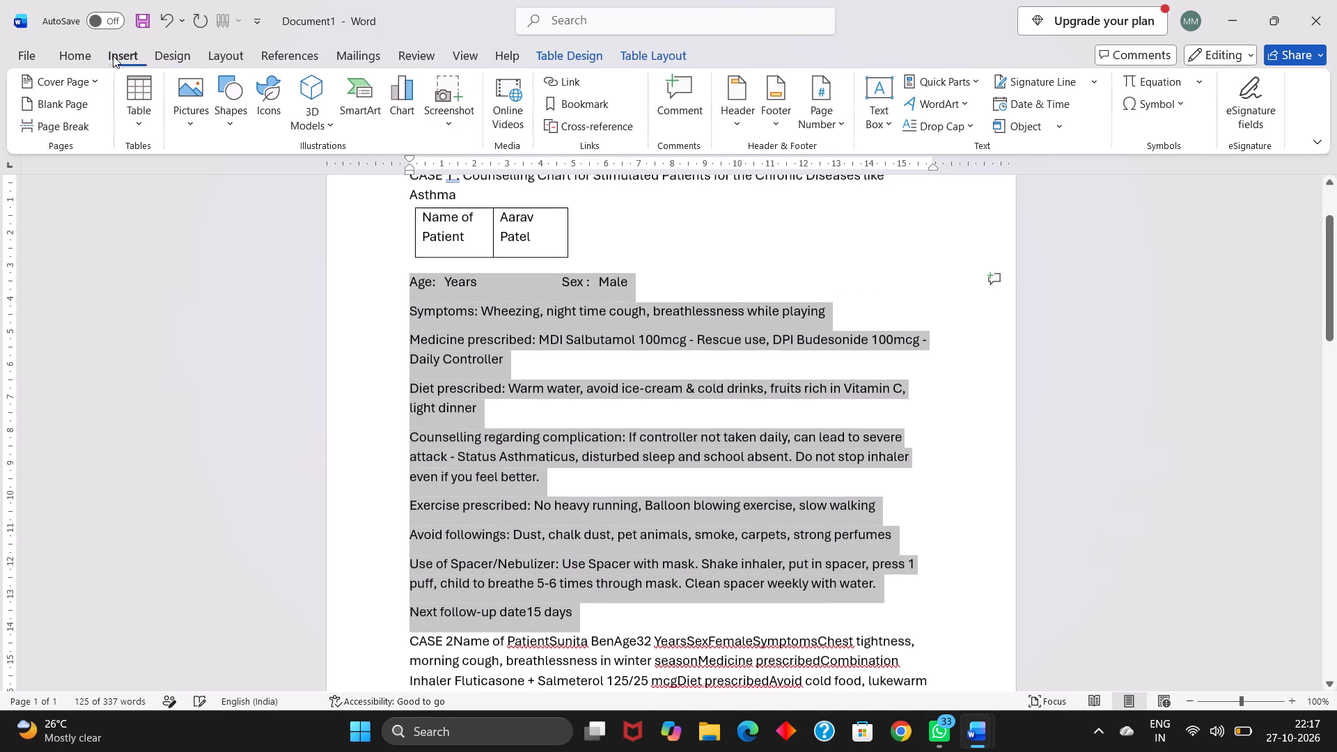
pyautogui.click(136, 93)
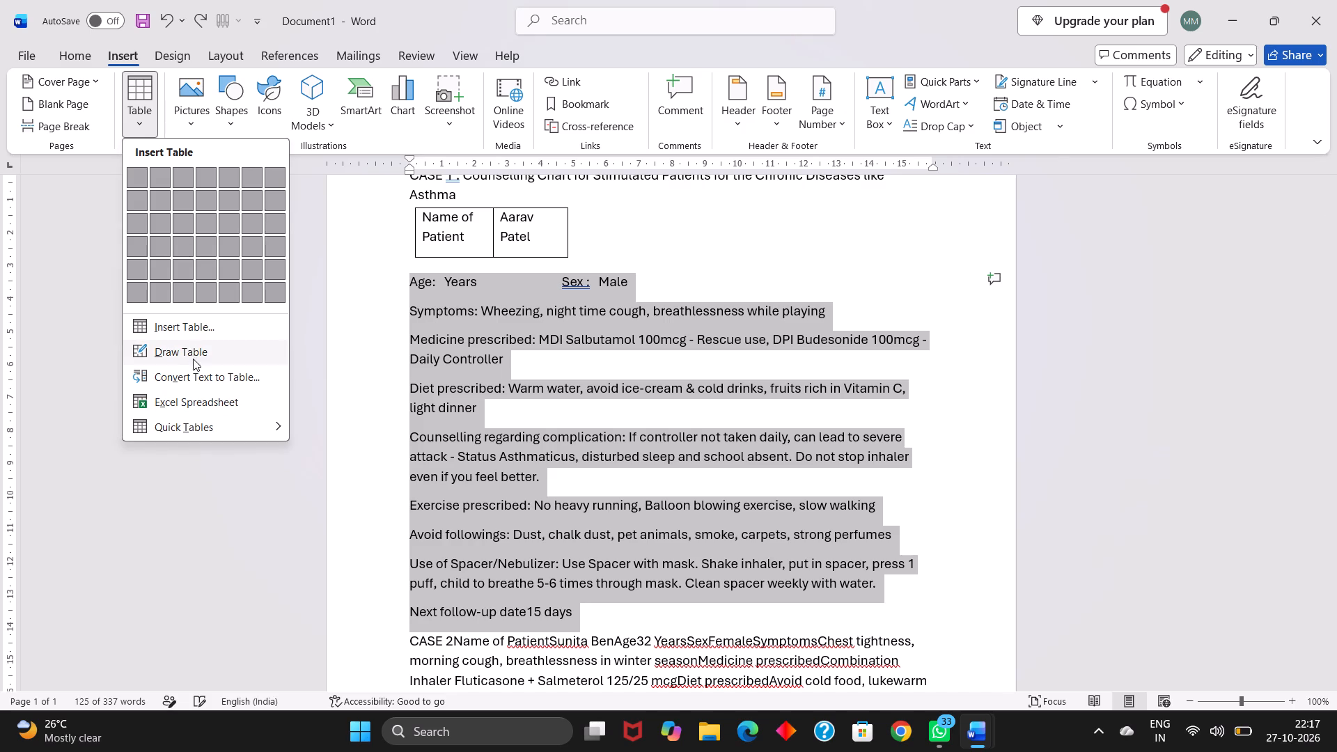
pyautogui.click(204, 371)
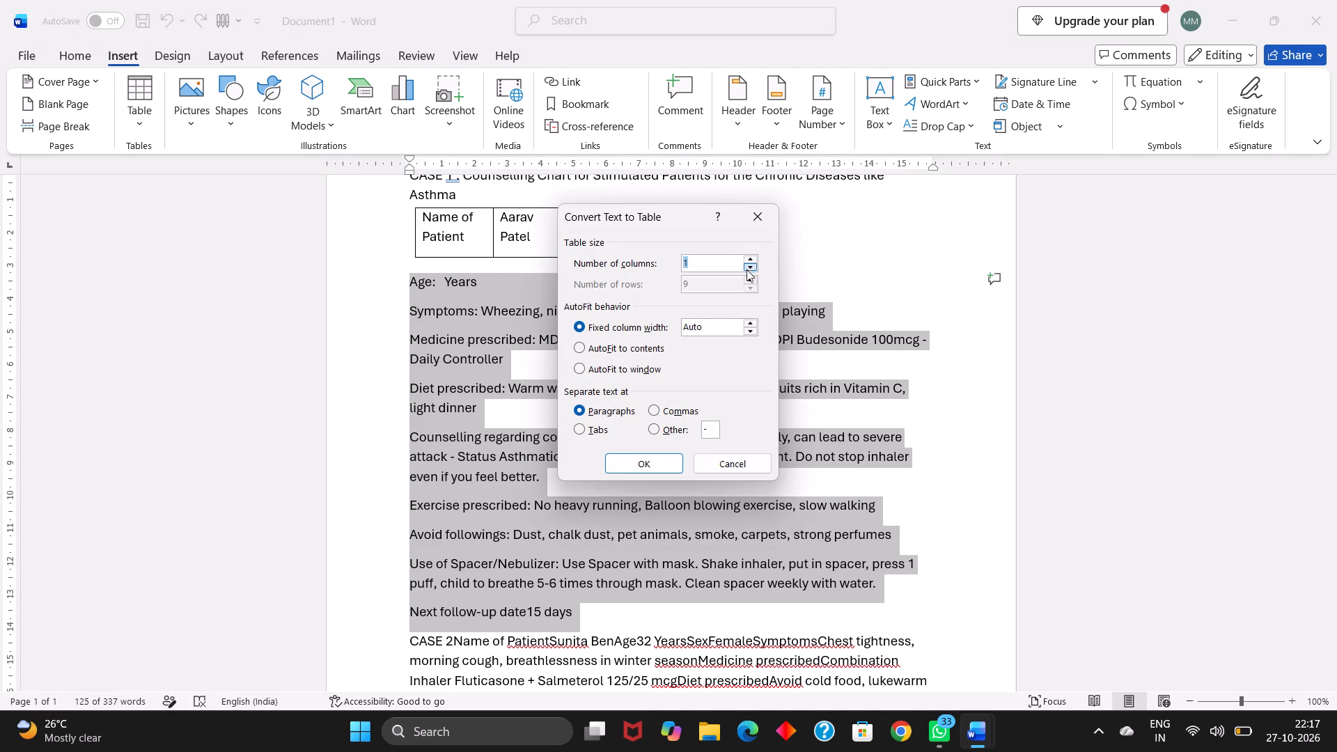
pyautogui.click(628, 462)
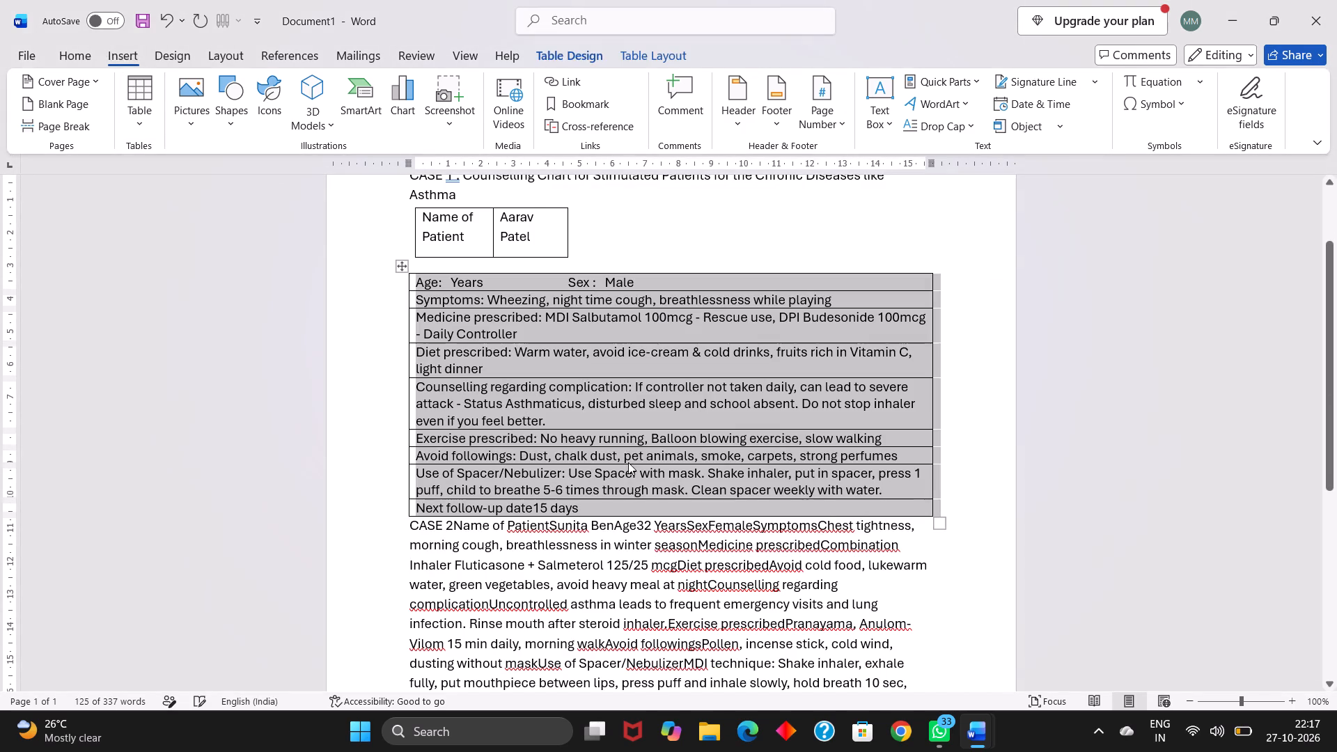
pyautogui.click(676, 375)
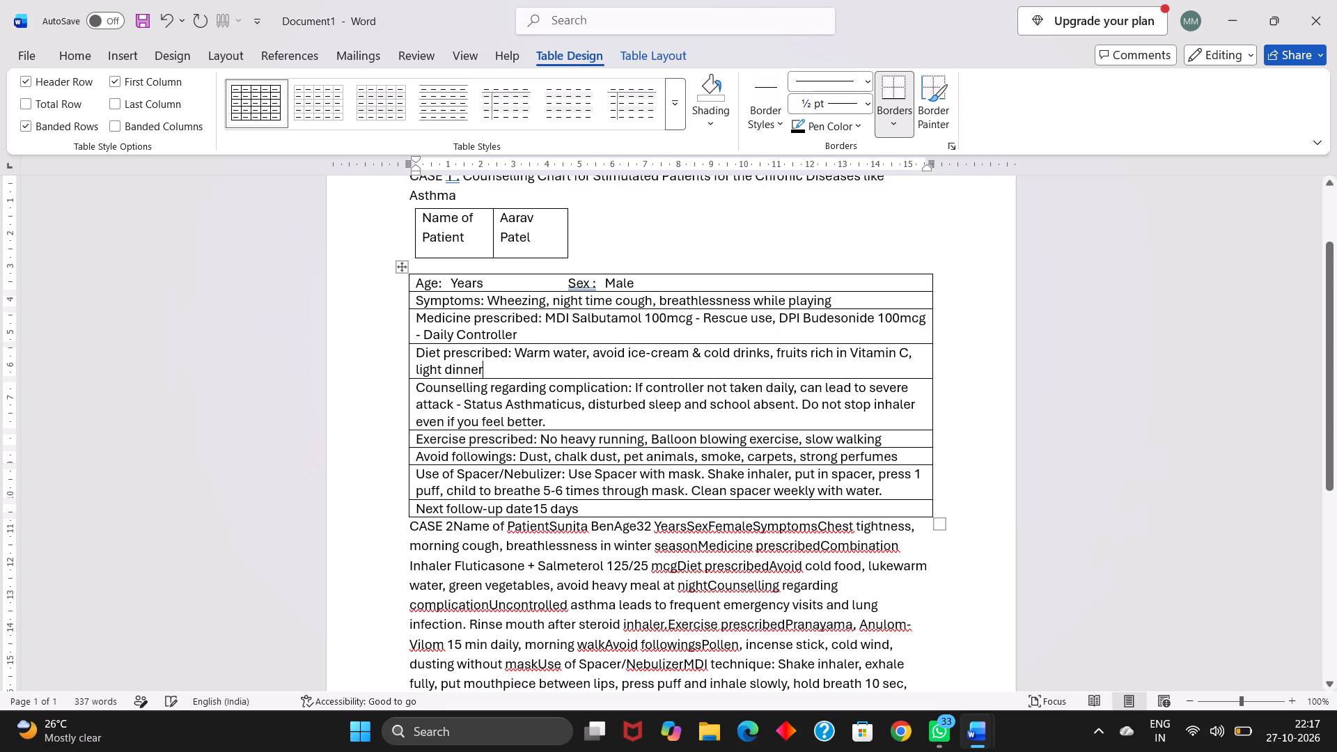
# Insert two blank paragraphs between the CASE 1 table and the "CASE 2" text.
pyautogui.scroll(-2, 572, 386)
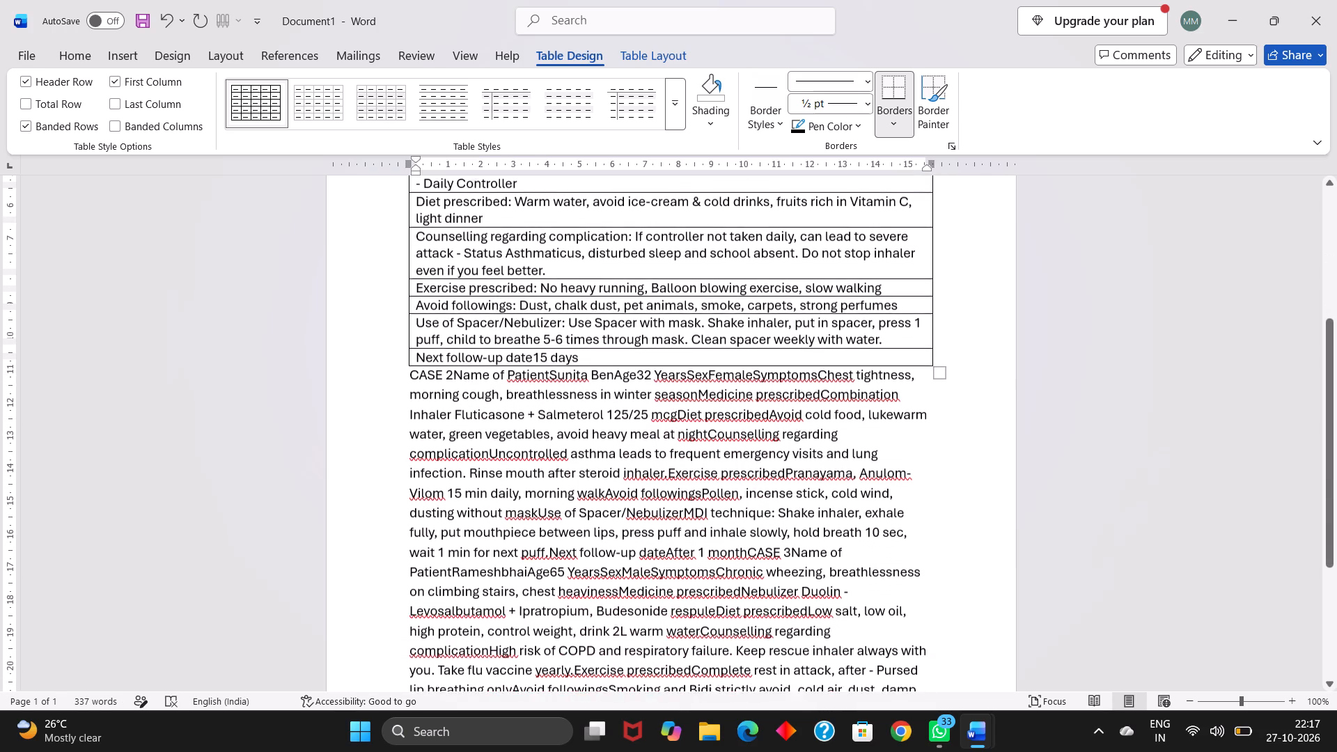
pyautogui.click(408, 368)
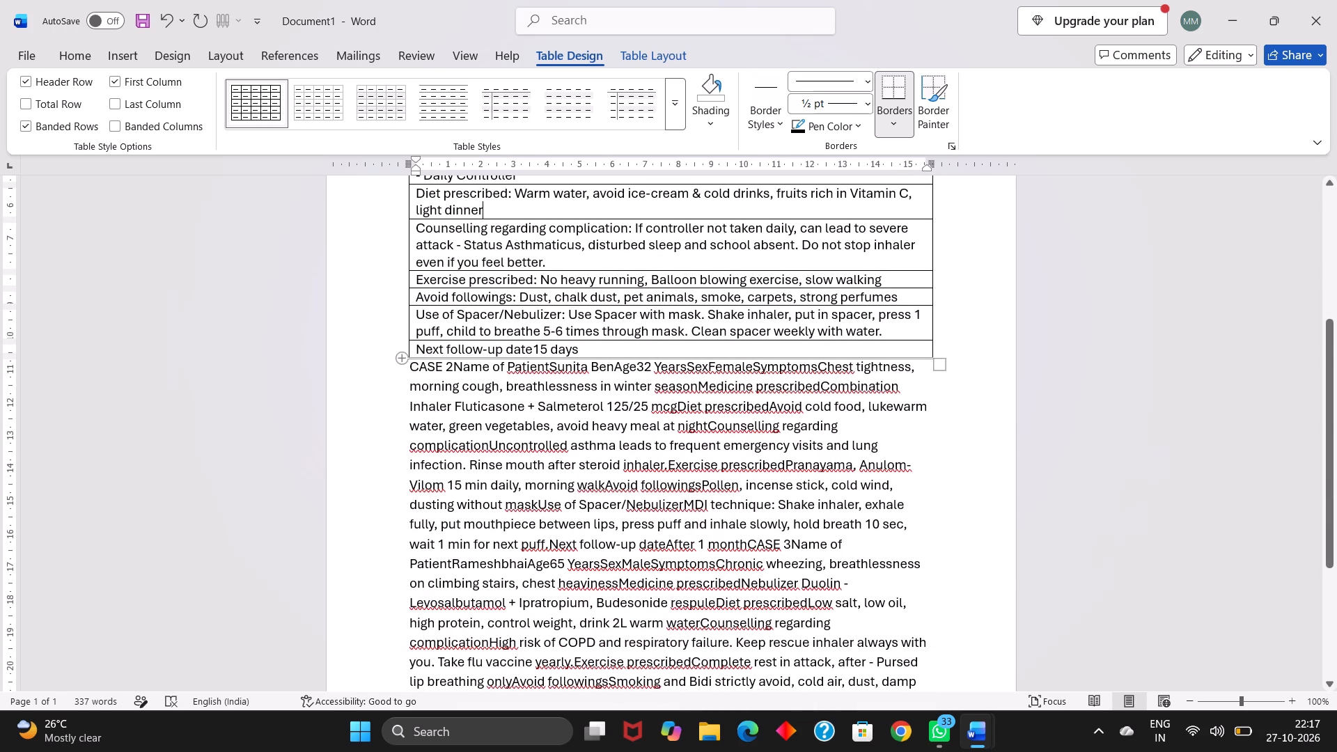
pyautogui.click(408, 368)
pyautogui.press('Return')
pyautogui.press('Return')
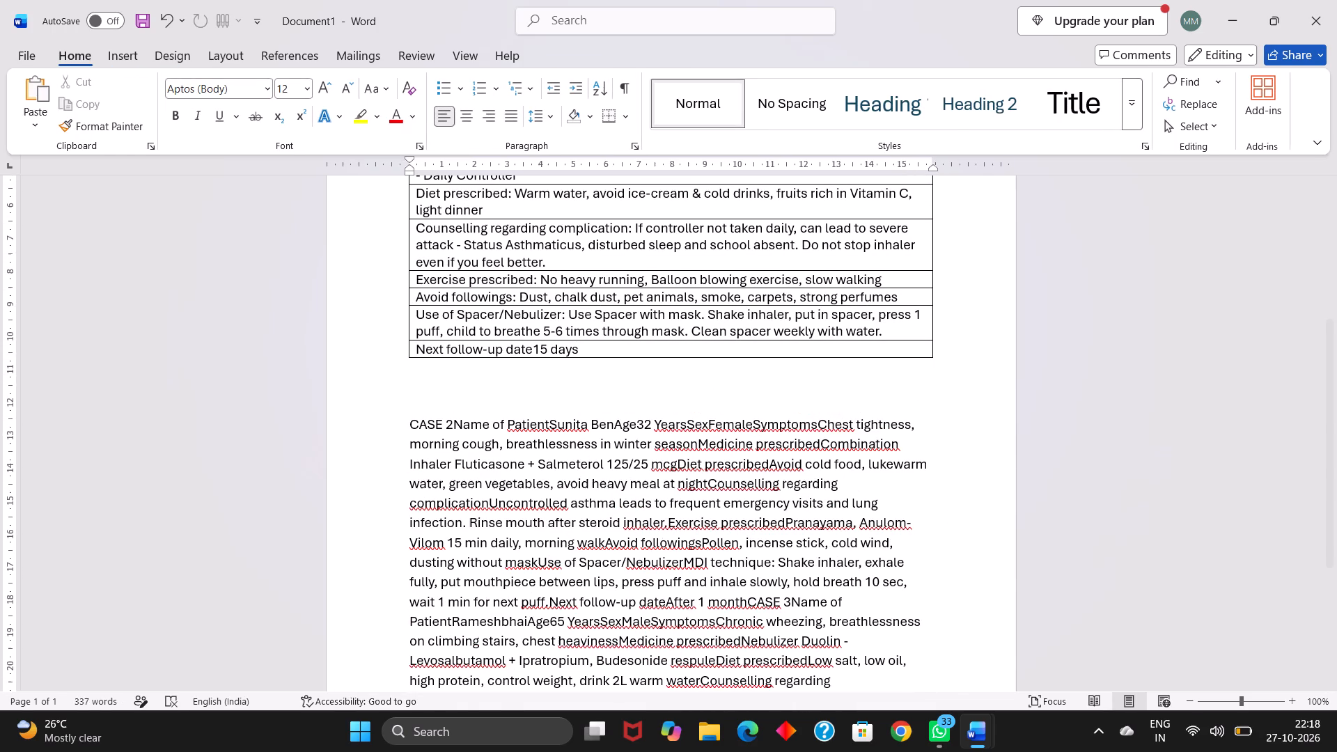
# Make "CASE 1 :" bold at the start of the counselling chart heading.
pyautogui.scroll(2, 410, 359)
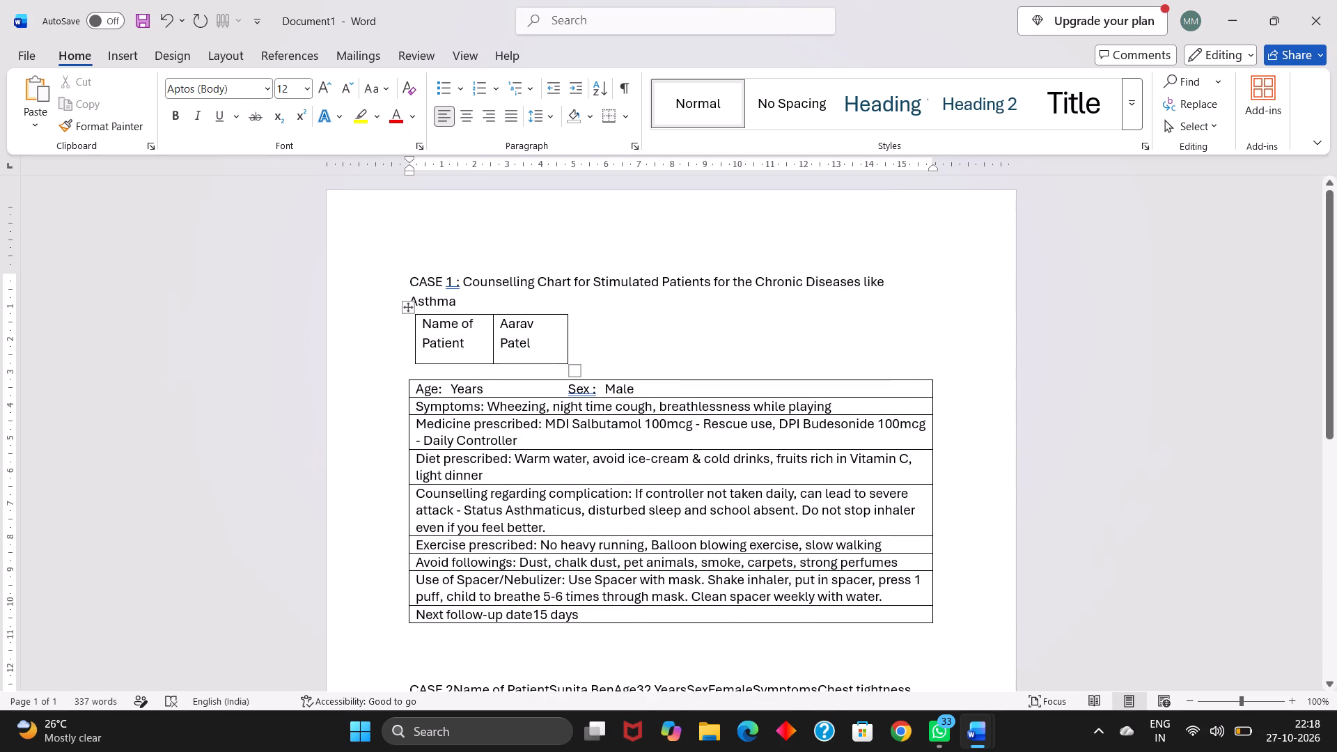
pyautogui.moveTo(408, 282); pyautogui.dragTo(465, 288)
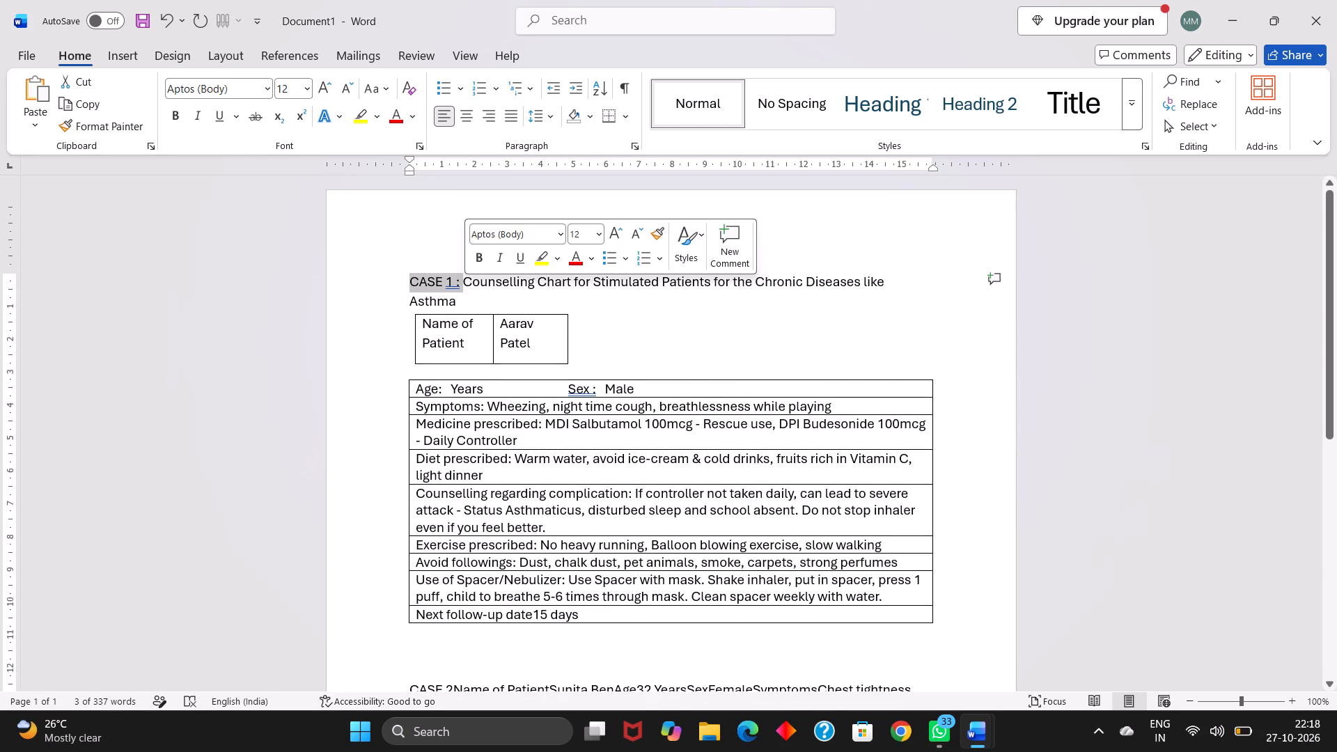
pyautogui.click(483, 257)
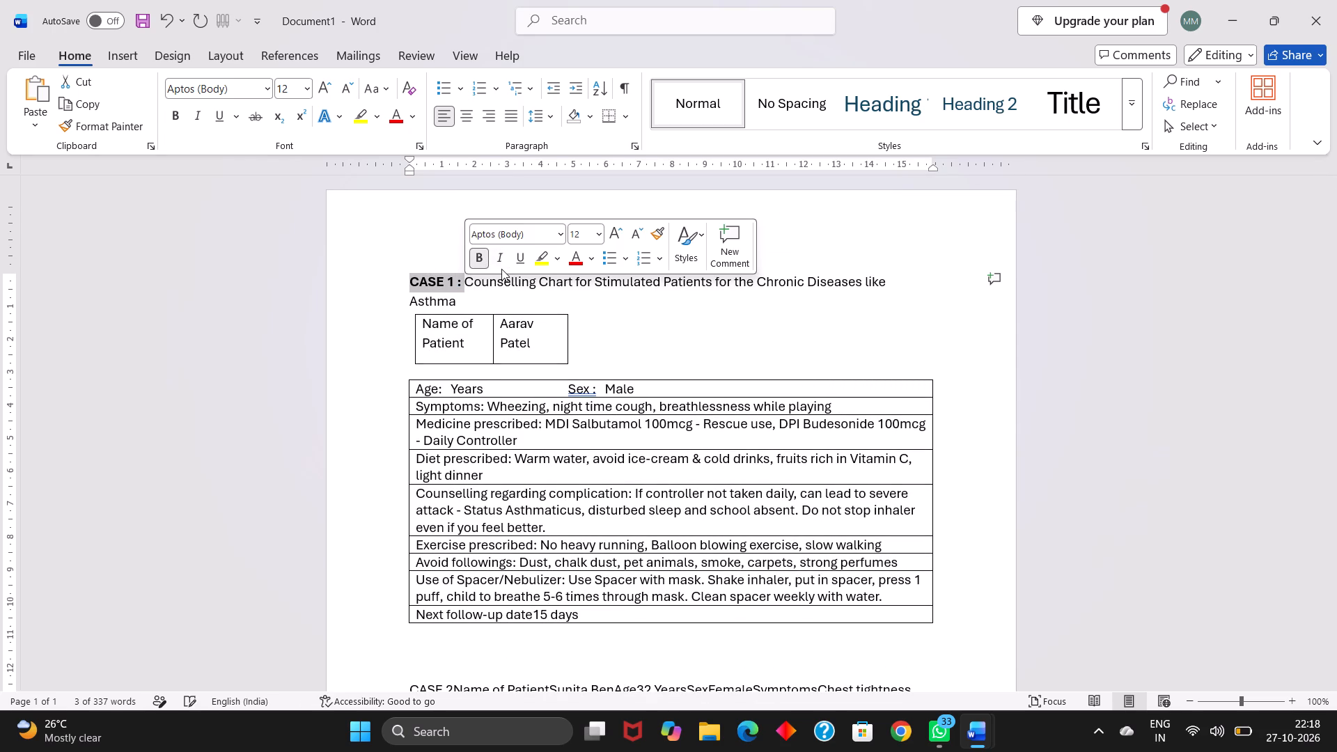
pyautogui.click(545, 343)
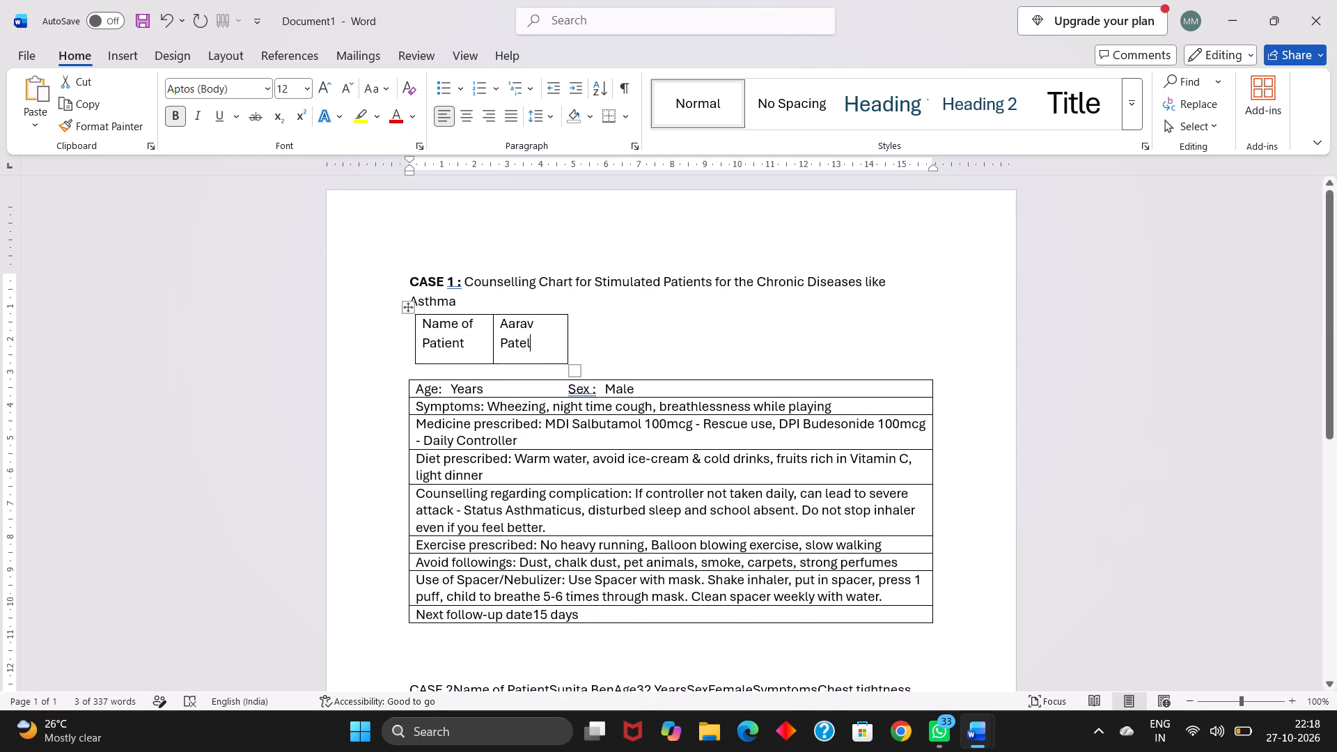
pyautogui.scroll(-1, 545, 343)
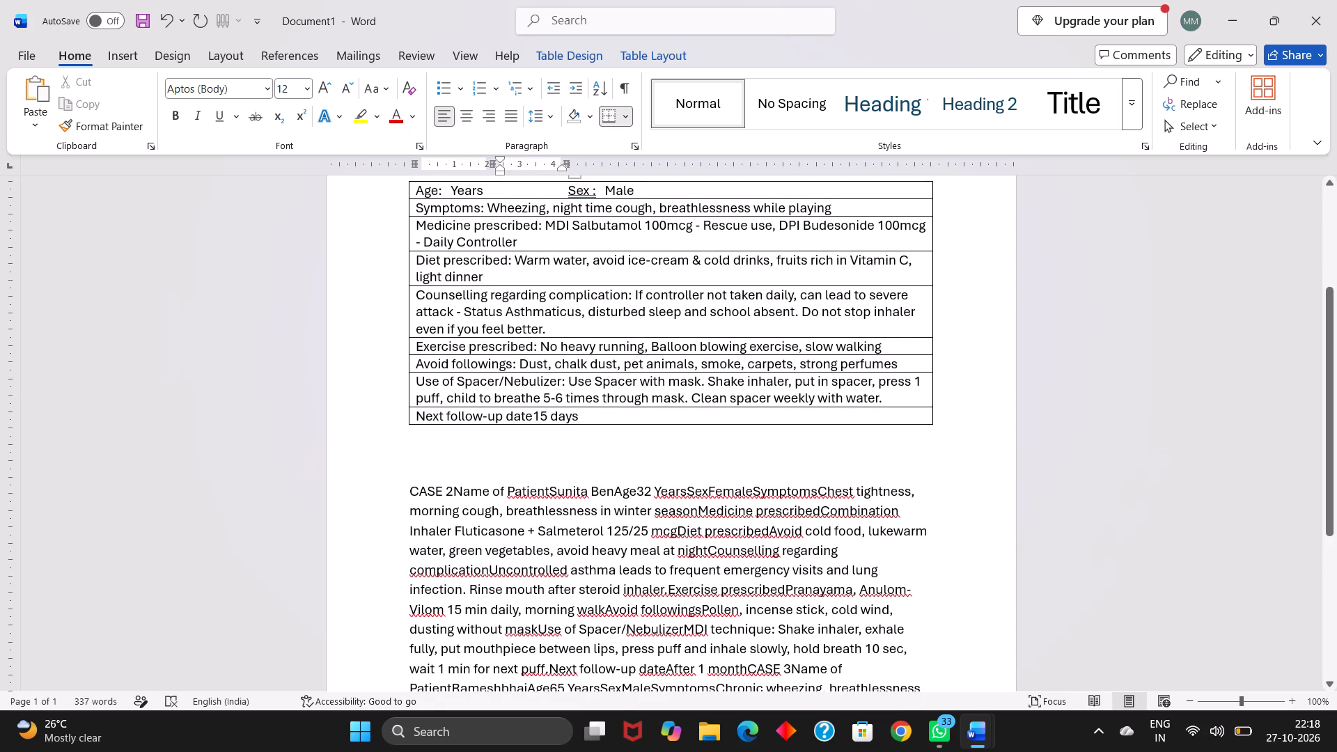
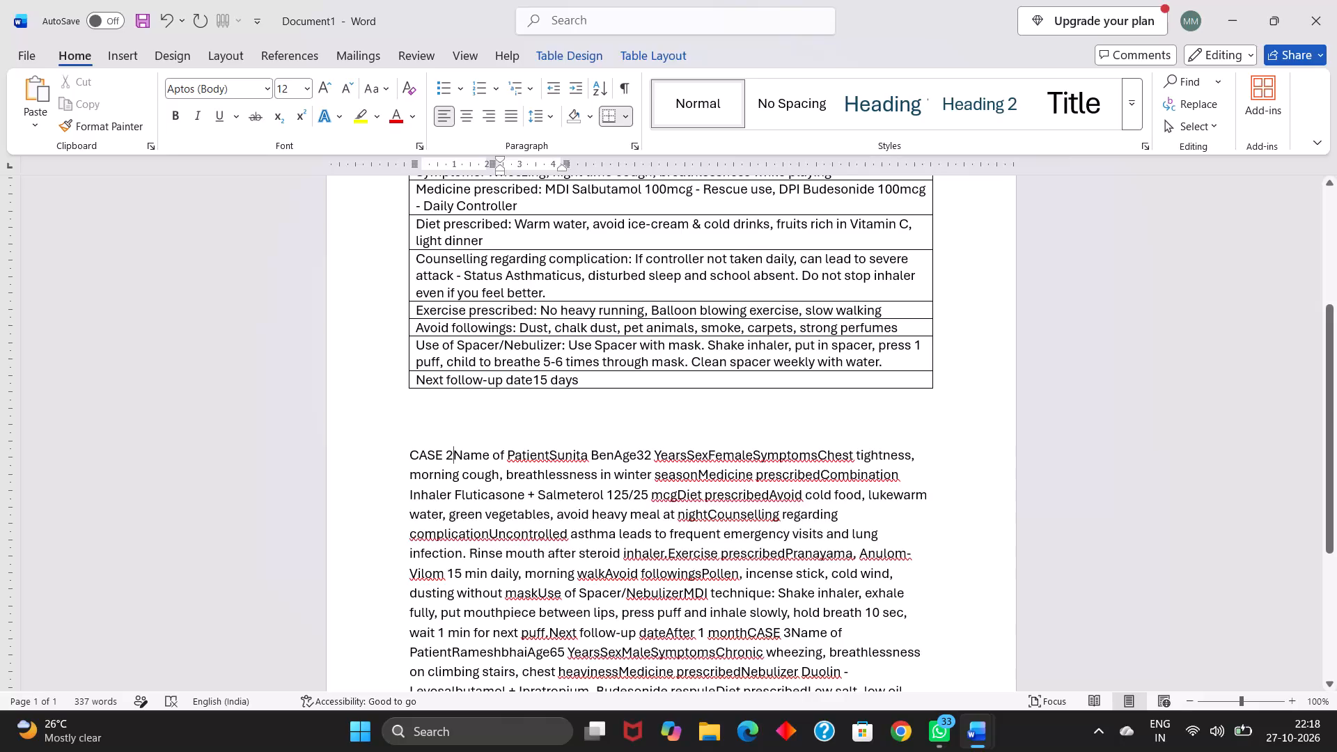
# Put "CASE 2" on its own line above the patient details and make it bold.
pyautogui.press('Return')
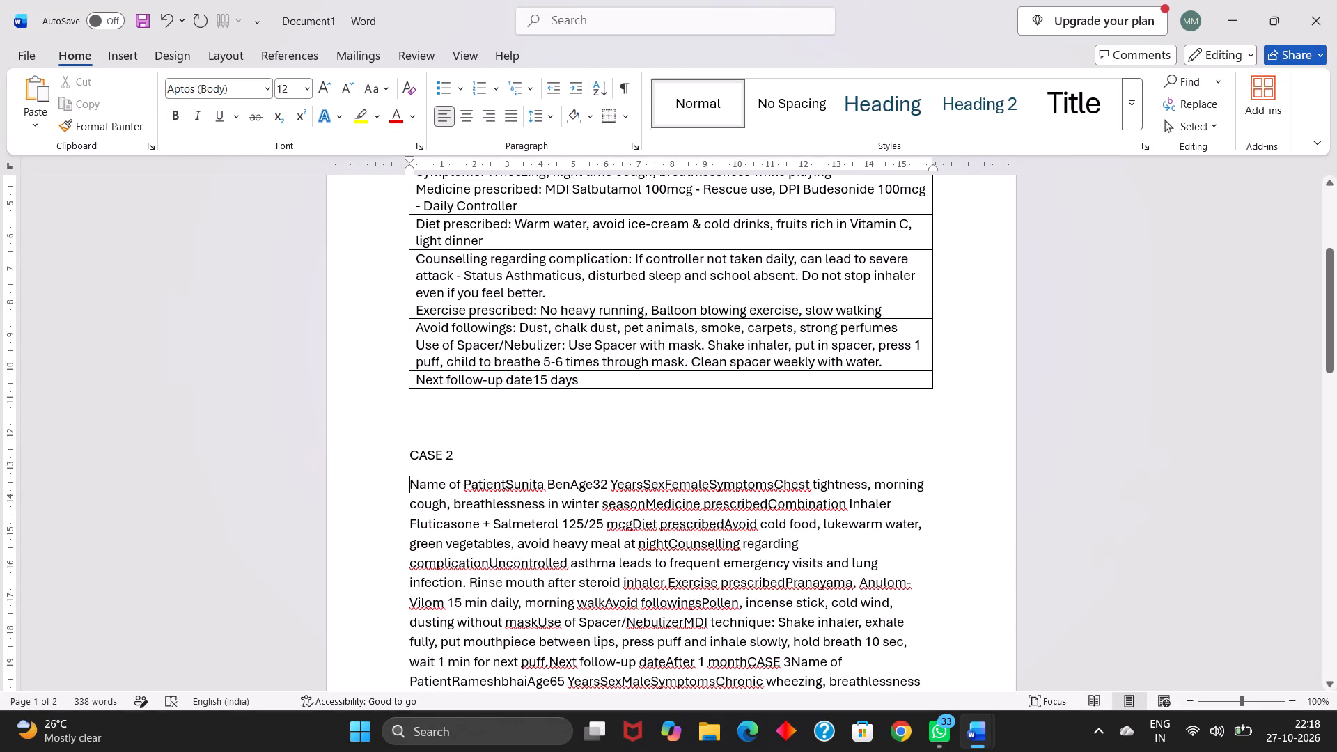
pyautogui.moveTo(409, 455); pyautogui.dragTo(478, 456)
pyautogui.click(493, 423)
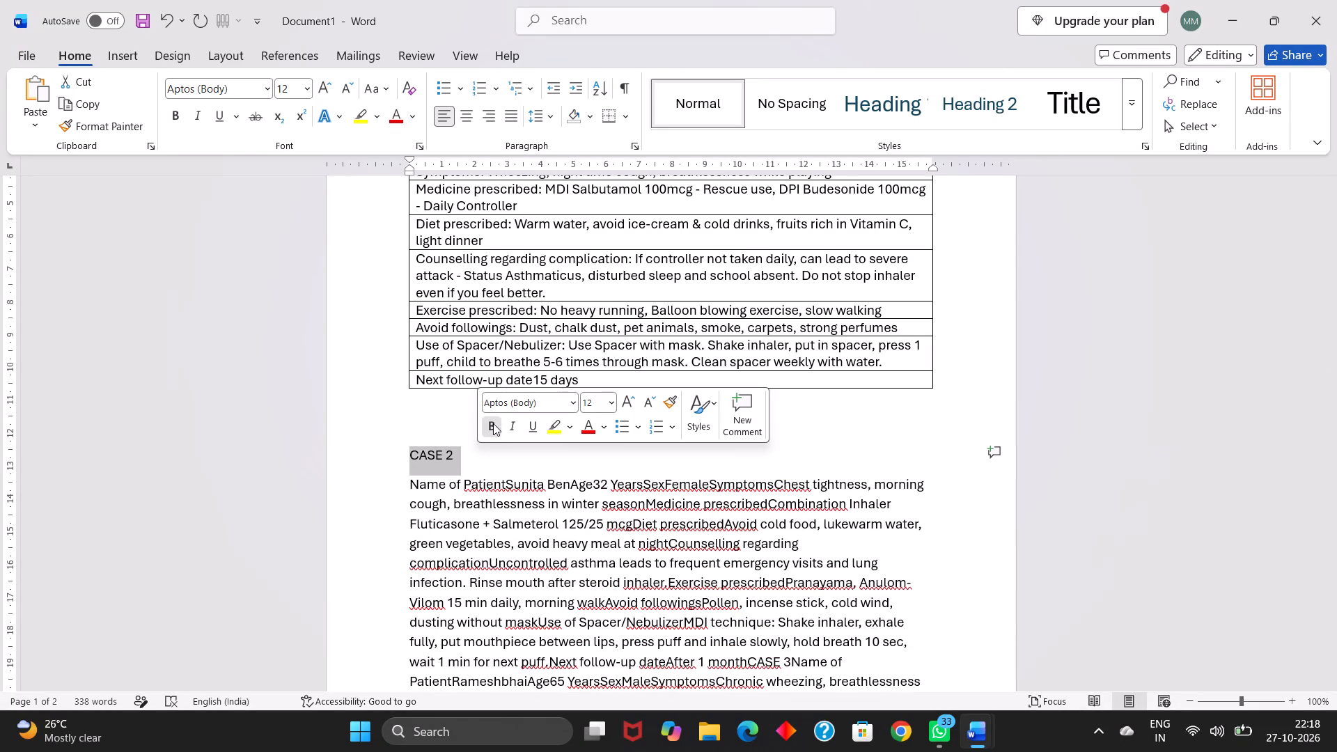
pyautogui.click(490, 451)
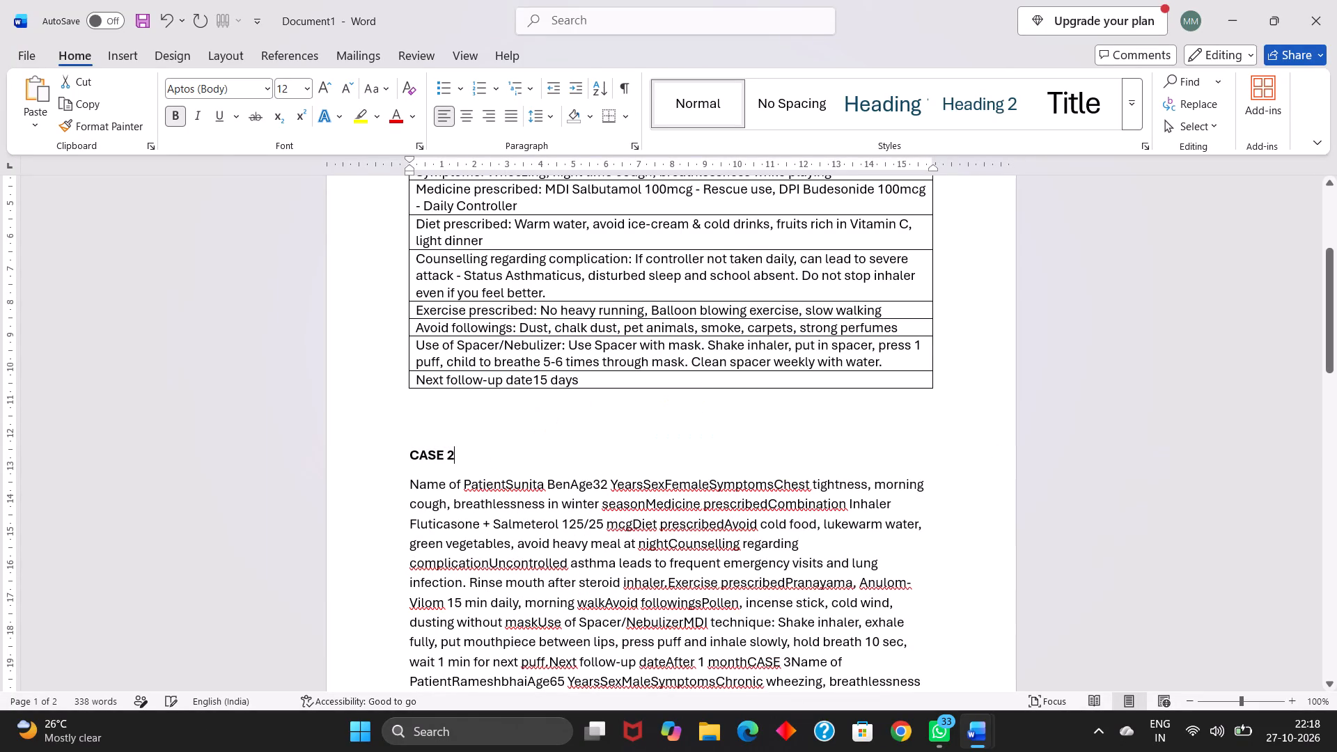
# Insert a space after the CASE 2 label "Name of Patient" and end the name line before "Age".
pyautogui.click(507, 485)
pyautogui.press('space')
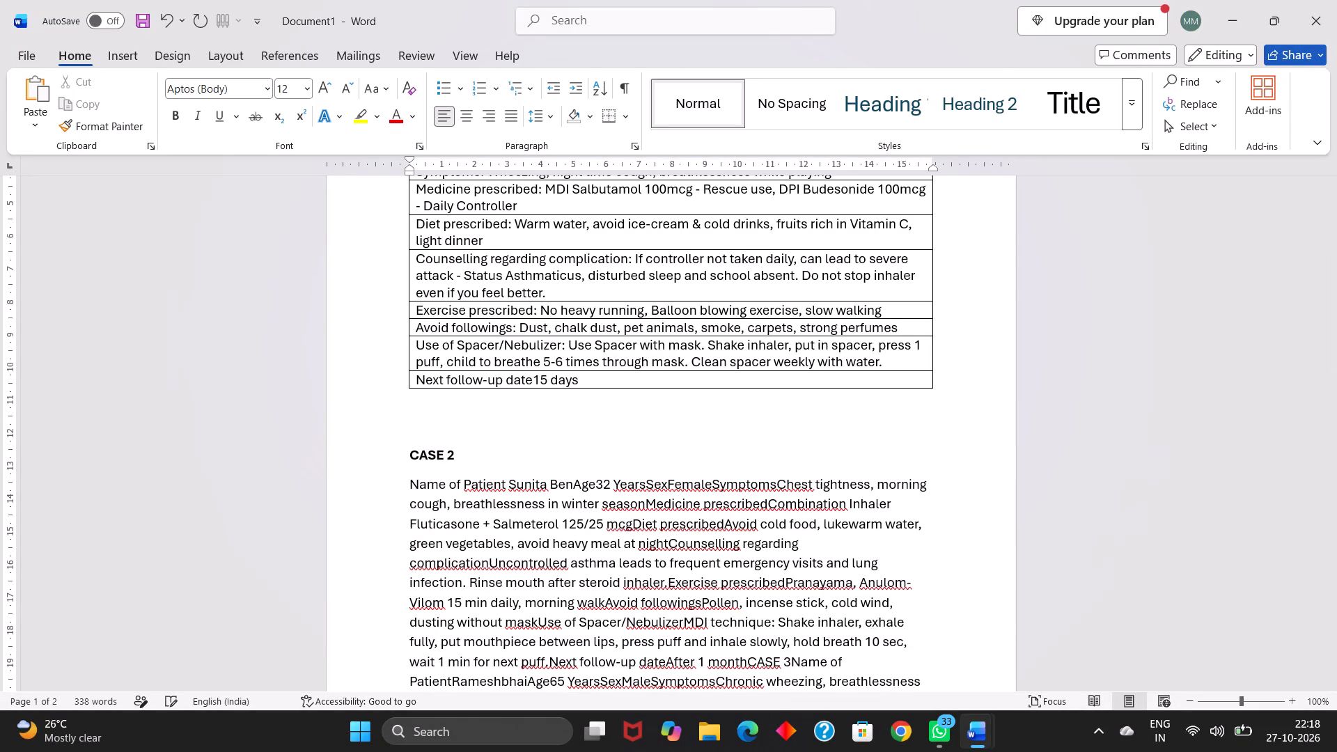
pyautogui.click(577, 485)
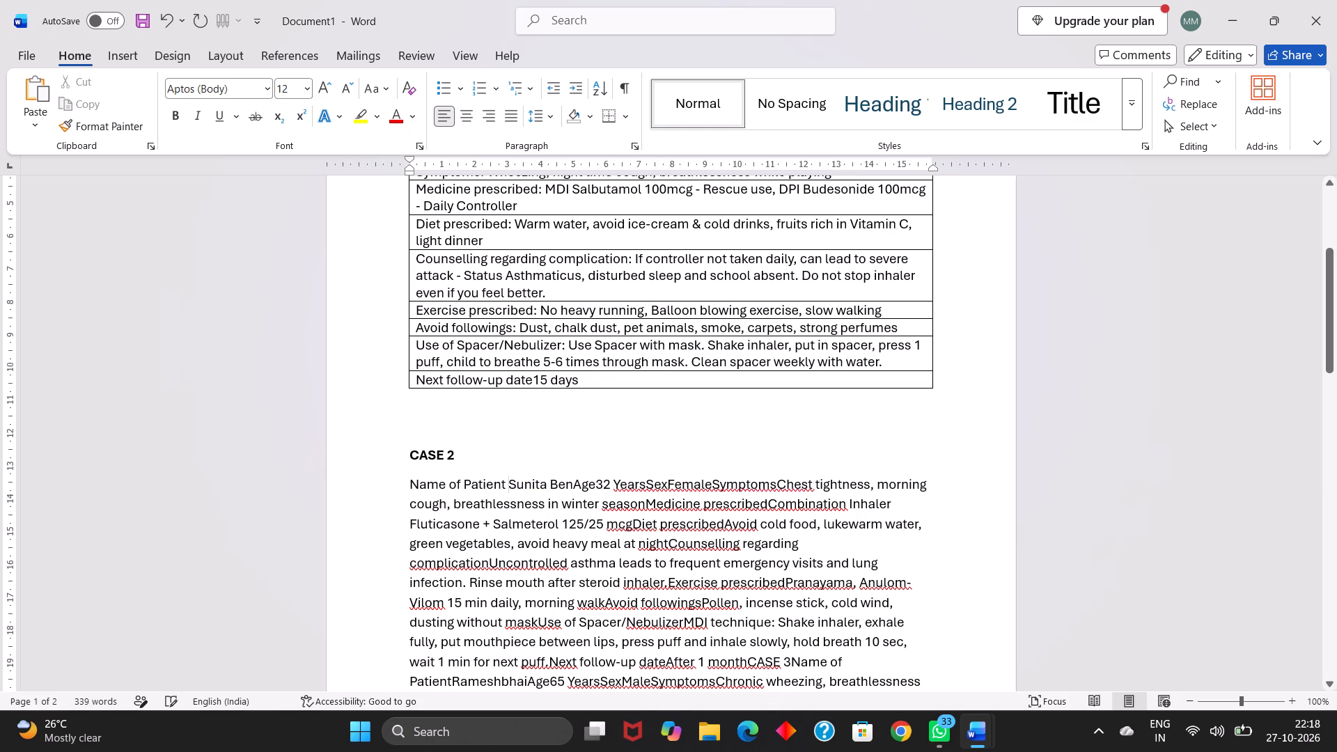
pyautogui.press('Return')
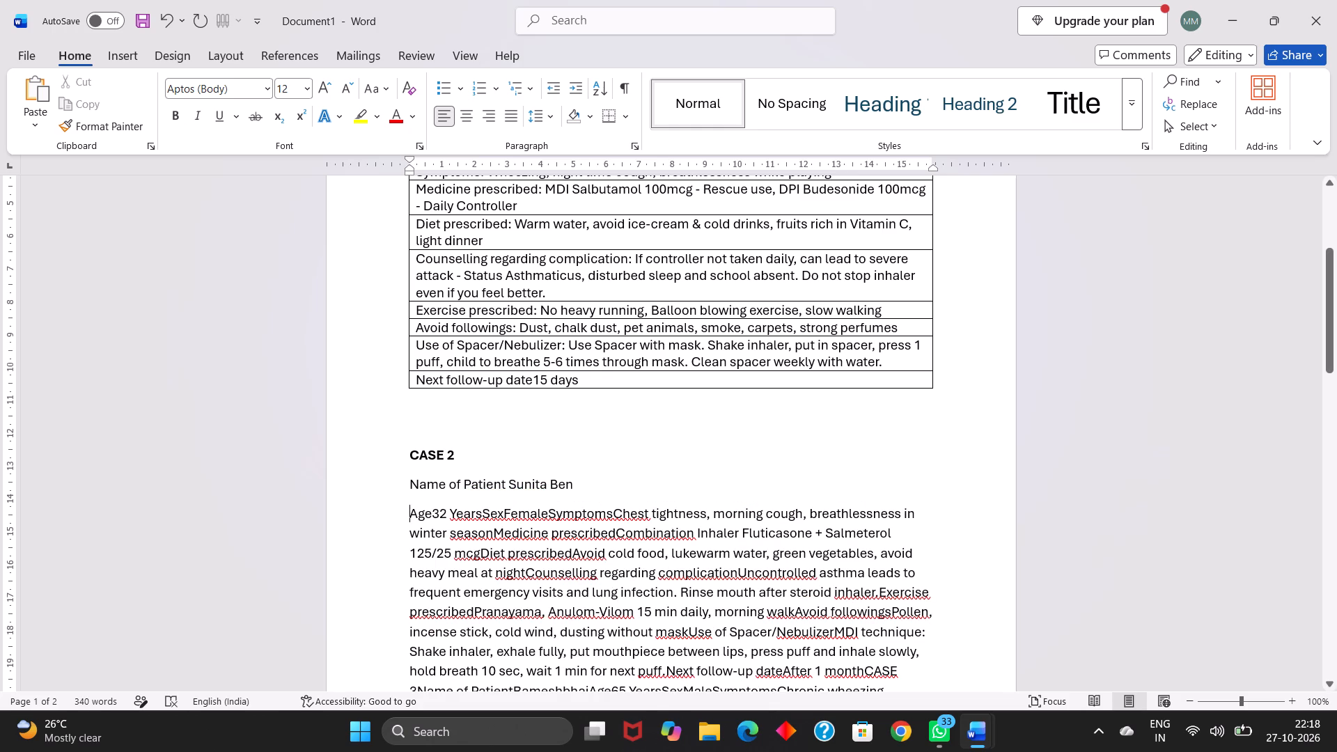
# Format the CASE 2 age and sex line as "Age : 32 Years", a wide gap, and "Sex: Female", ending it before "Symptoms".
pyautogui.click(432, 513)
pyautogui.press('space')
pyautogui.write(':')
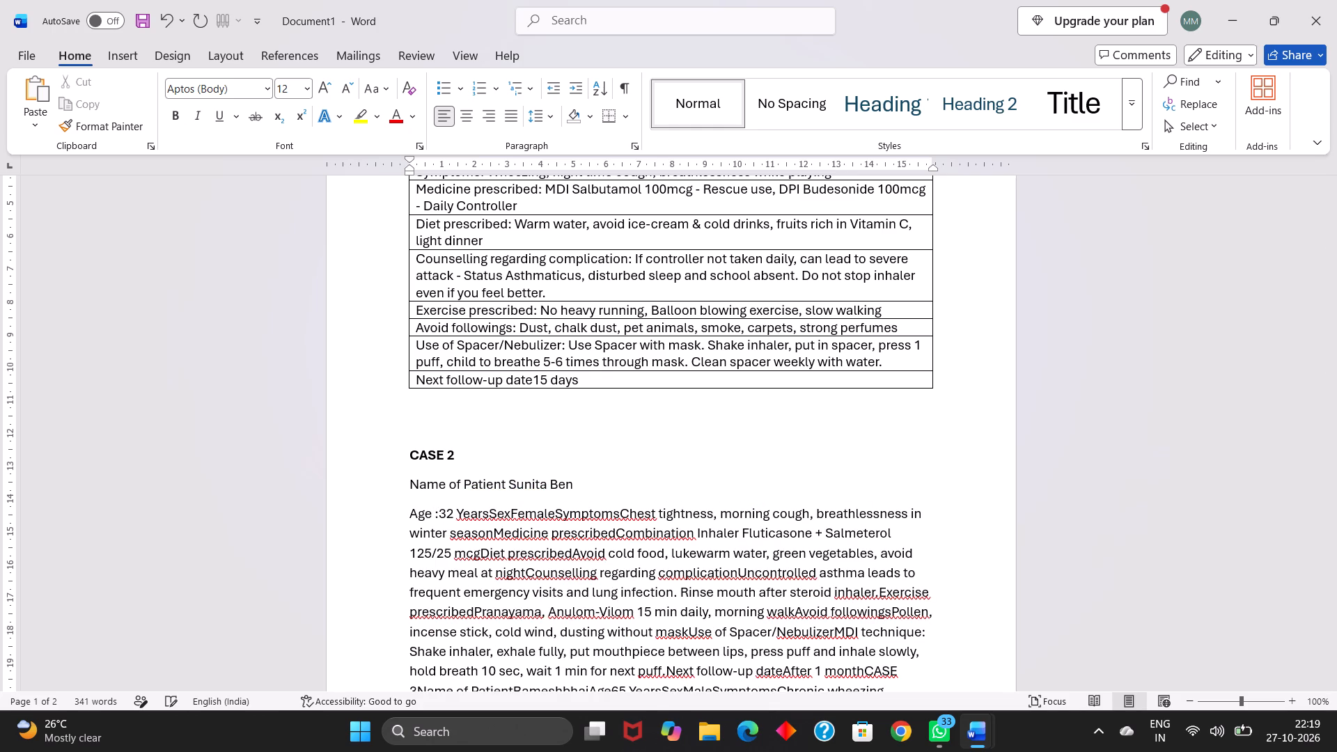
pyautogui.press('space')
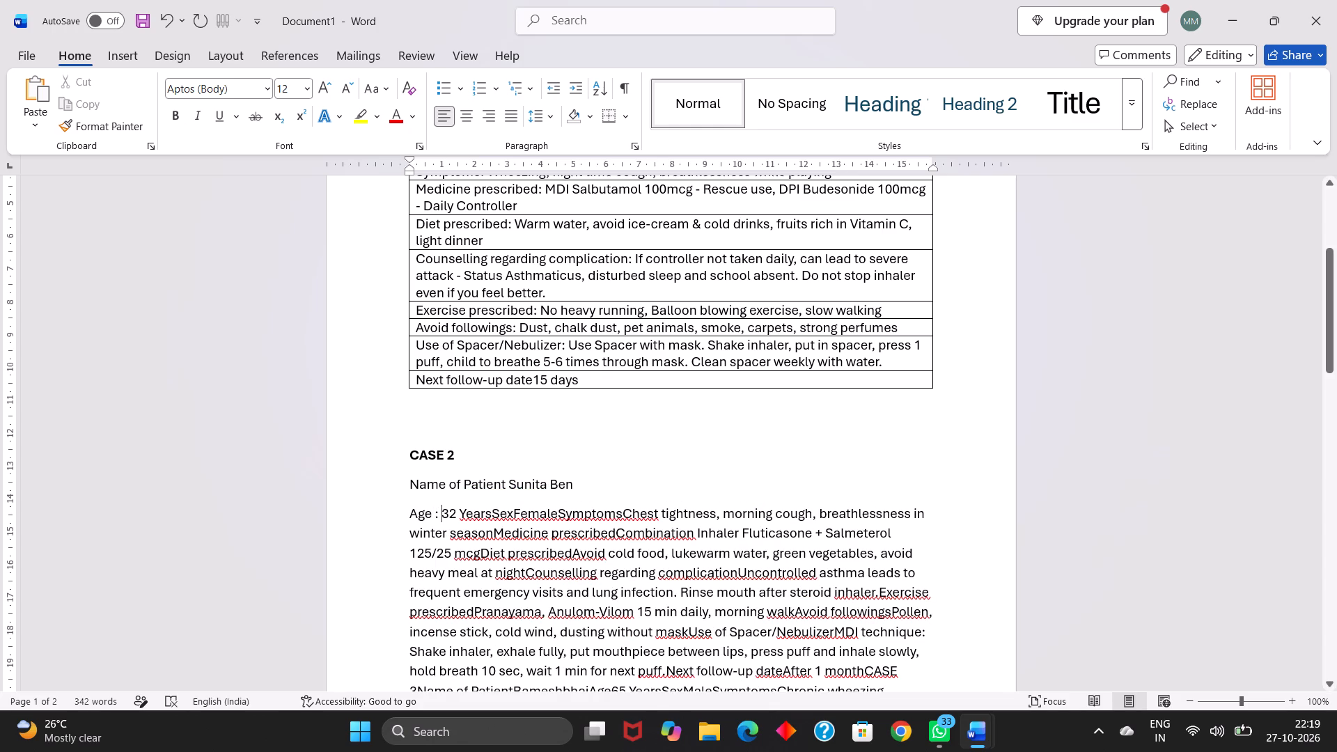
pyautogui.click(495, 515)
pyautogui.press('space')
pyautogui.press('space')
pyautogui.press('space')
pyautogui.press('space')
pyautogui.press('space')
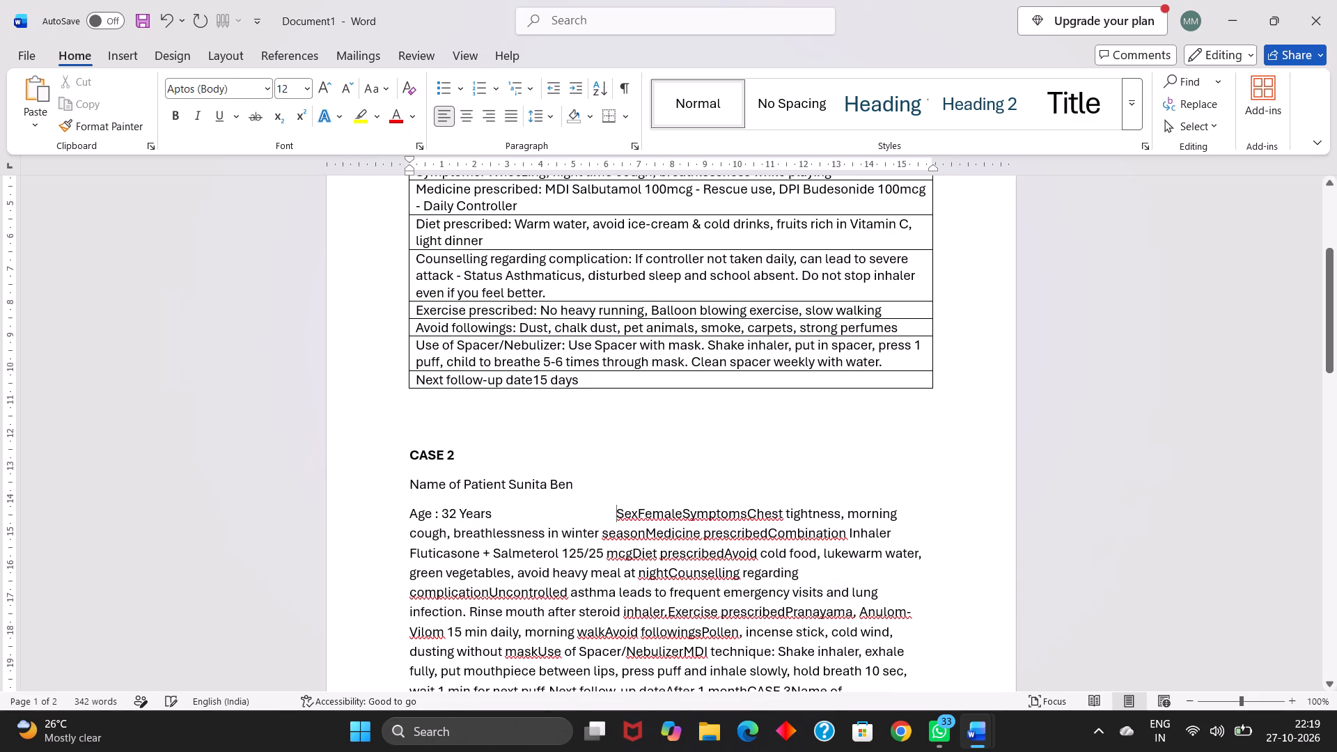
pyautogui.click(637, 511)
pyautogui.write(':')
pyautogui.press('space')
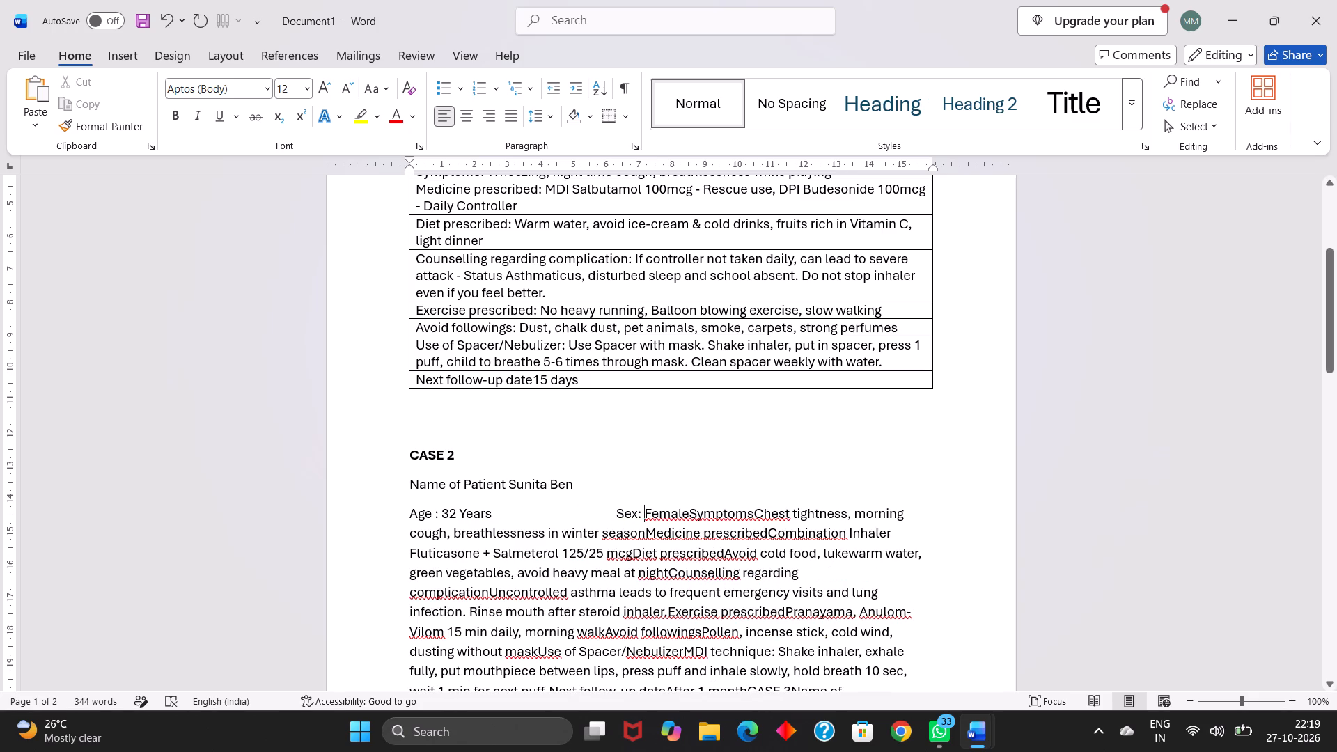
pyautogui.click(690, 514)
pyautogui.press('Return')
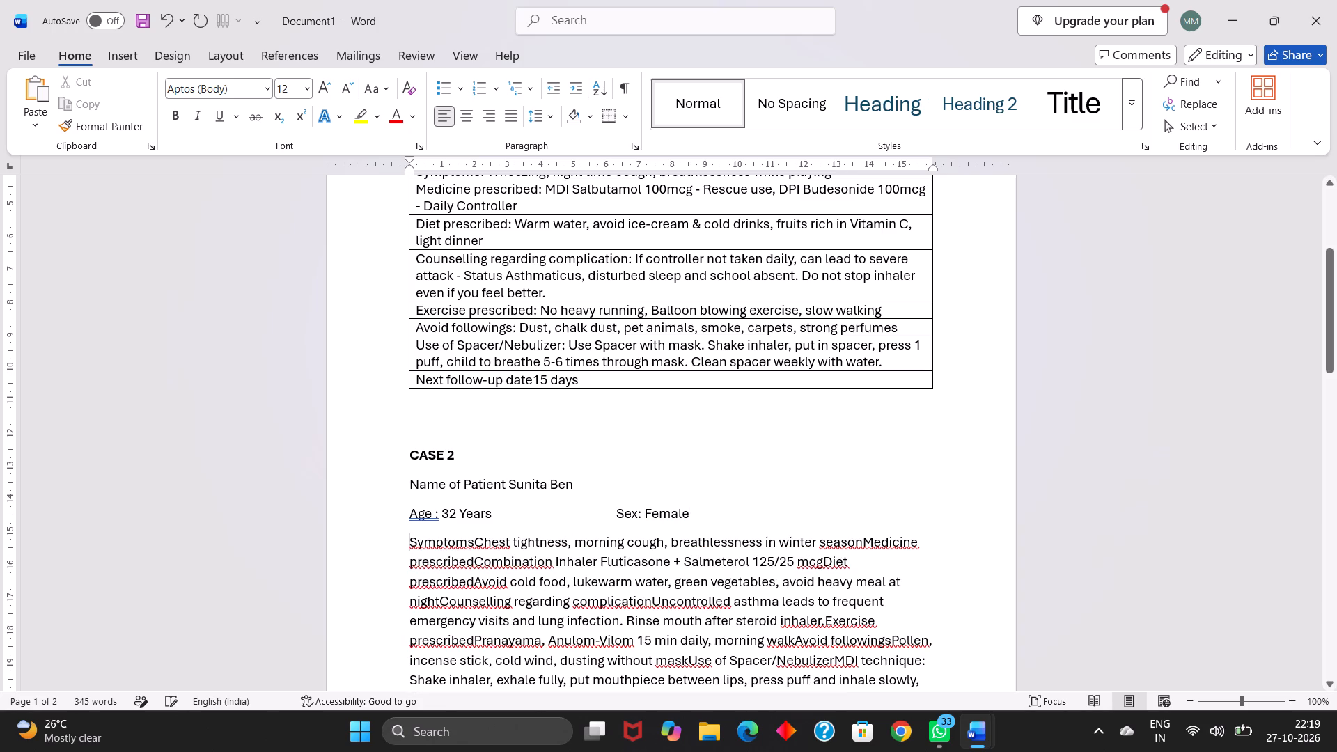
# Add a spaced colon after "Symptoms" in CASE 2 and end its line after "winter season".
pyautogui.click(474, 542)
pyautogui.press('space')
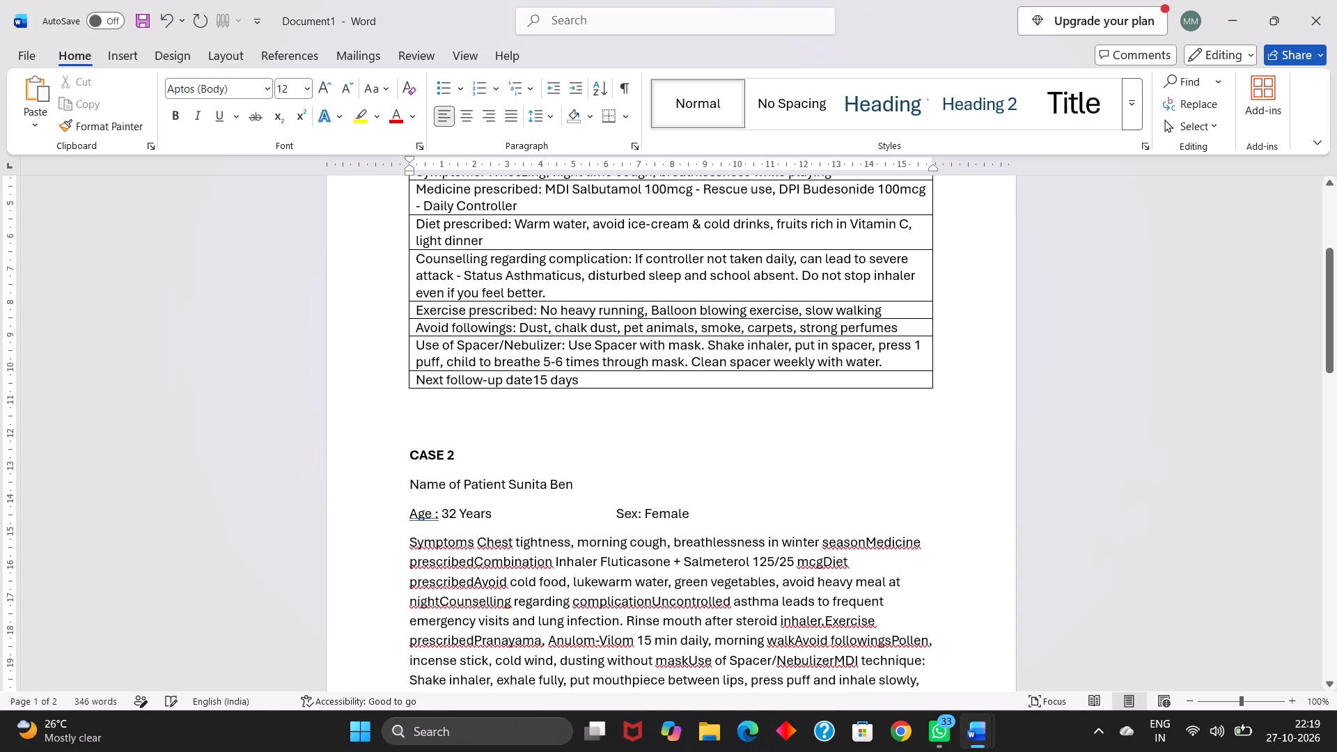
pyautogui.write(':')
pyautogui.press('space')
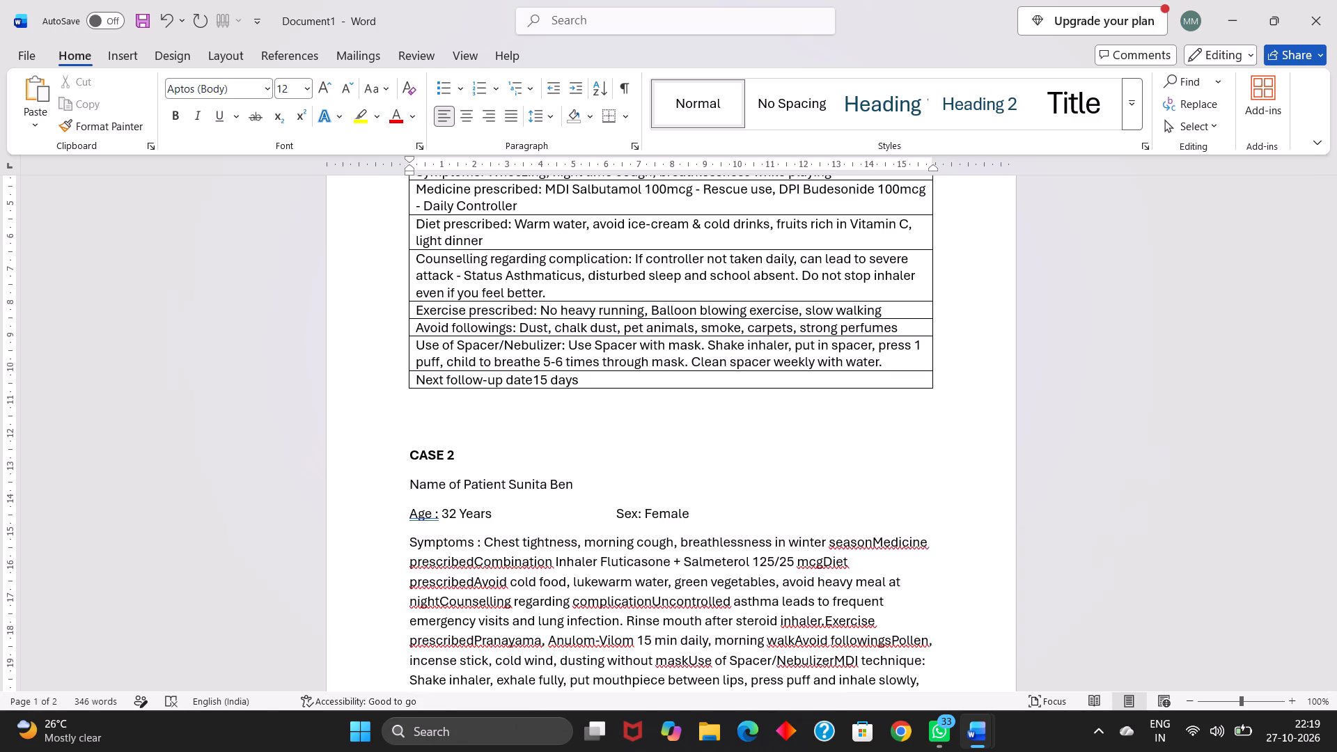
pyautogui.click(870, 544)
pyautogui.press('Return')
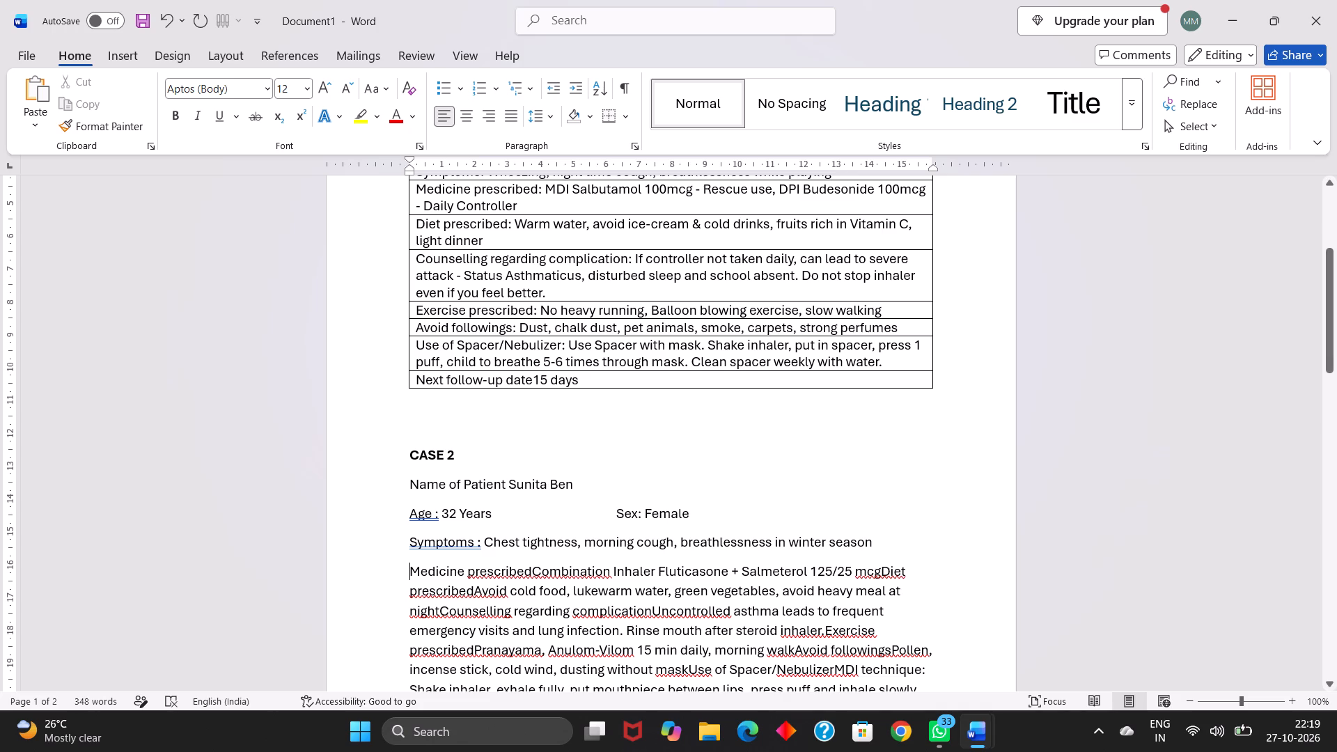
# Remove the spaces before the colons in the CASE 2 "Symptoms" and "Age" labels.
pyautogui.click(478, 549)
pyautogui.press('BackSpace')
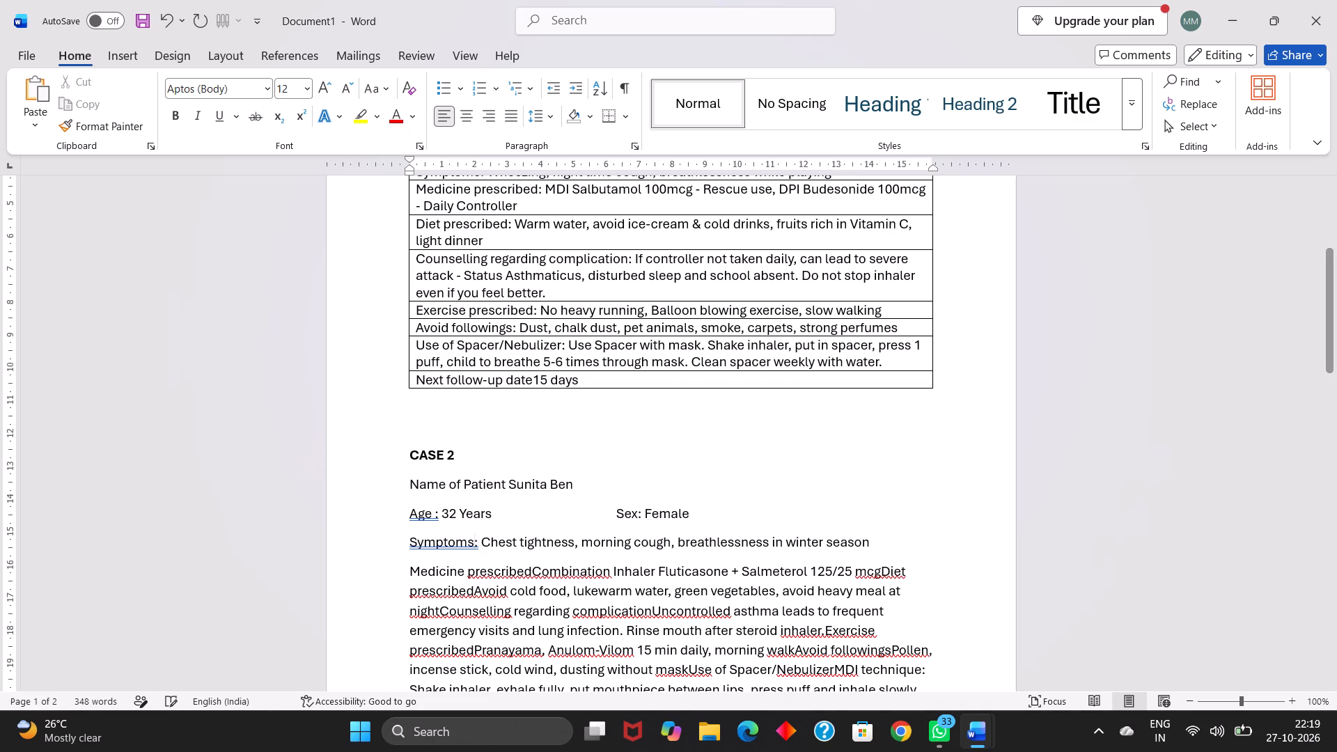
pyautogui.click(436, 515)
pyautogui.press('BackSpace')
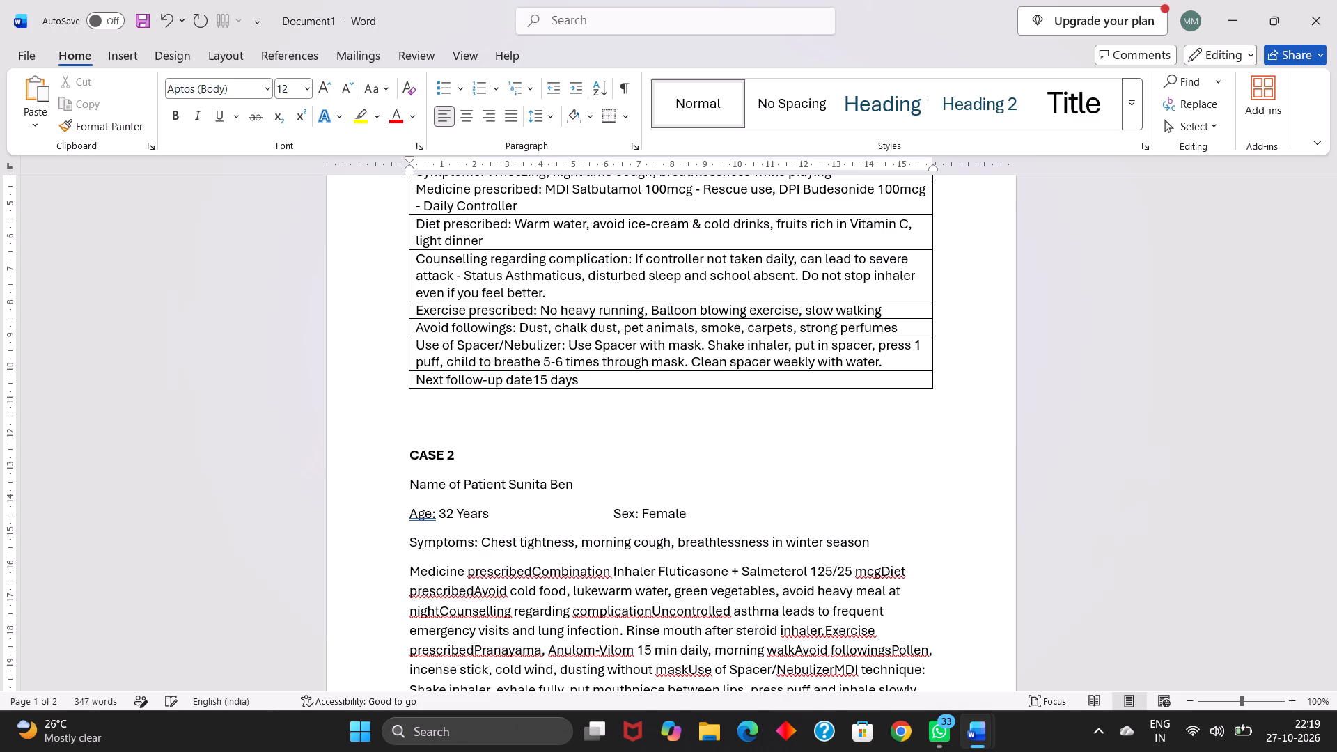
# Add a colon and space after "Medicine prescribed" in CASE 2 and end its line after "125/25 mcg".
pyautogui.click(531, 567)
pyautogui.write(':')
pyautogui.press('space')
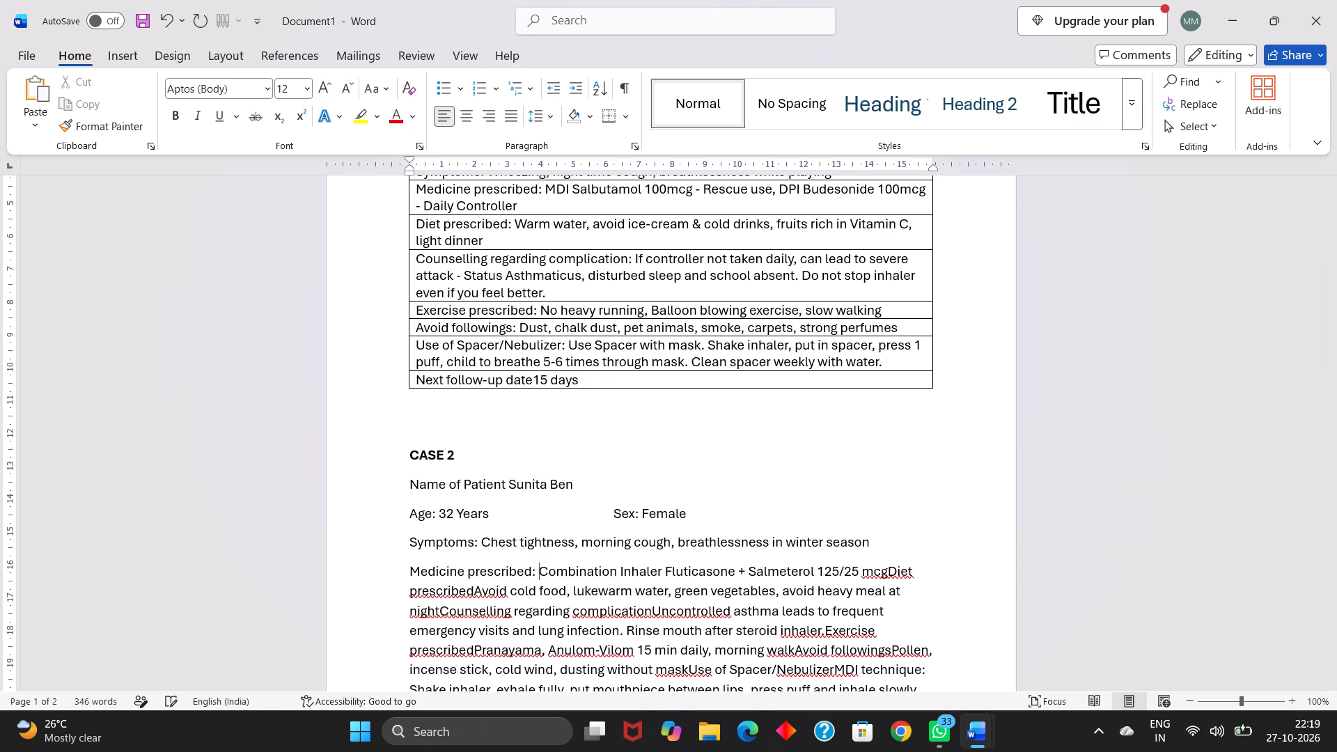
pyautogui.click(887, 573)
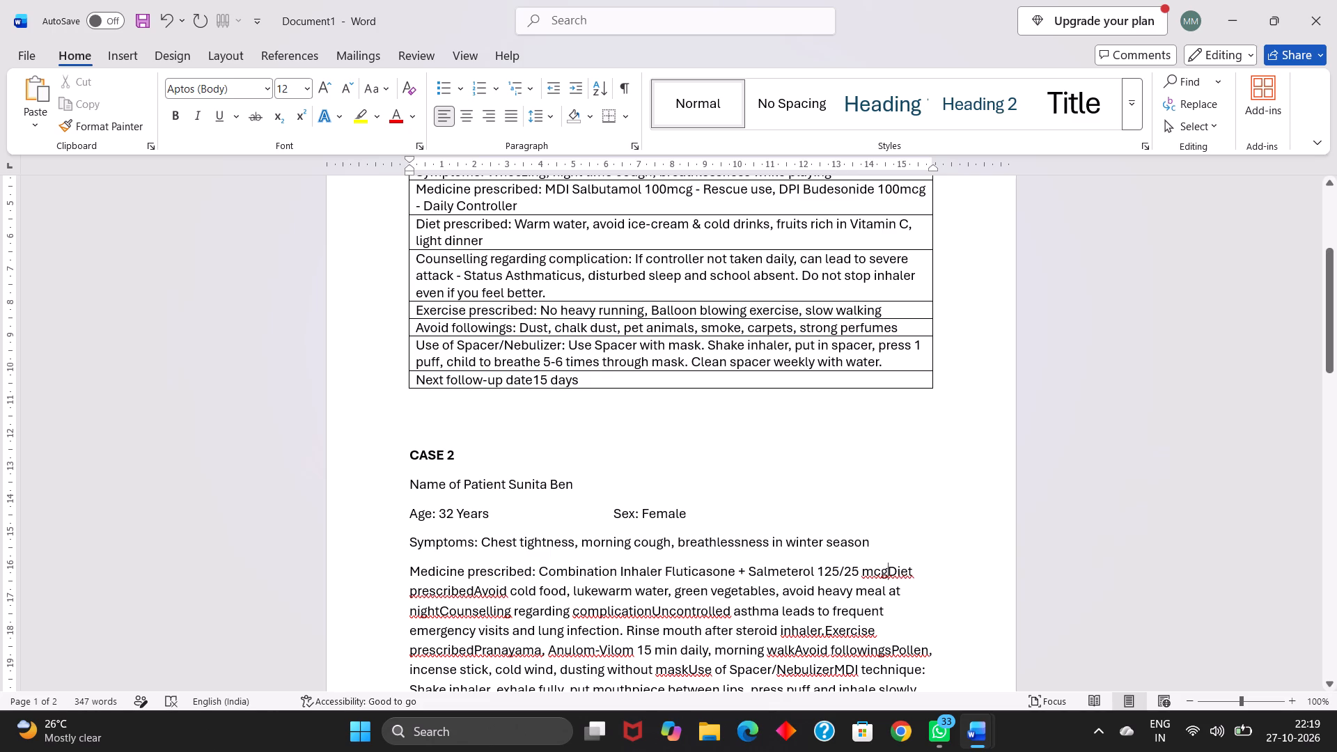
pyautogui.press('Return')
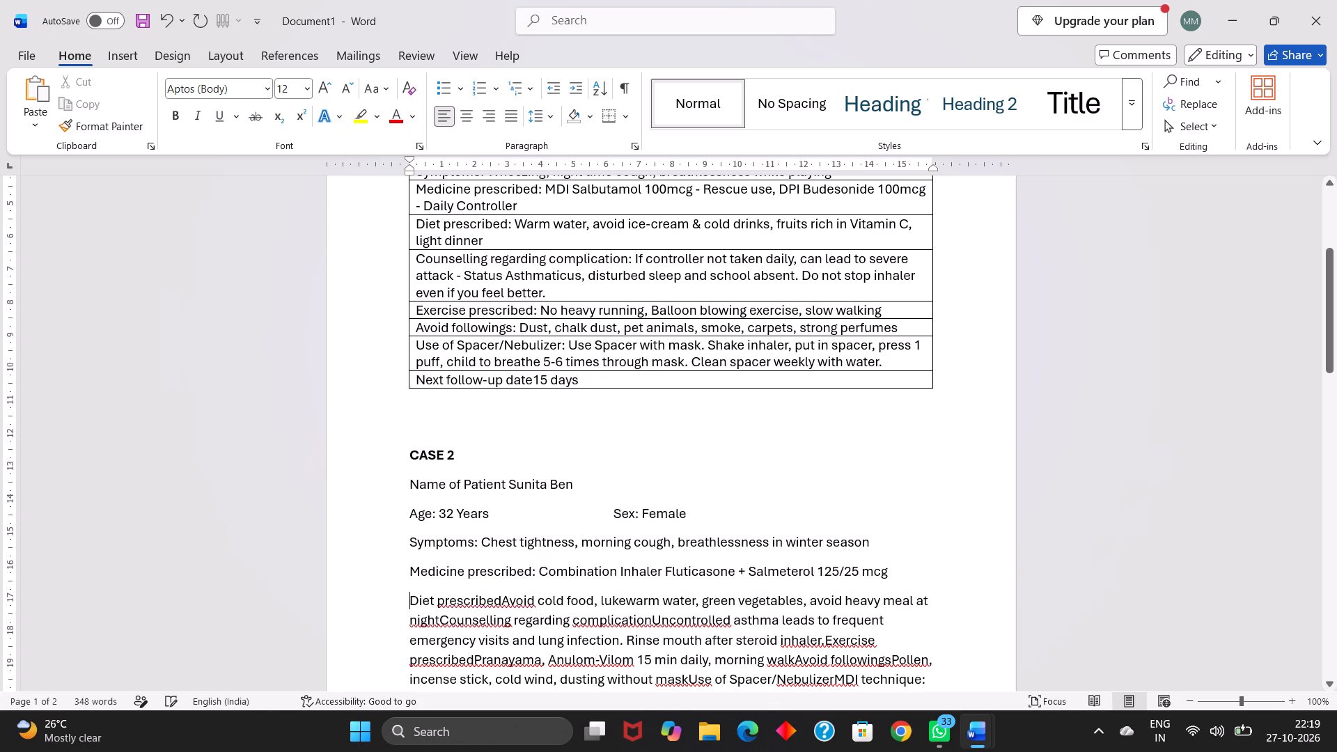
# Add a colon and space after "Diet prescribed" in CASE 2 and end its paragraph after "at night".
pyautogui.click(501, 600)
pyautogui.write(':')
pyautogui.press('space')
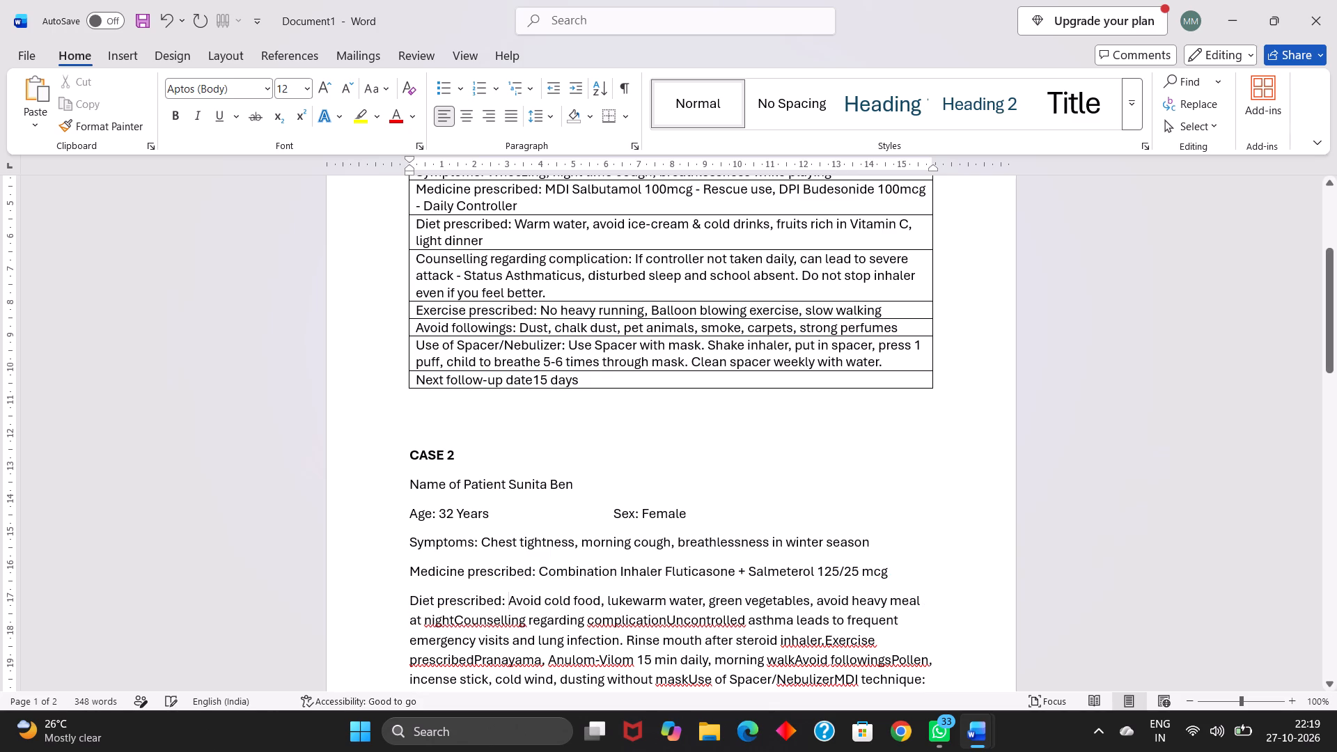
pyautogui.click(453, 622)
pyautogui.press('Return')
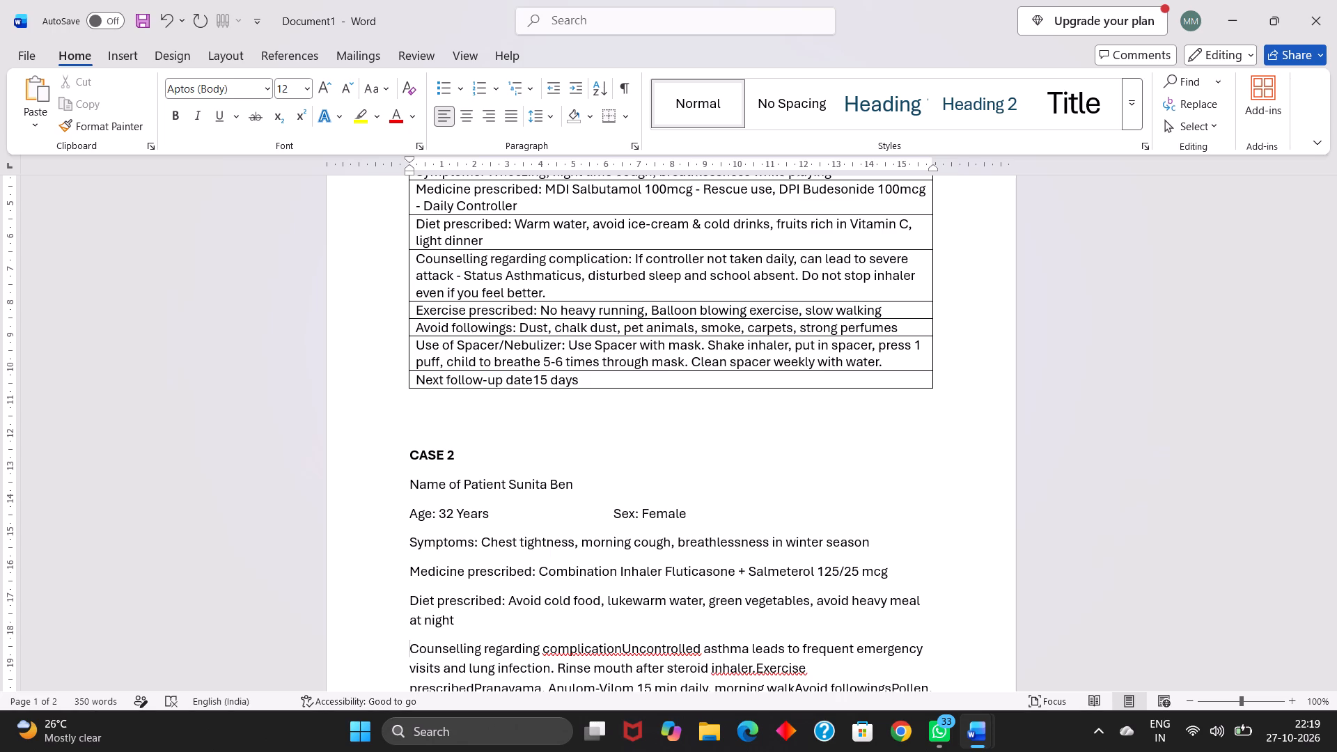
# Add a colon and space after "Counselling regarding complication" in CASE 2 and end its paragraph after "steroid inhaler.".
pyautogui.scroll(-2, 497, 558)
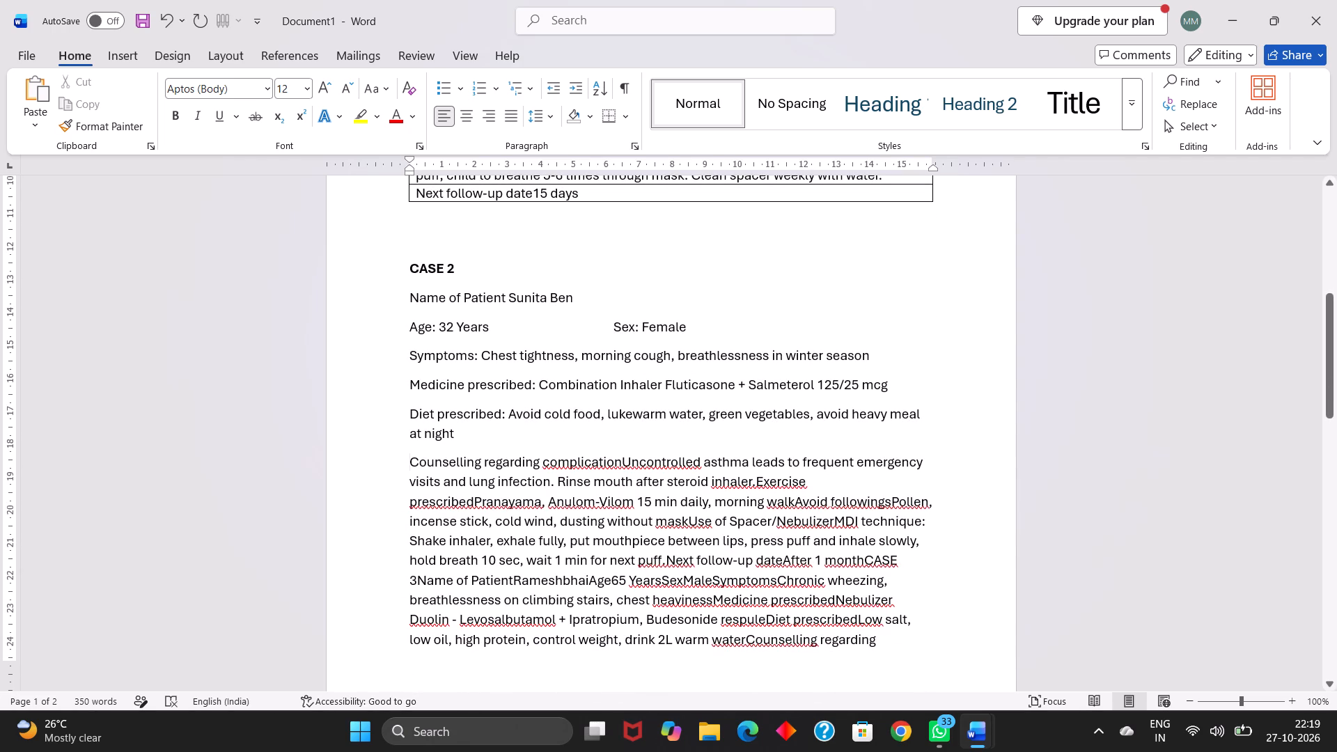
pyautogui.click(620, 465)
pyautogui.hotkey('shift', '"')
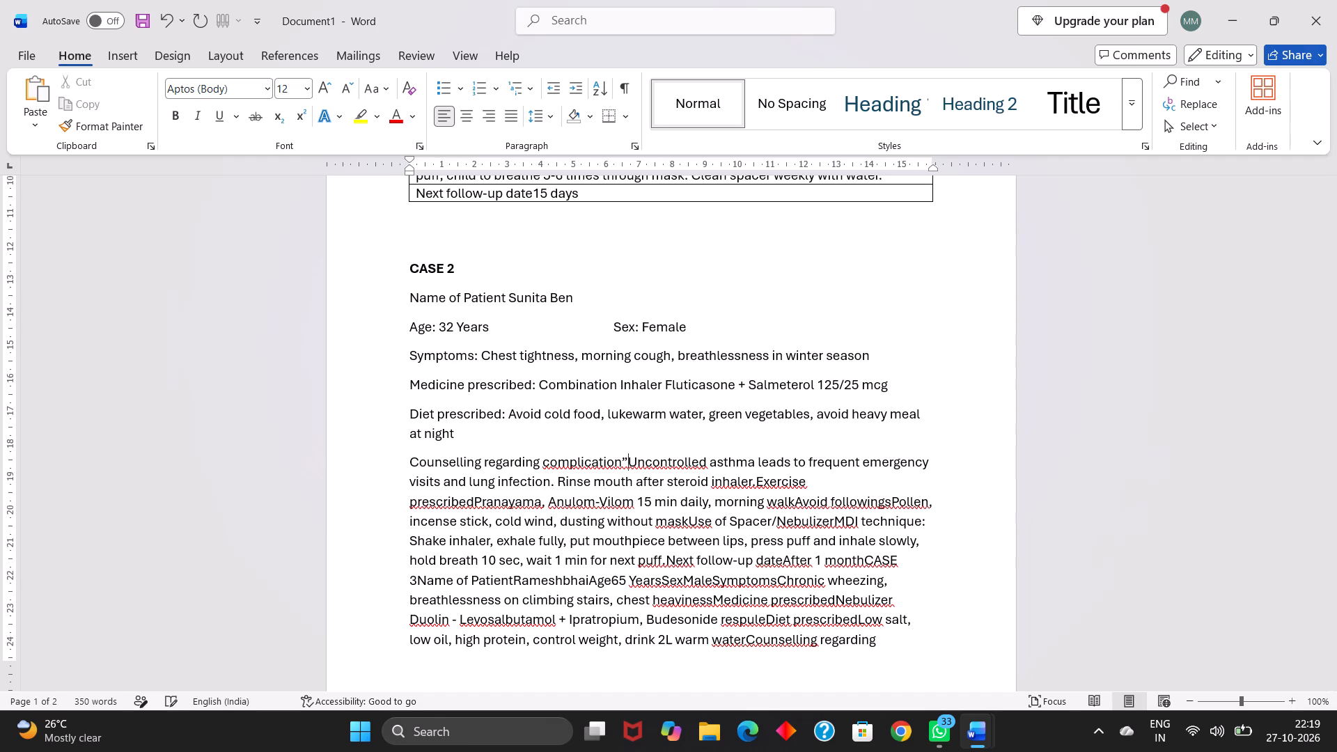
pyautogui.press('BackSpace')
pyautogui.write(':')
pyautogui.press('space')
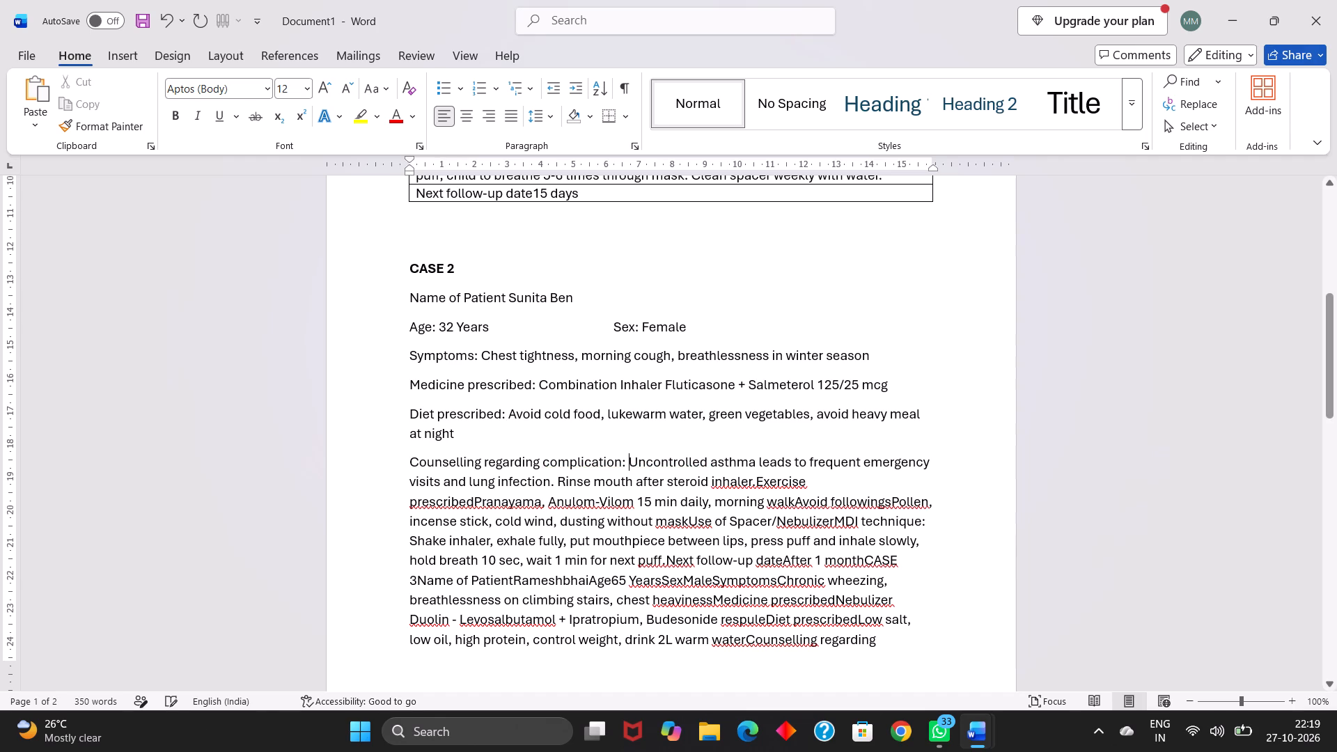
pyautogui.click(755, 483)
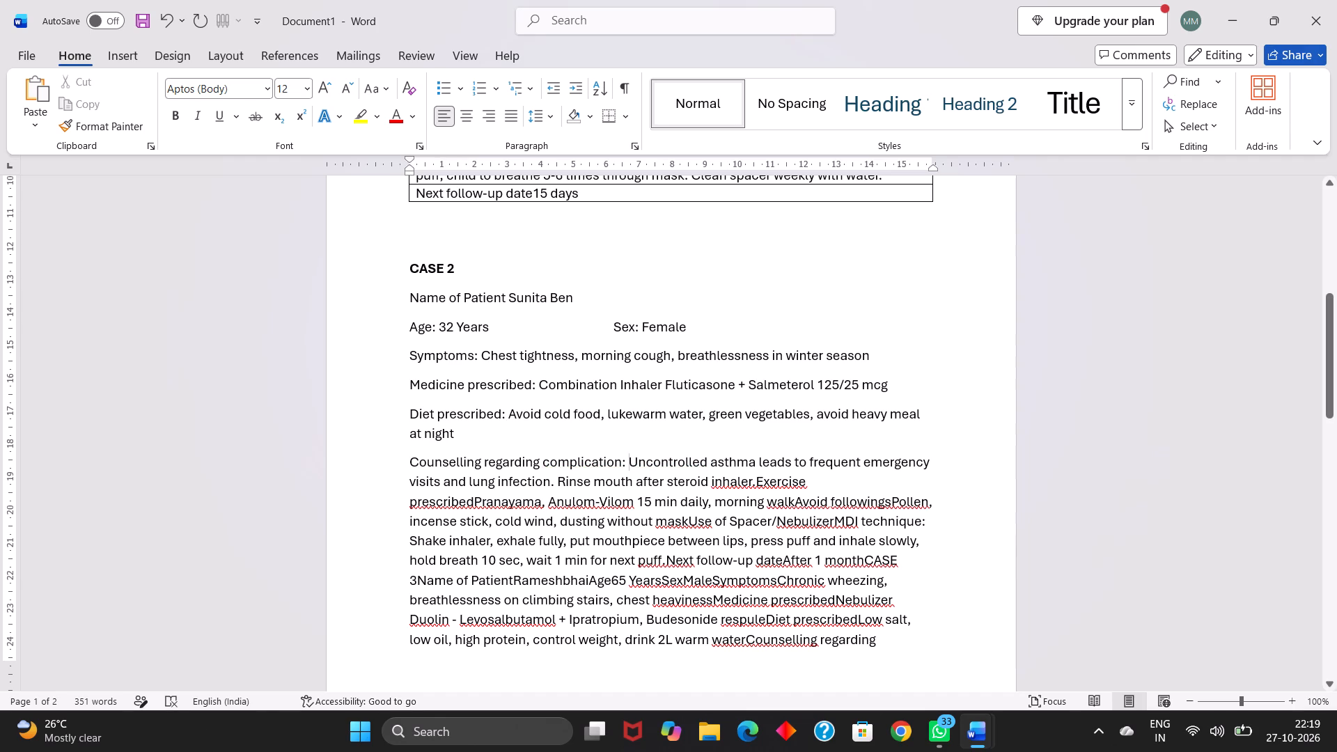
pyautogui.press('Return')
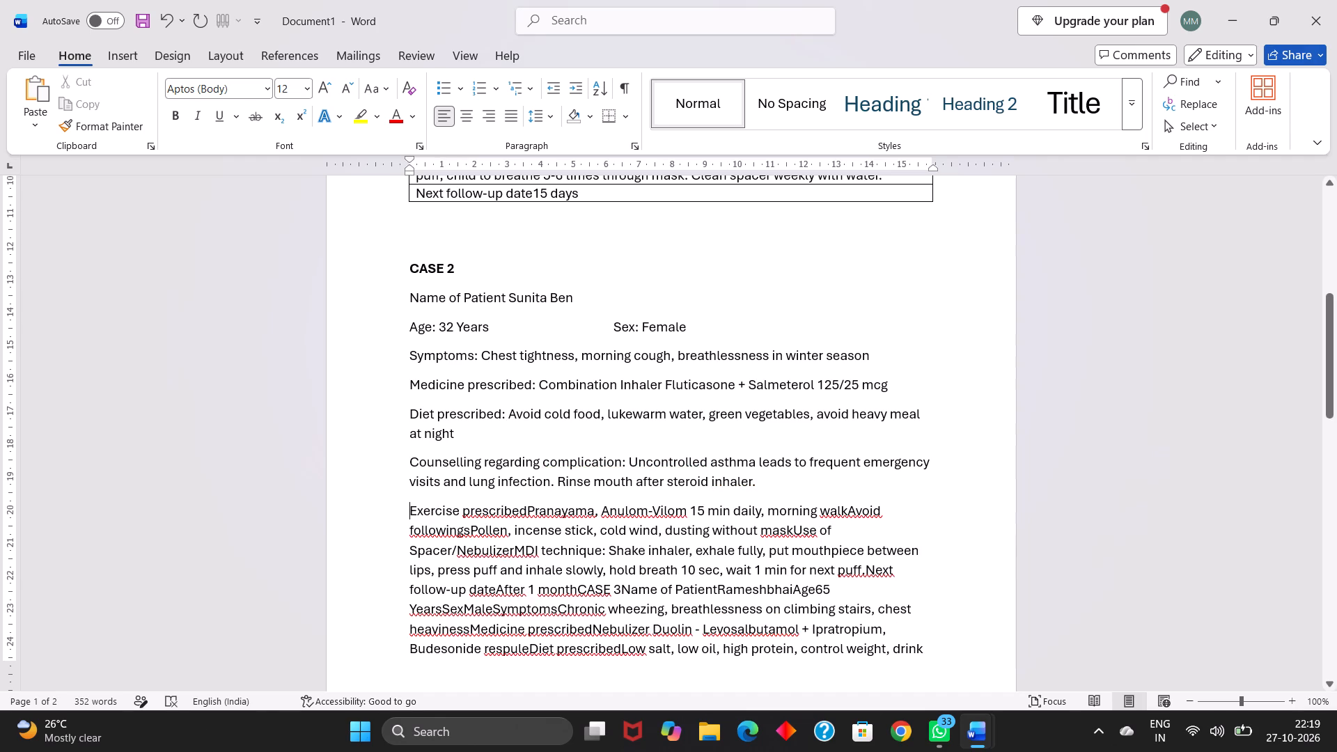
# Add a colon and space after "Exercise prescribed" in CASE 2 and end its line after "morning walk".
pyautogui.click(527, 514)
pyautogui.write(':')
pyautogui.press('space')
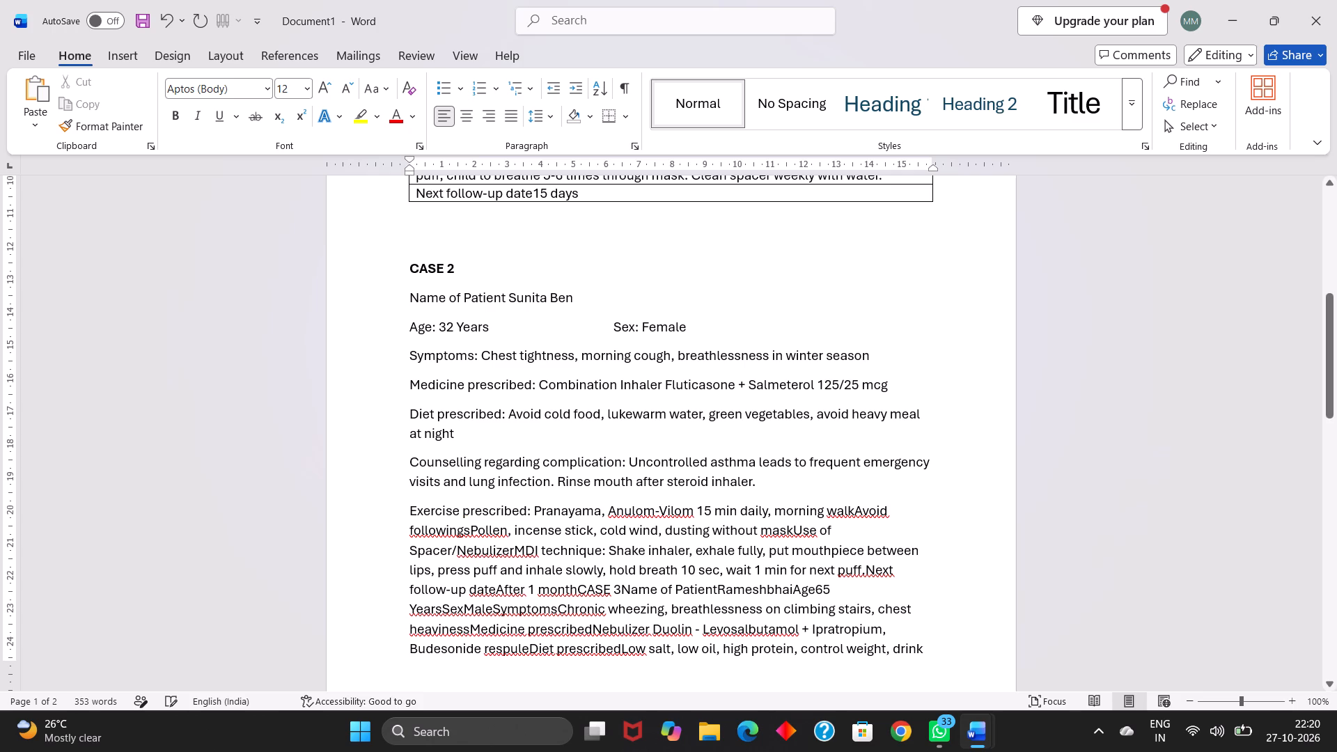
pyautogui.click(852, 512)
pyautogui.press('Return')
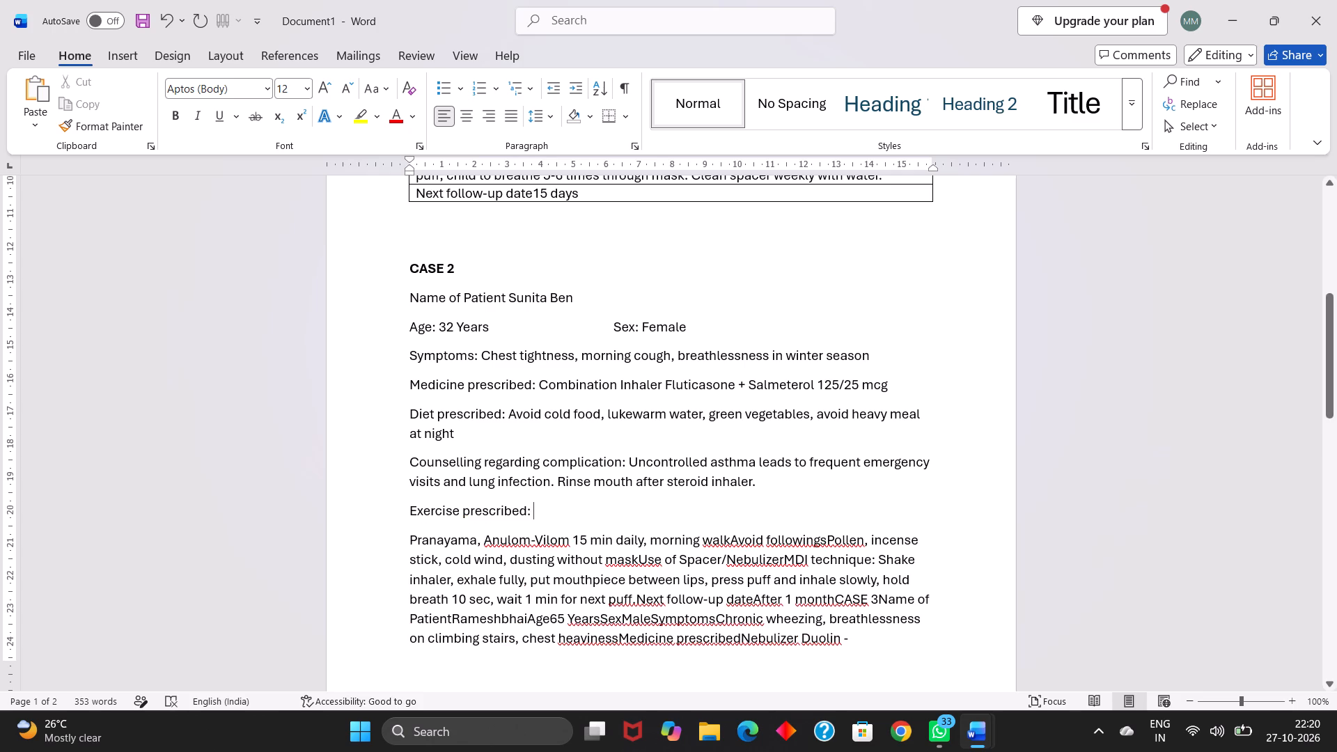
pyautogui.hotkey('ctrl', 'z')
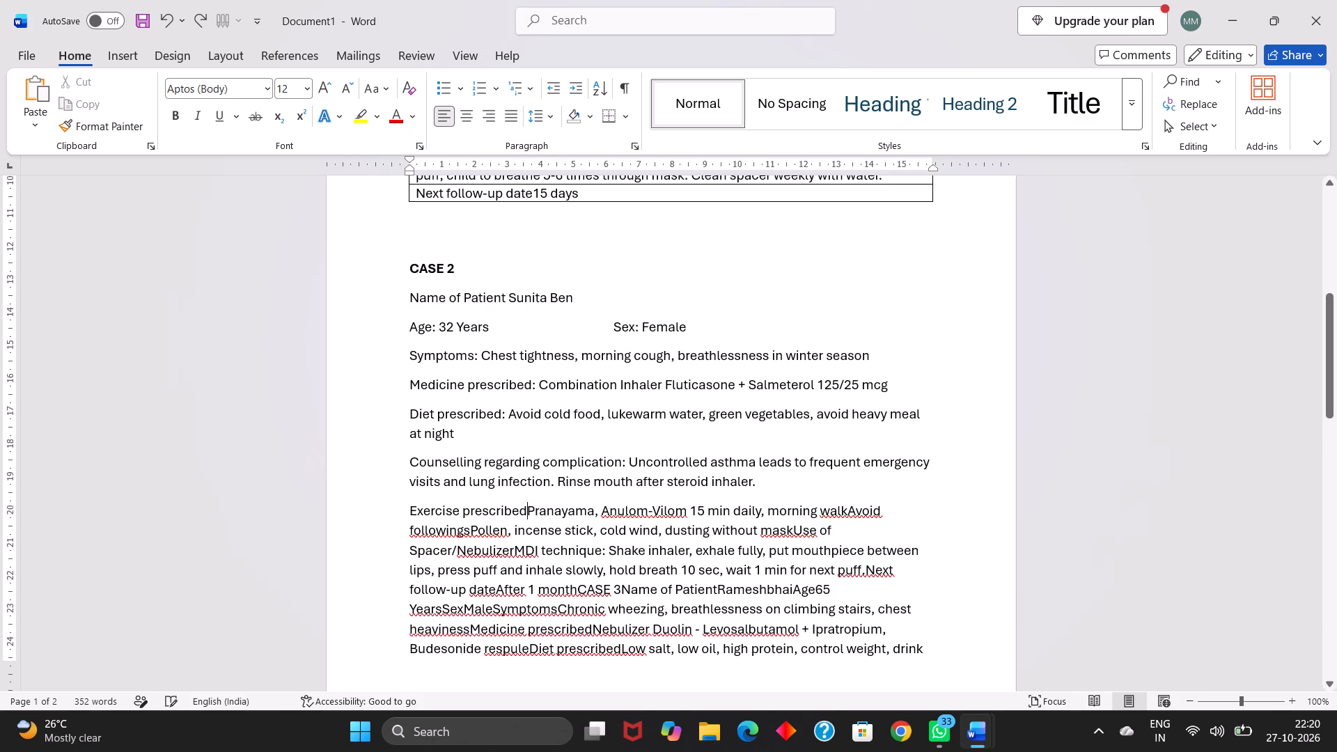
pyautogui.write(':')
pyautogui.press('space')
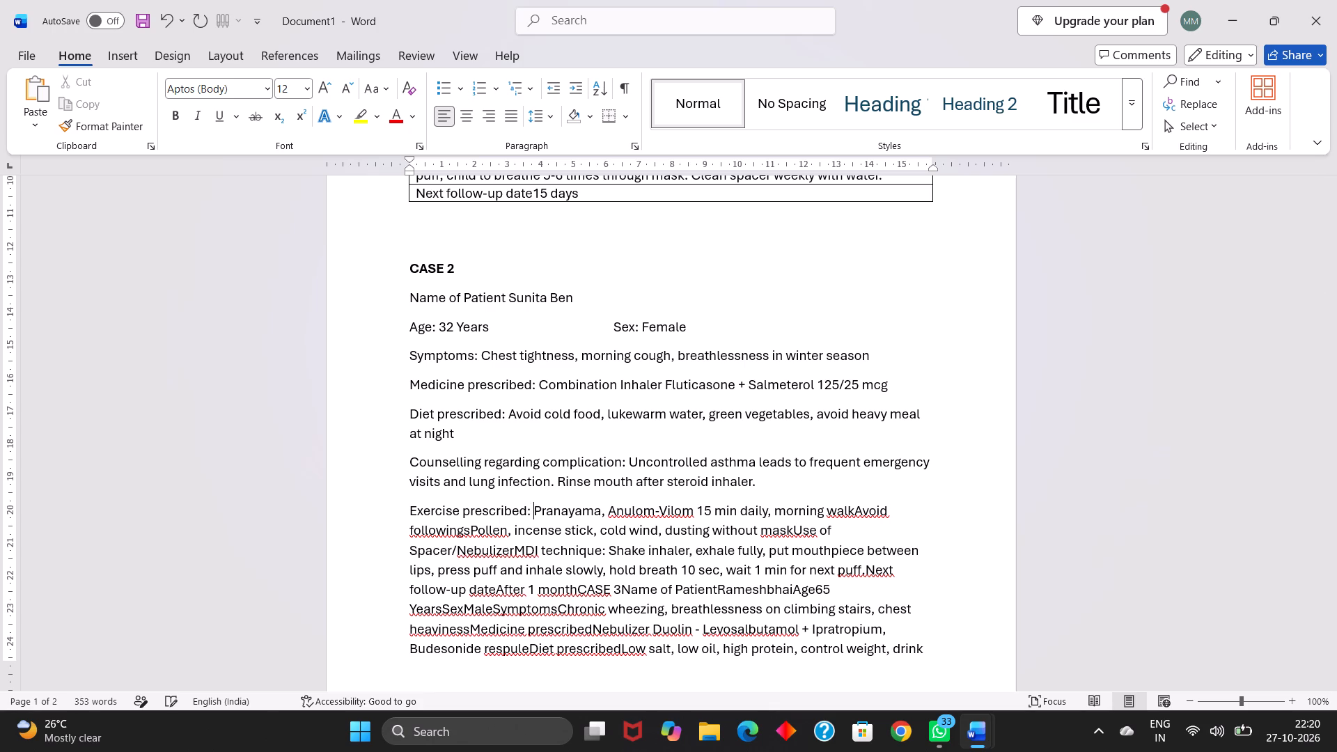
pyautogui.click(854, 512)
pyautogui.press('Return')
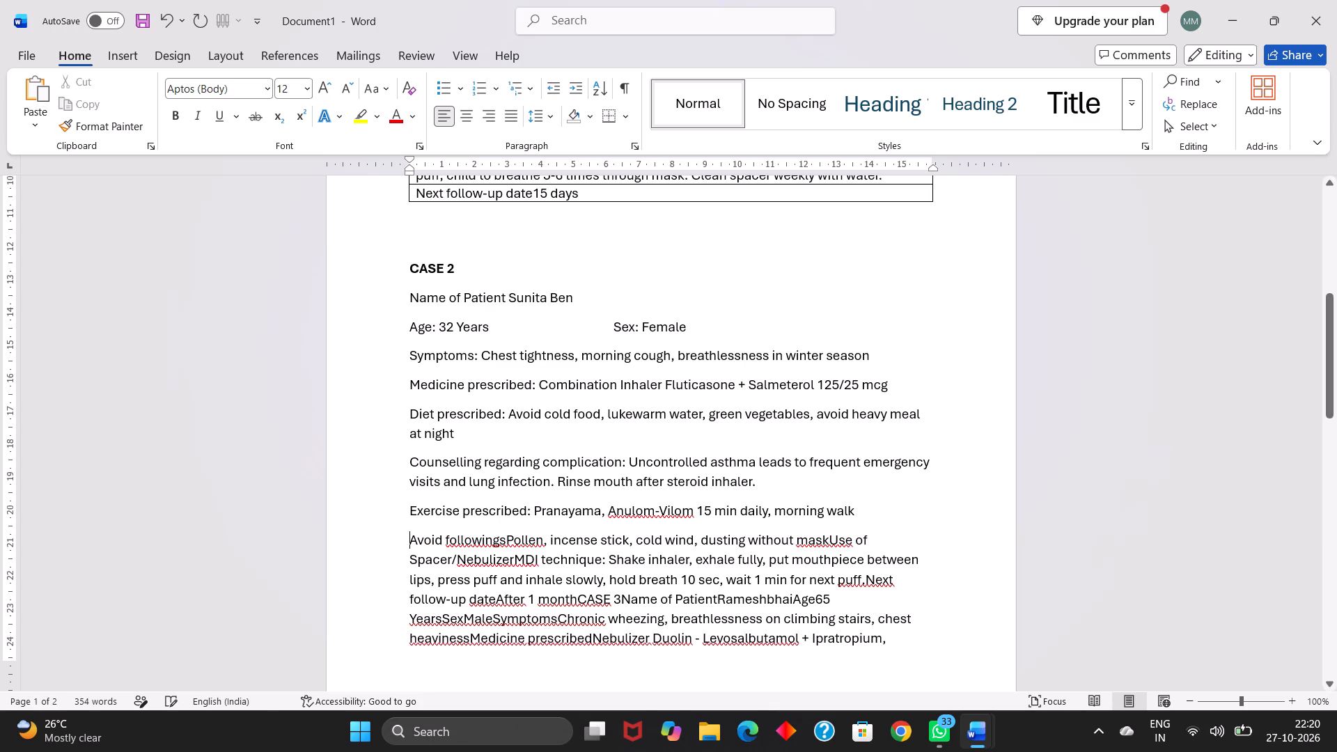
# Add a colon and space after "Avoid followings" in CASE 2 and end its line after "dusting without mask".
pyautogui.click(506, 535)
pyautogui.write(':')
pyautogui.press('space')
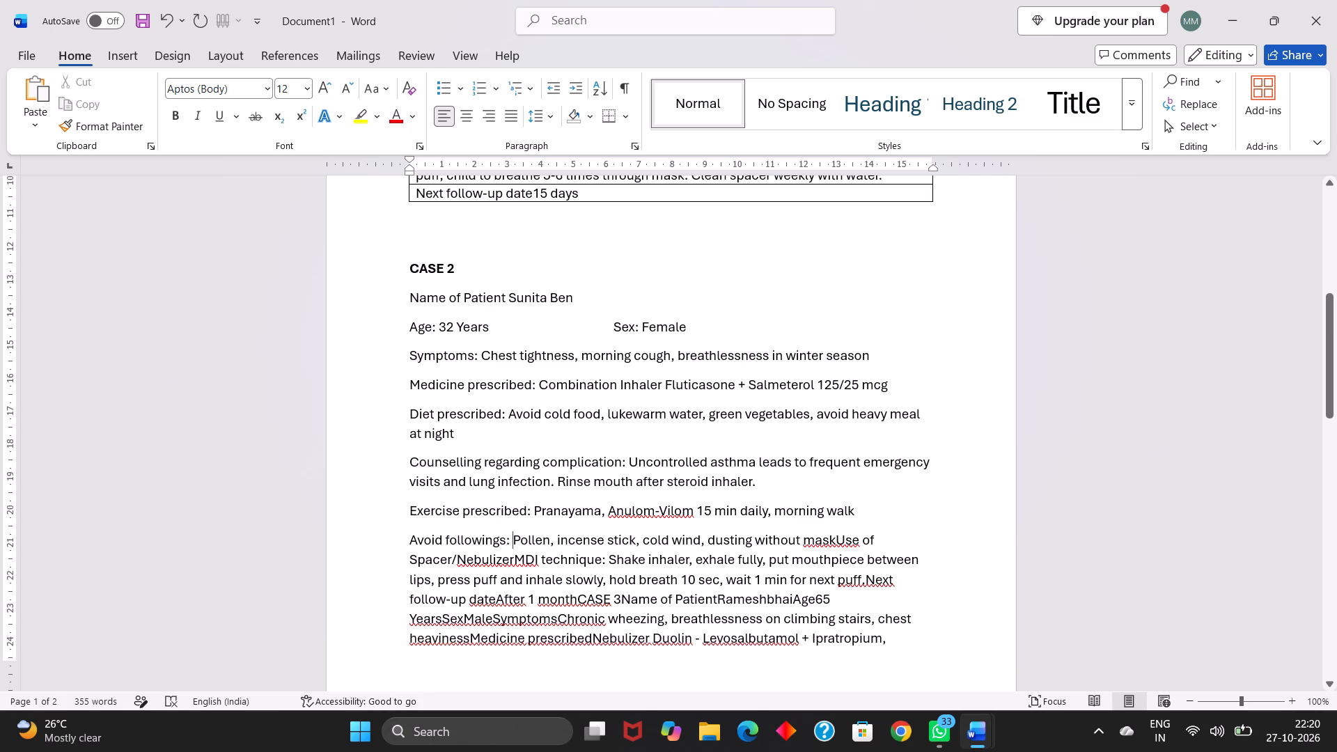
pyautogui.click(833, 539)
pyautogui.press('Return')
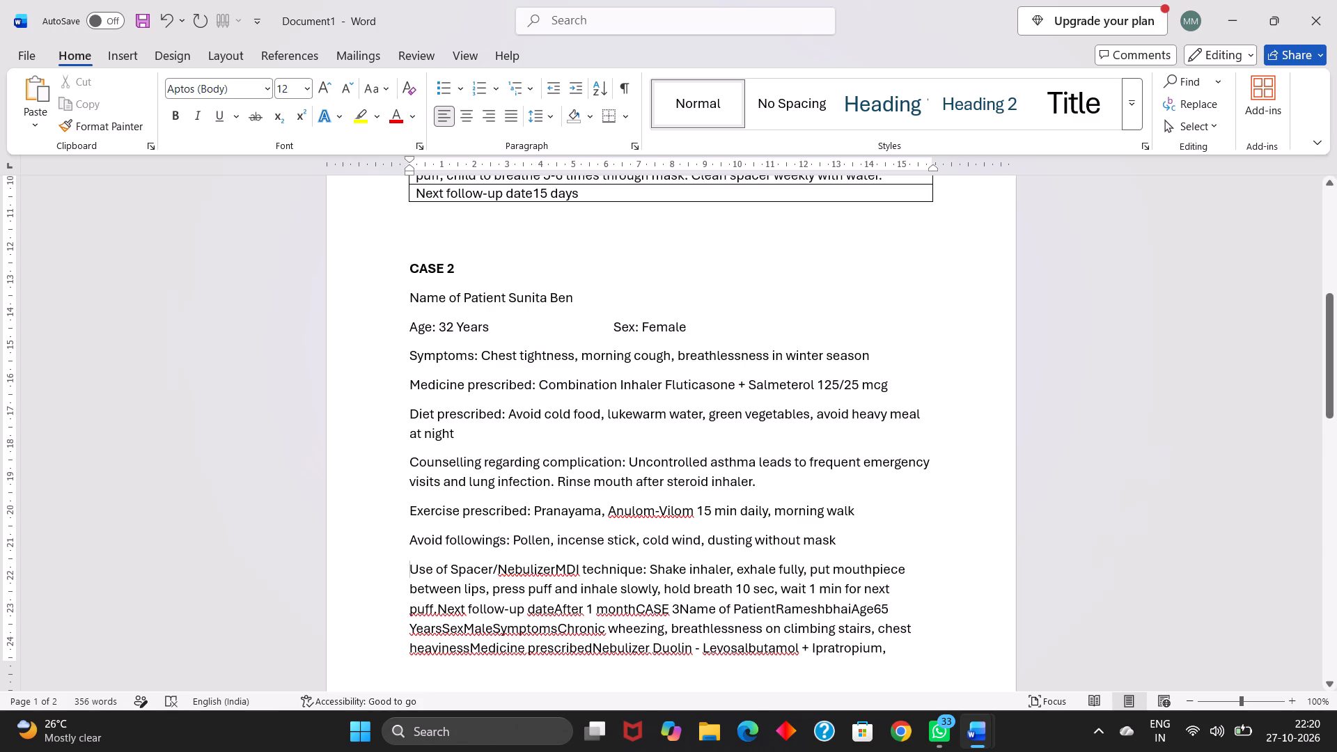
# Add a colon and space after "Use of Spacer/Nebulizer" in CASE 2 and end its paragraph after "next puff.".
pyautogui.click(553, 571)
pyautogui.write(':')
pyautogui.press('space')
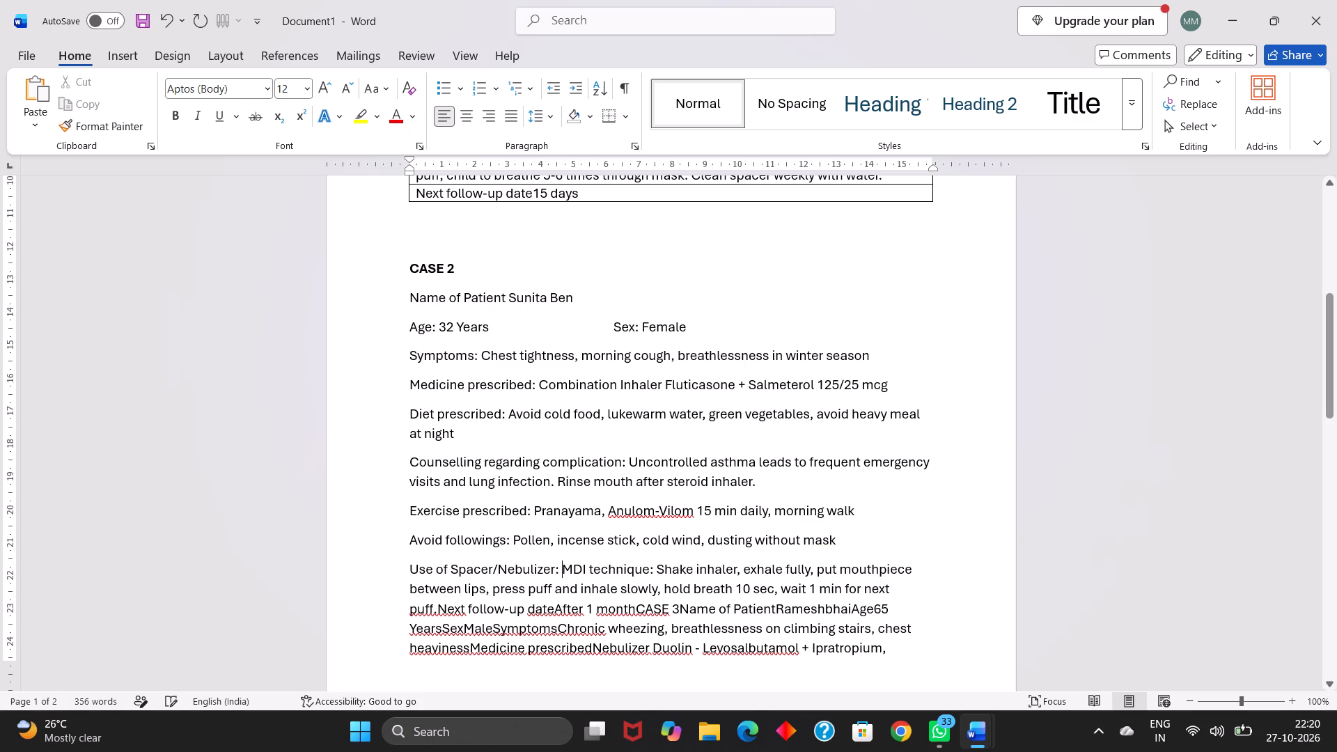
pyautogui.click(437, 609)
pyautogui.press('Return')
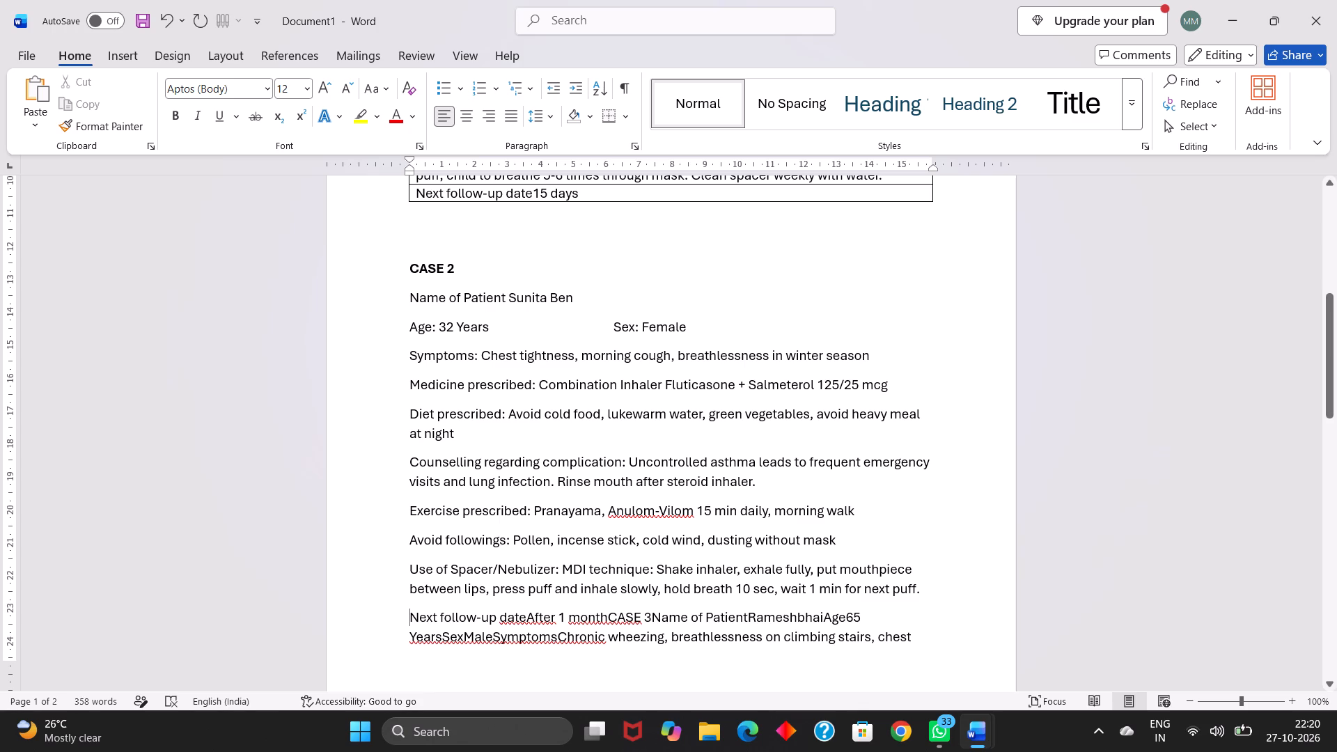
# Add a colon and space after "Next follow-up date" in CASE 2 and break the line after "After 1 month", before CASE 3.
pyautogui.click(528, 613)
pyautogui.write(':')
pyautogui.press('space')
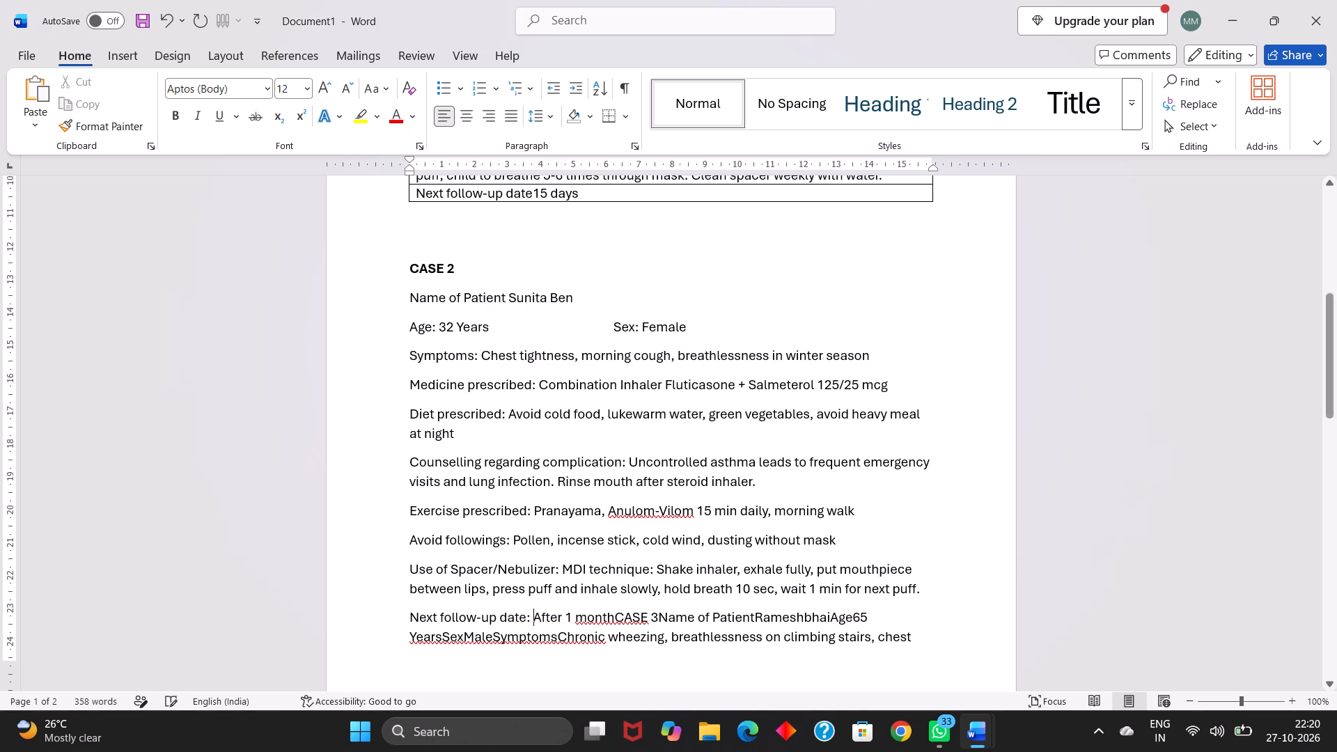
pyautogui.click(615, 616)
pyautogui.press('Return')
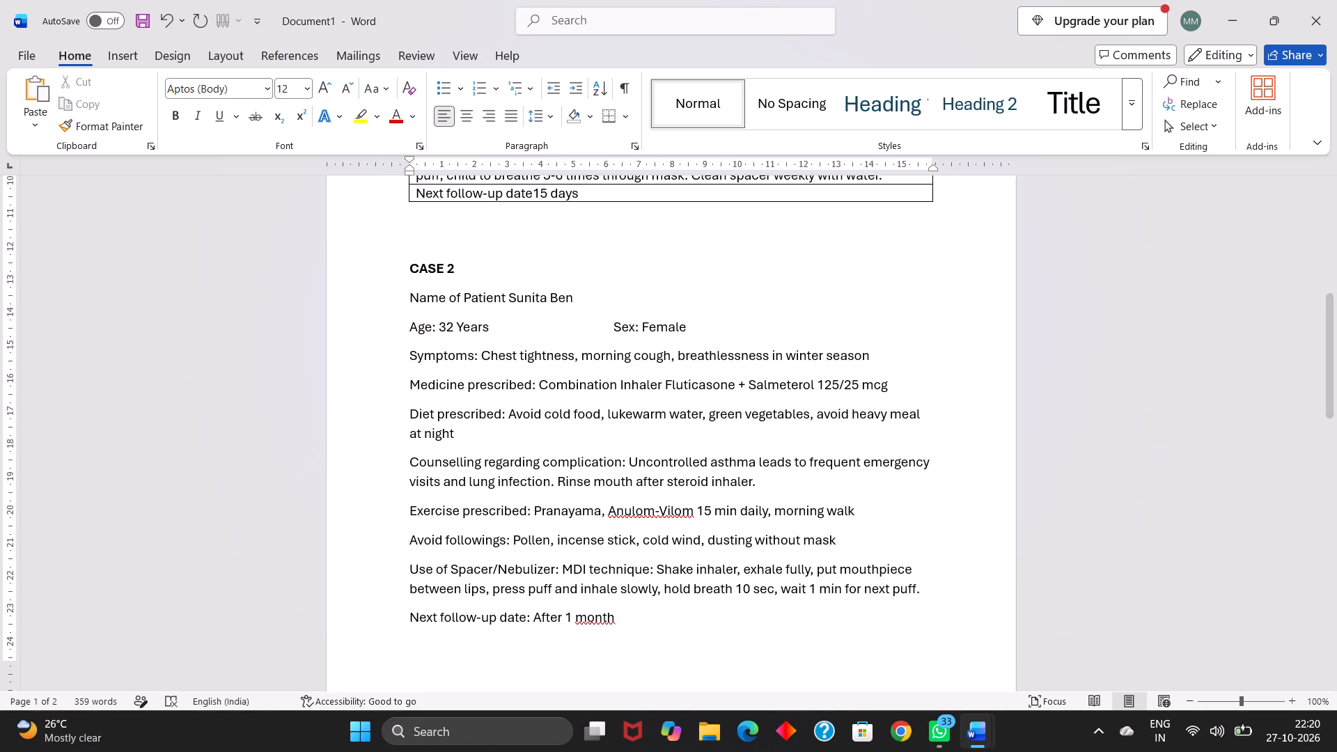
# Convert the CASE 2 lines from "Name of Patient" through "Next follow-up date" into a one-column table, separating text at paragraphs.
pyautogui.scroll(1, 615, 616)
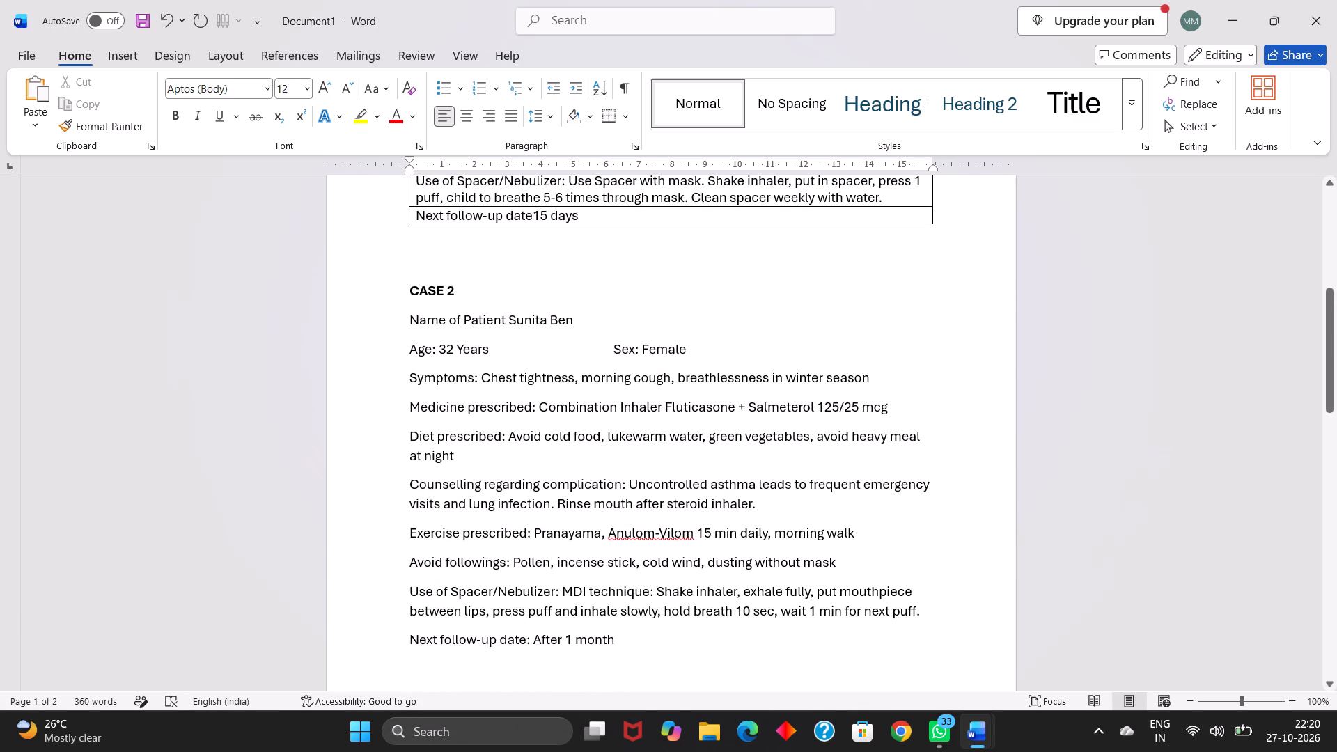
pyautogui.moveTo(409, 315); pyautogui.dragTo(613, 637)
pyautogui.click(118, 60)
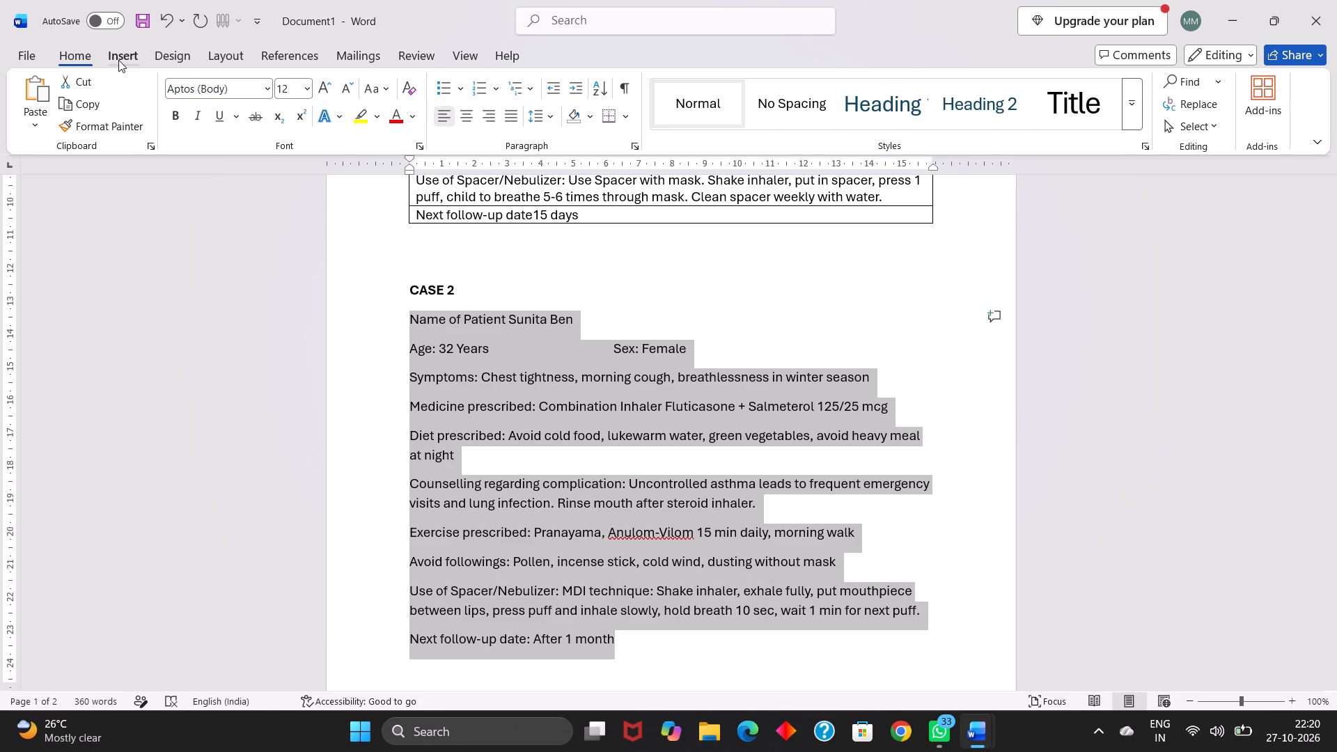
pyautogui.click(131, 113)
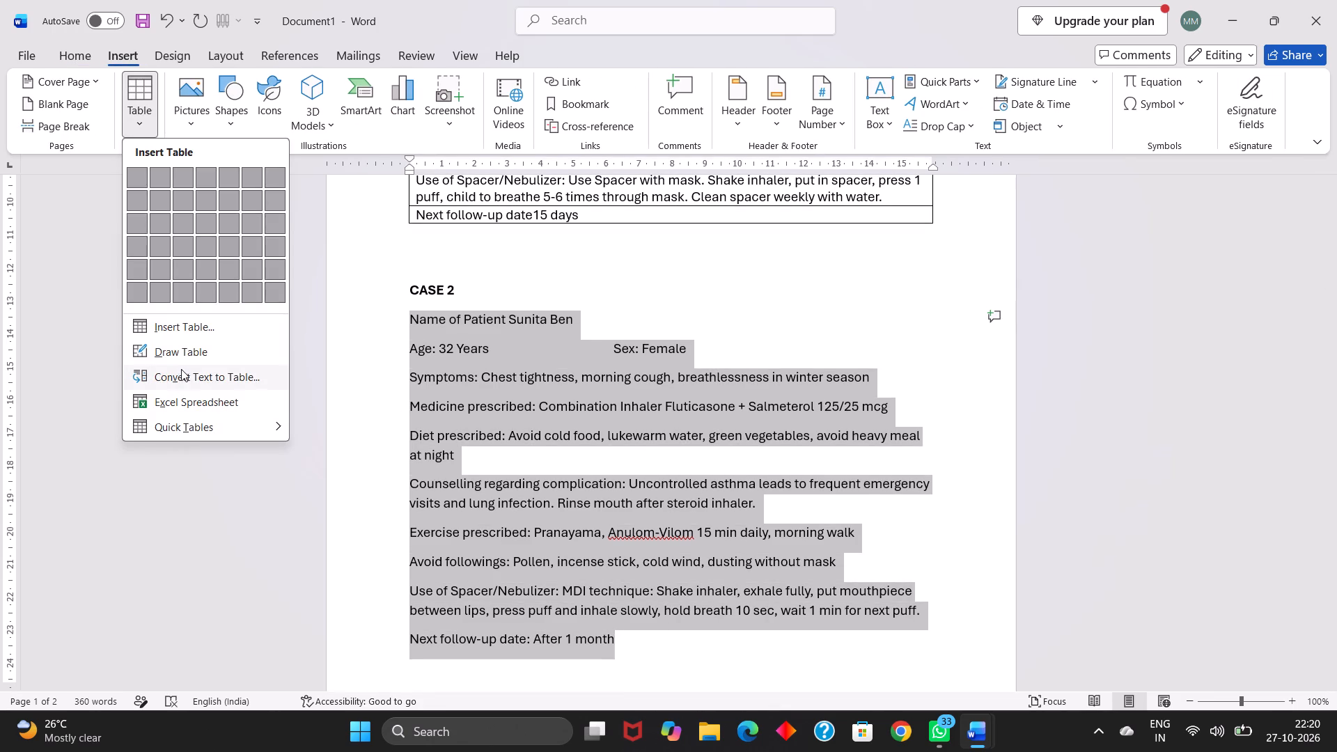
pyautogui.click(185, 382)
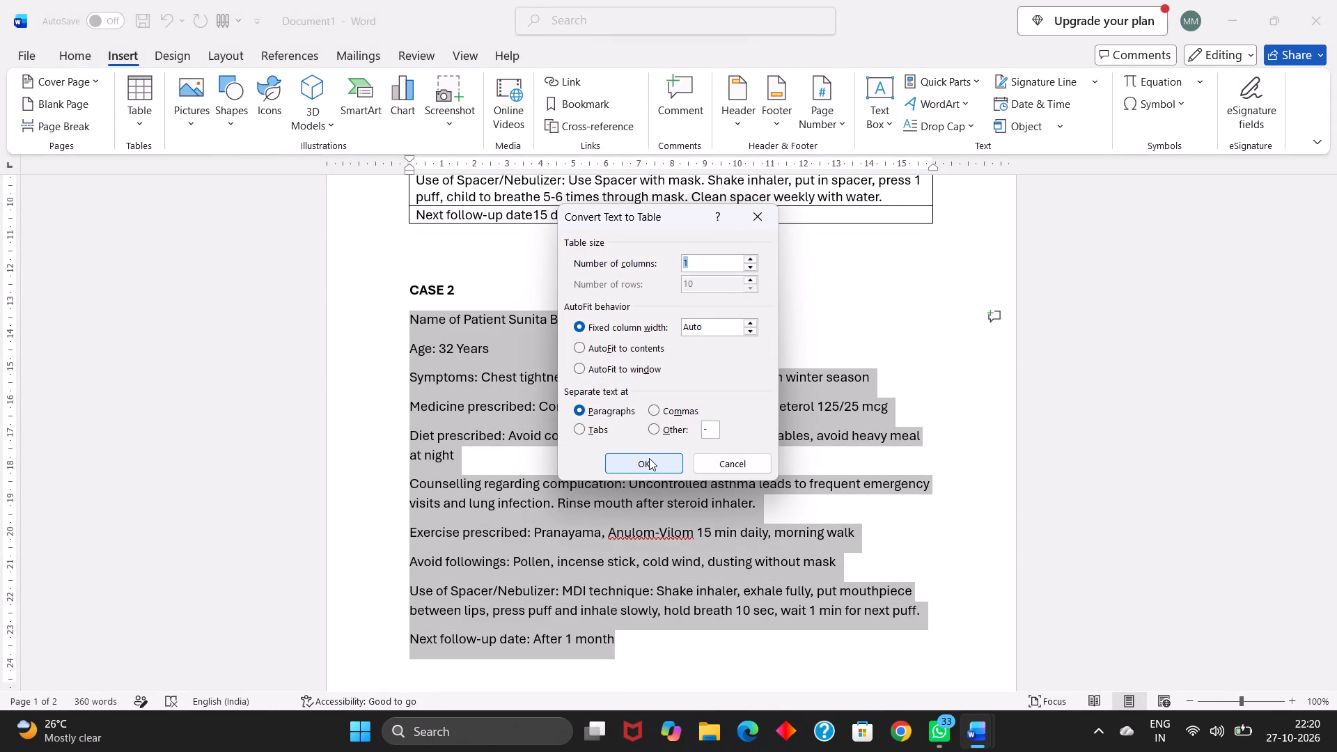
pyautogui.click(649, 458)
pyautogui.scroll(-1, 739, 454)
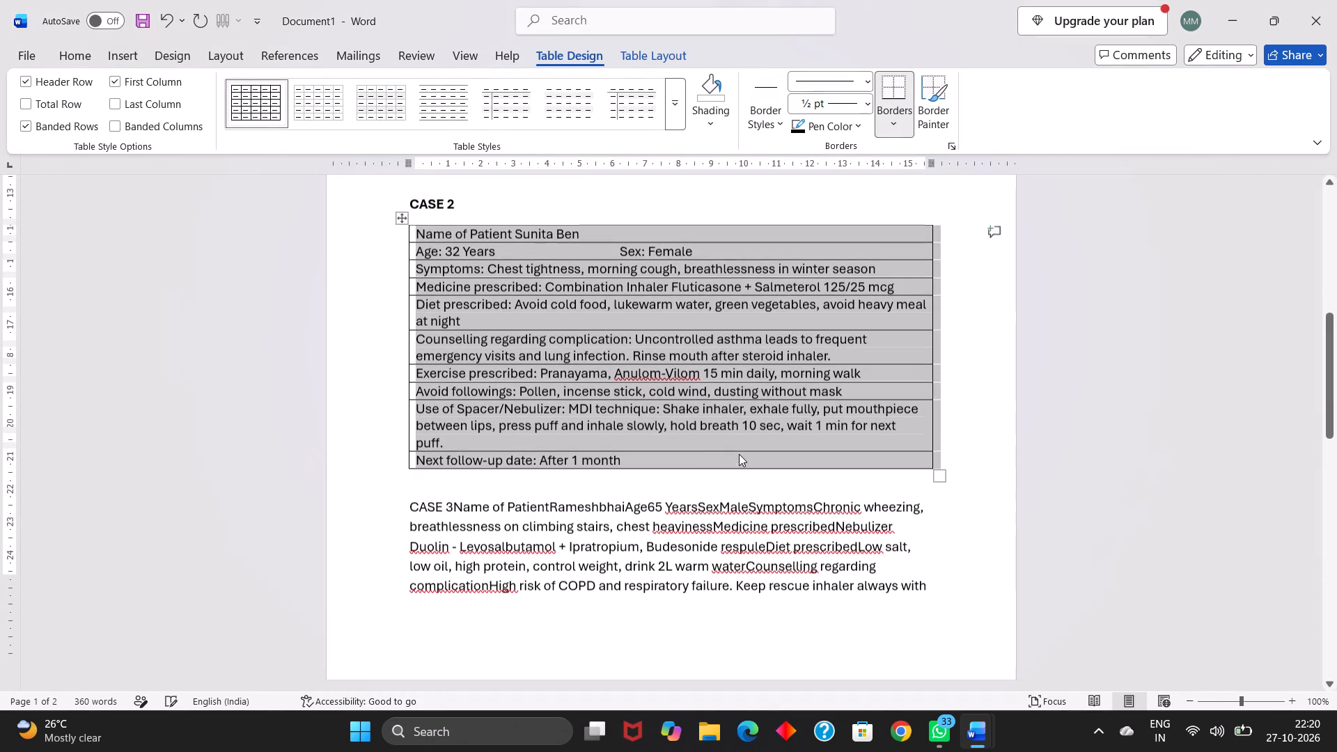
pyautogui.scroll(-1, 739, 454)
pyautogui.click(535, 418)
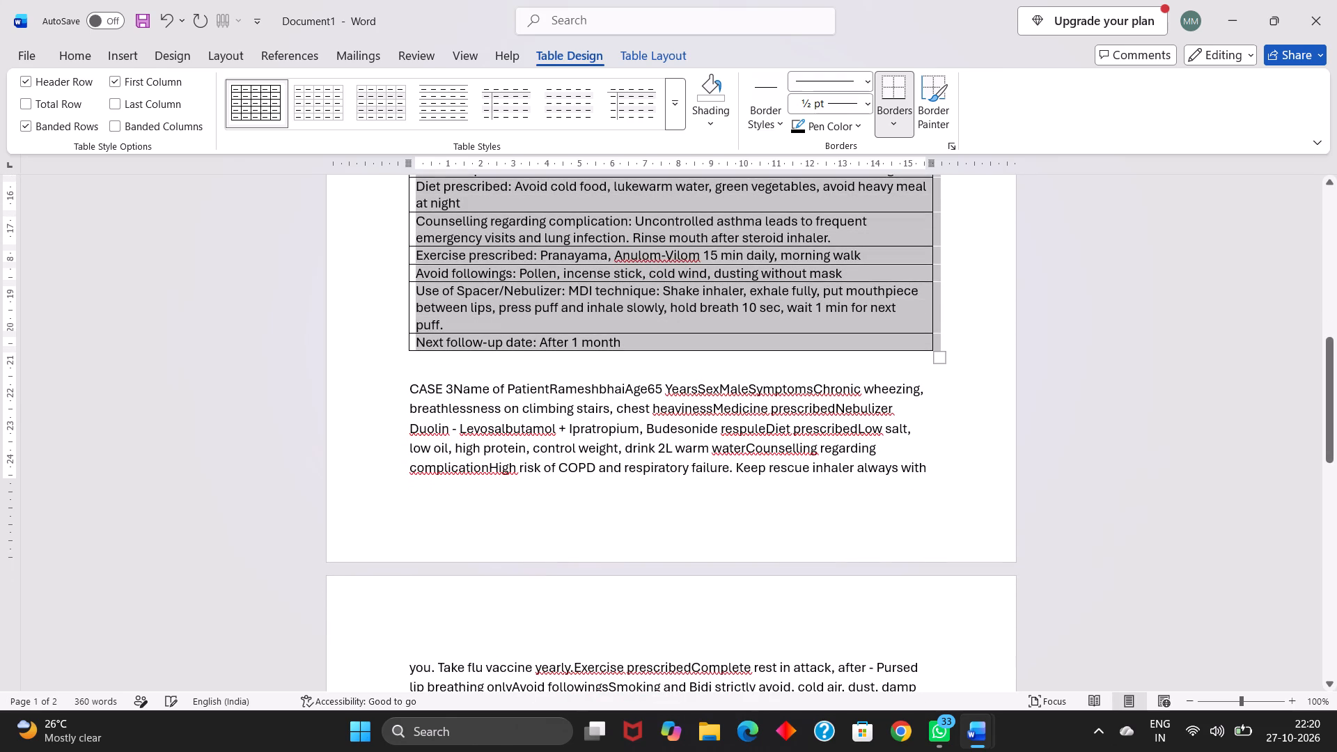
# Change the font of everything from the CASE 1 heading through the end of the CASE 2 table to Times New Roman.
pyautogui.scroll(1, 535, 418)
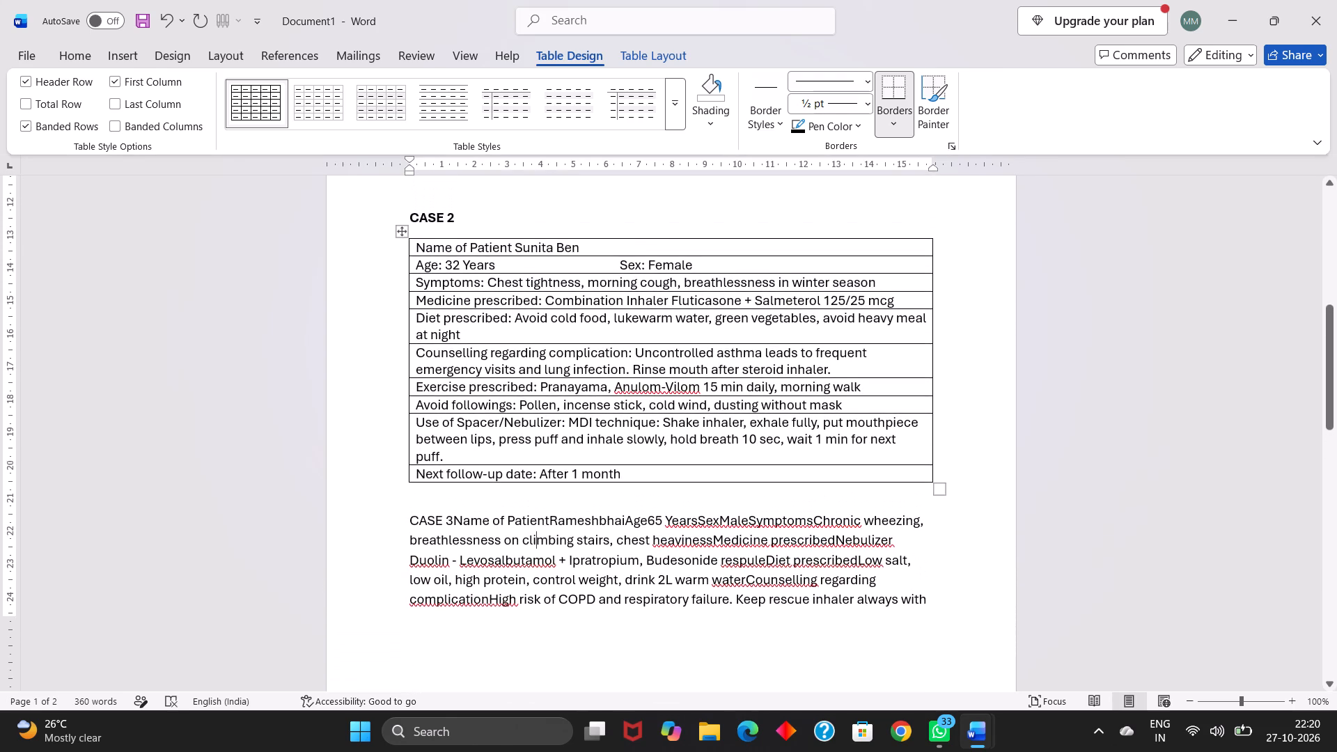
pyautogui.scroll(1, 535, 418)
pyautogui.keyDown('ctrl'); pyautogui.scroll(2, 535, 418); pyautogui.keyUp('ctrl')
pyautogui.keyDown('ctrl'); pyautogui.scroll(-3, 535, 418); pyautogui.keyUp('ctrl')
pyautogui.scroll(5, 535, 418)
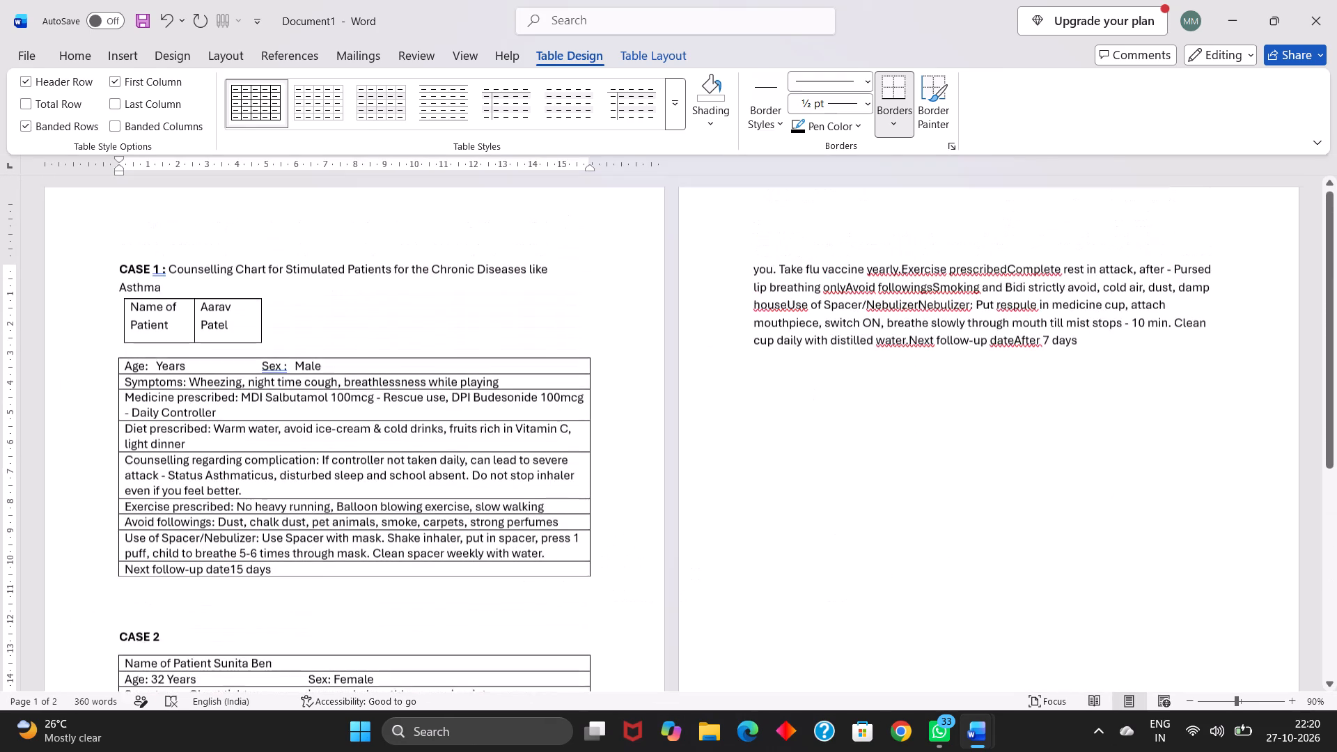
pyautogui.scroll(-1, 535, 418)
pyautogui.keyDown('ctrl'); pyautogui.scroll(3, 535, 418); pyautogui.keyUp('ctrl')
pyautogui.scroll(1, 535, 418)
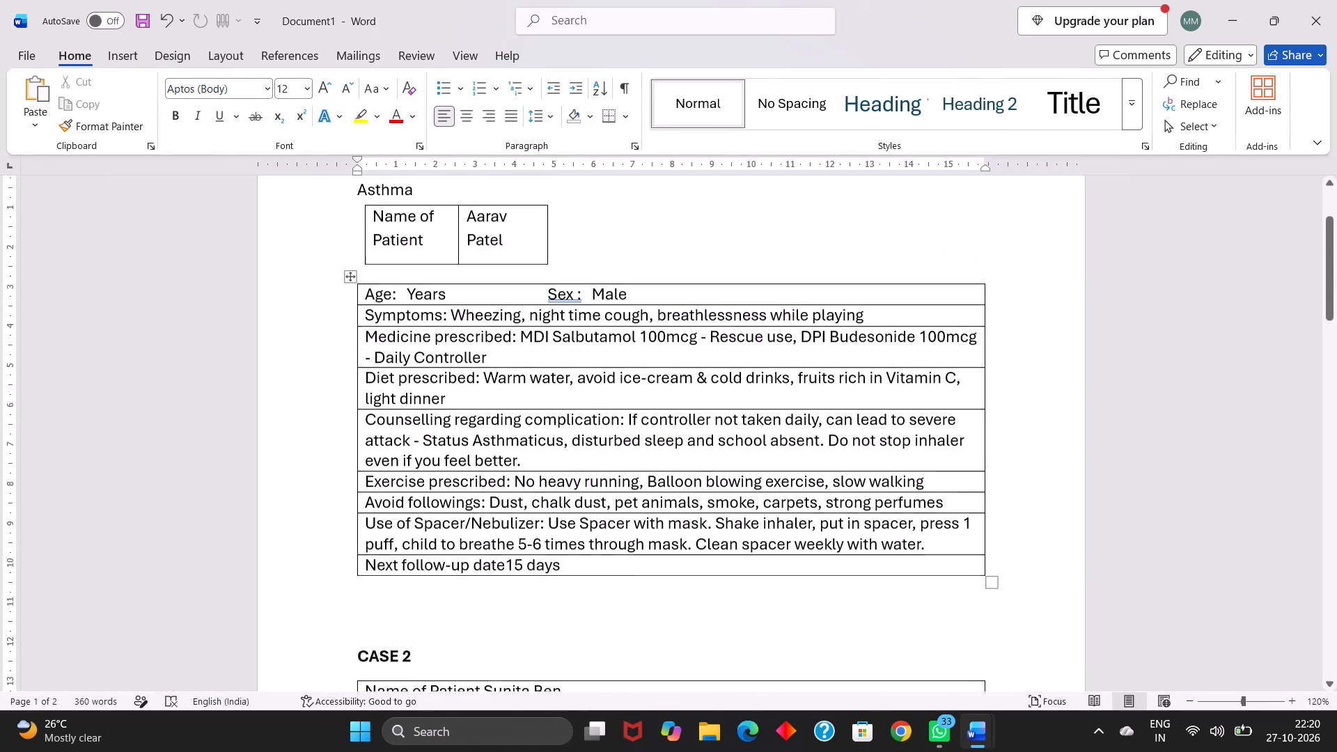
pyautogui.scroll(1, 535, 418)
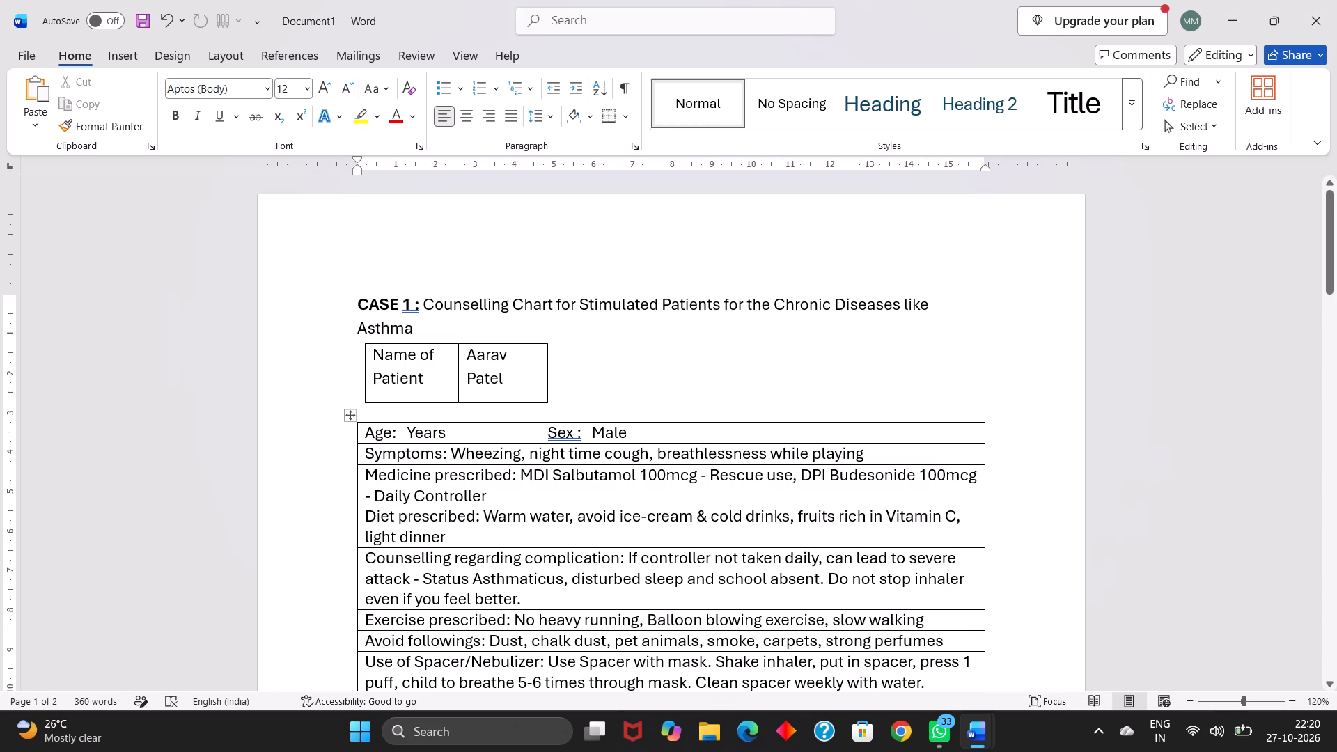
pyautogui.click(363, 308)
pyautogui.moveTo(360, 306); pyautogui.dragTo(725, 573)
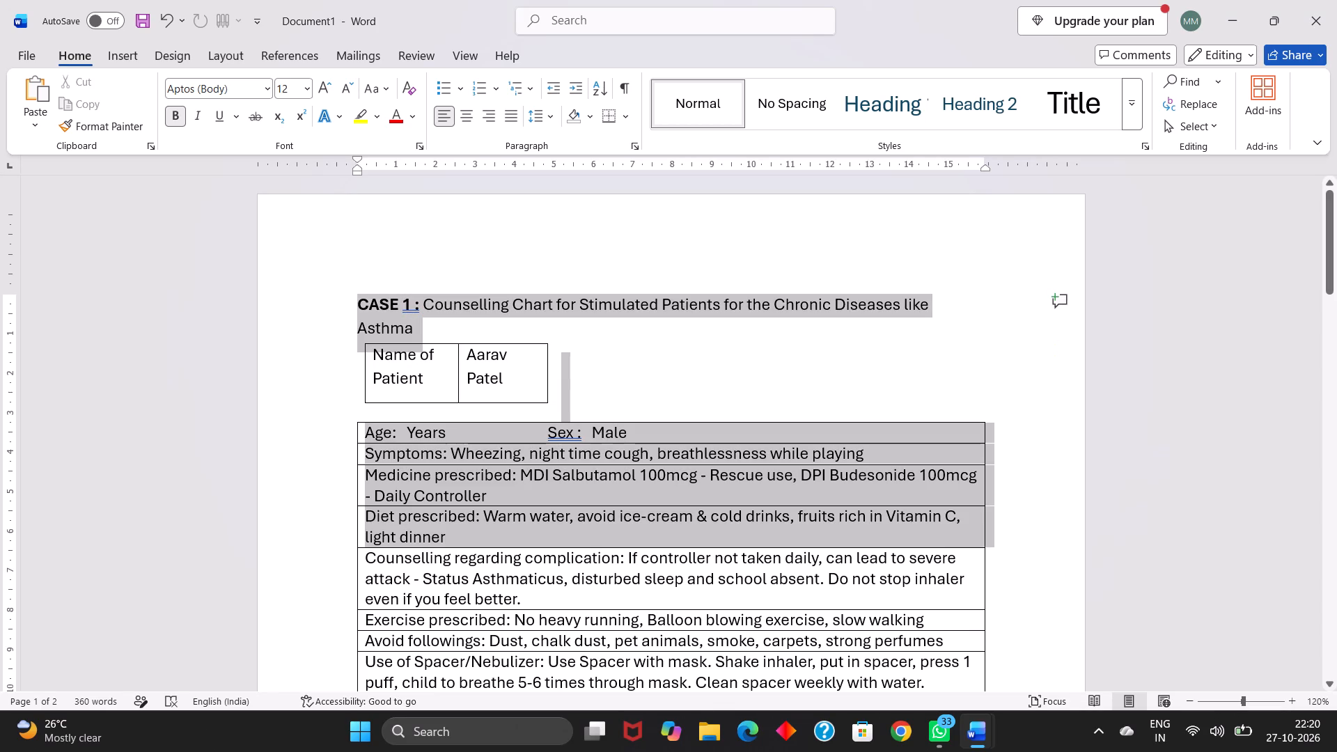
pyautogui.moveTo(725, 573); pyautogui.dragTo(789, 725)
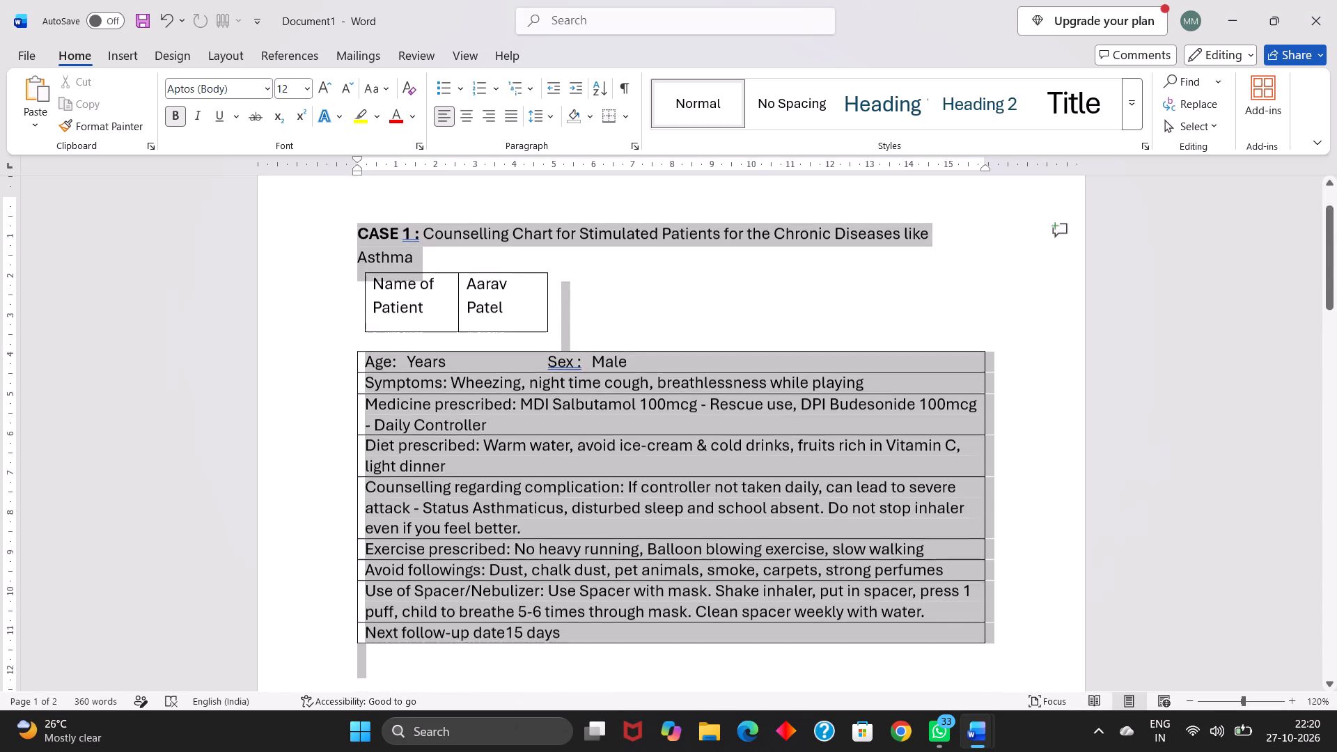
pyautogui.moveTo(789, 725); pyautogui.dragTo(618, 298)
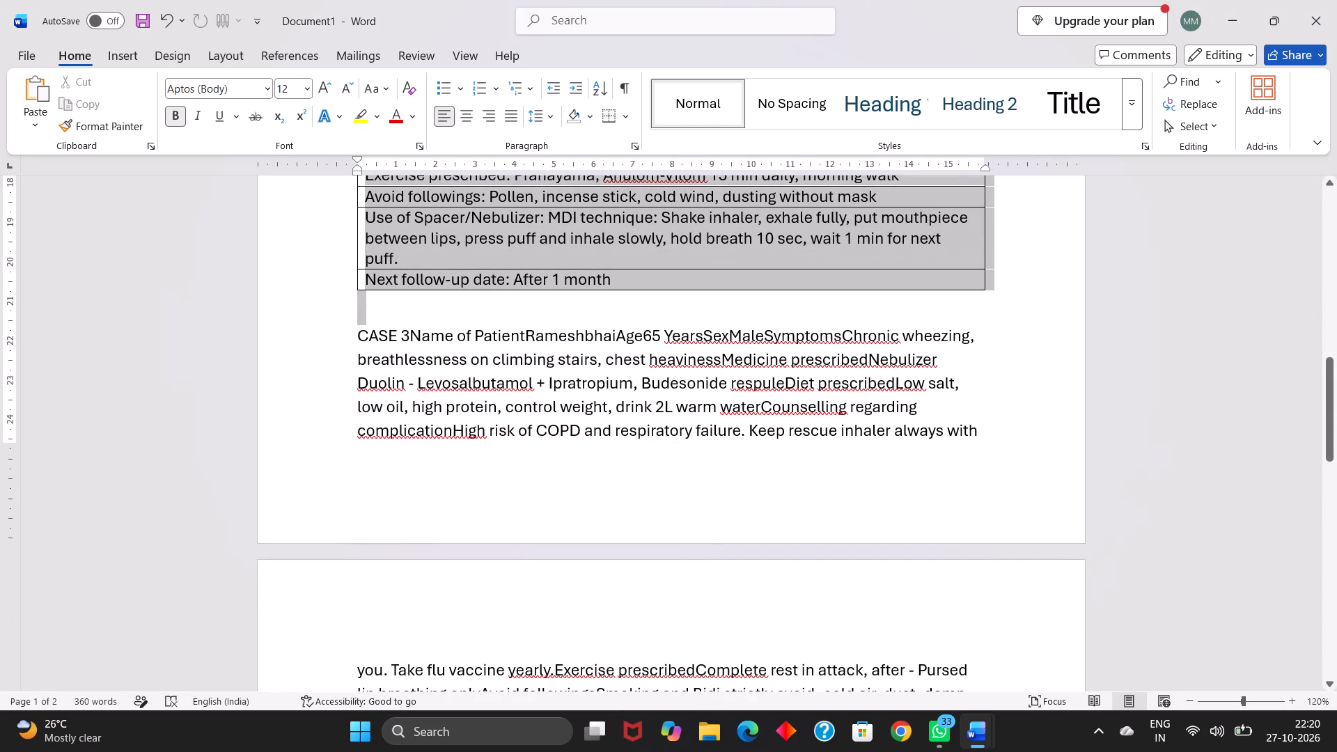
pyautogui.moveTo(618, 298); pyautogui.dragTo(617, 285)
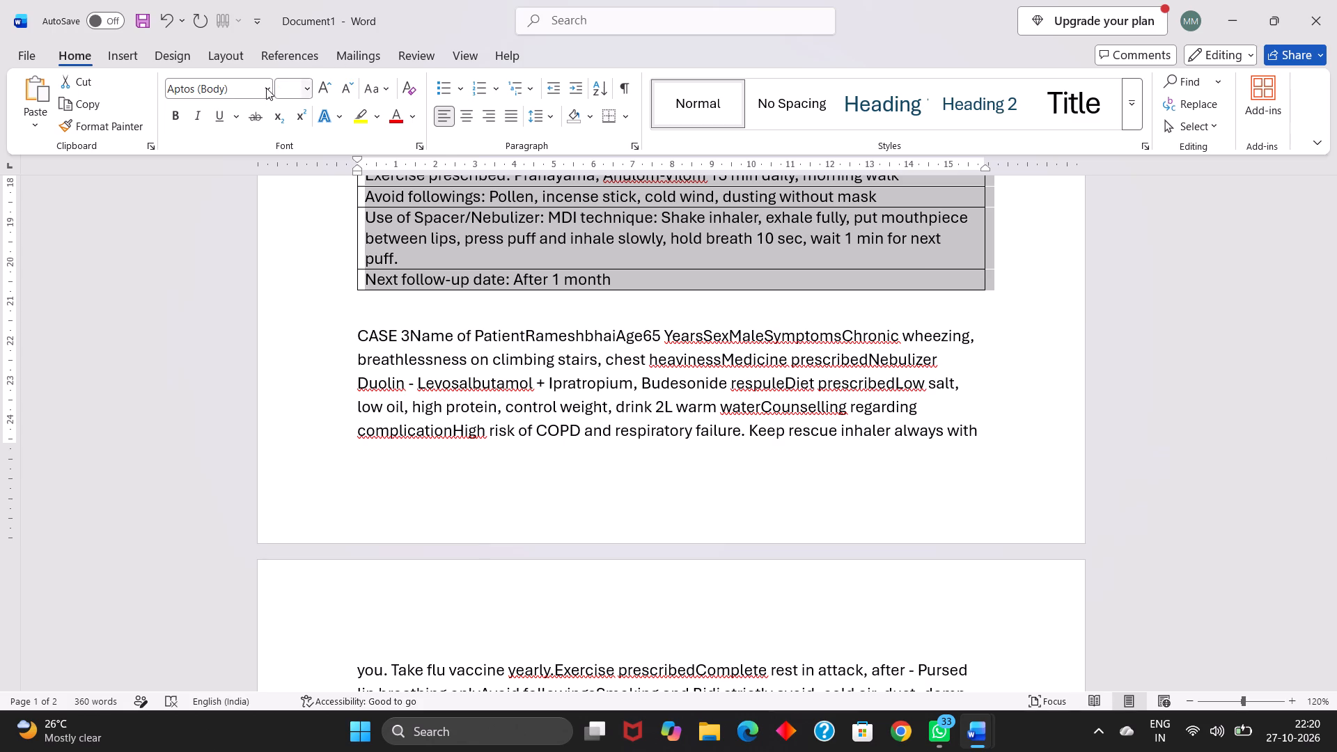
pyautogui.click(266, 88)
pyautogui.click(274, 207)
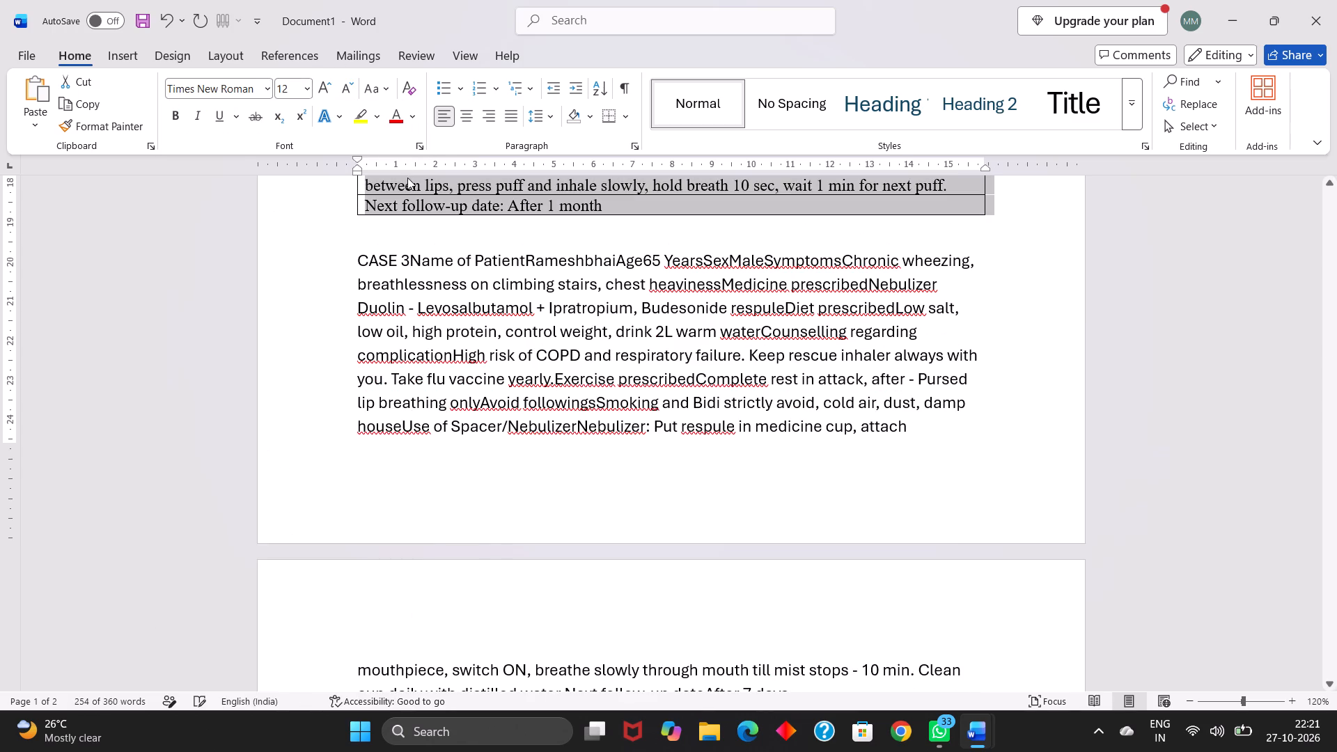
pyautogui.click(503, 245)
# Change the font of the small two-cell "Name of Patient" table in CASE 1 to Times New Roman.
pyautogui.scroll(4, 503, 245)
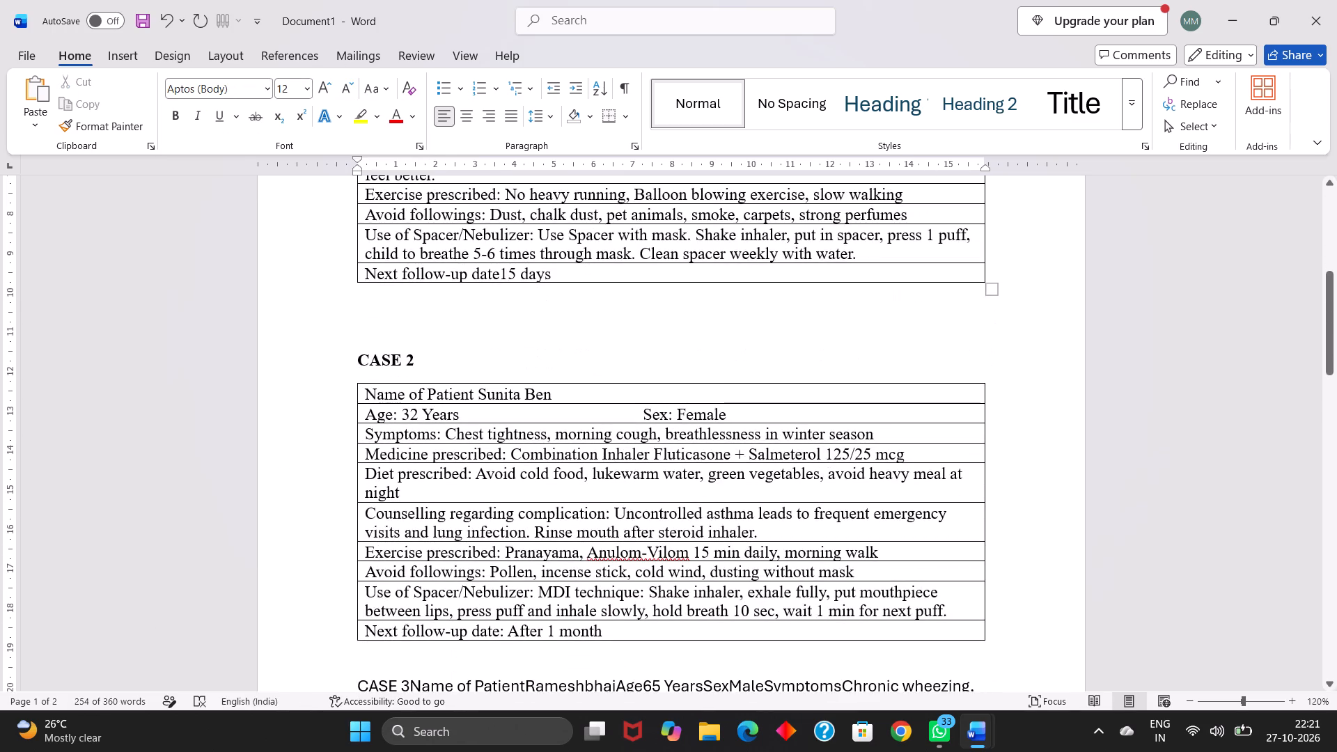
pyautogui.scroll(3, 433, 342)
pyautogui.moveTo(373, 353); pyautogui.dragTo(483, 370)
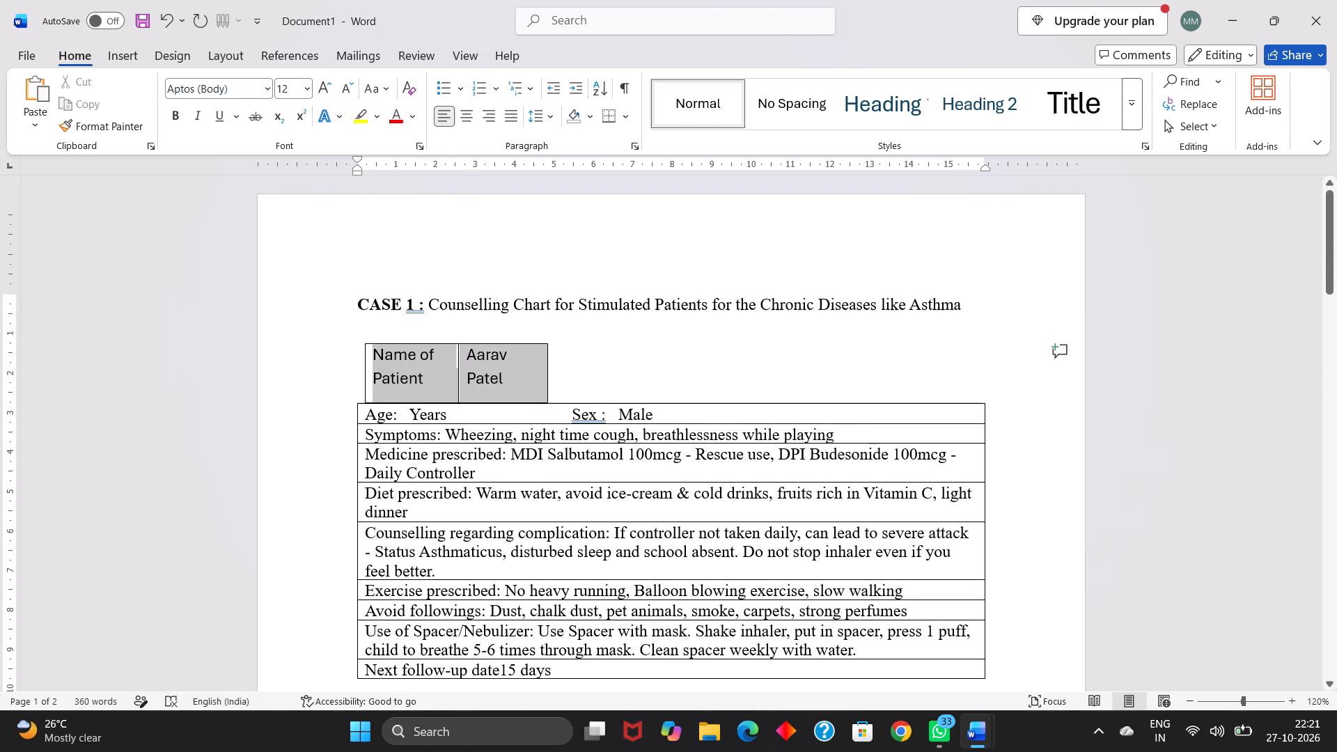
pyautogui.moveTo(483, 370); pyautogui.dragTo(519, 380)
pyautogui.click(588, 406)
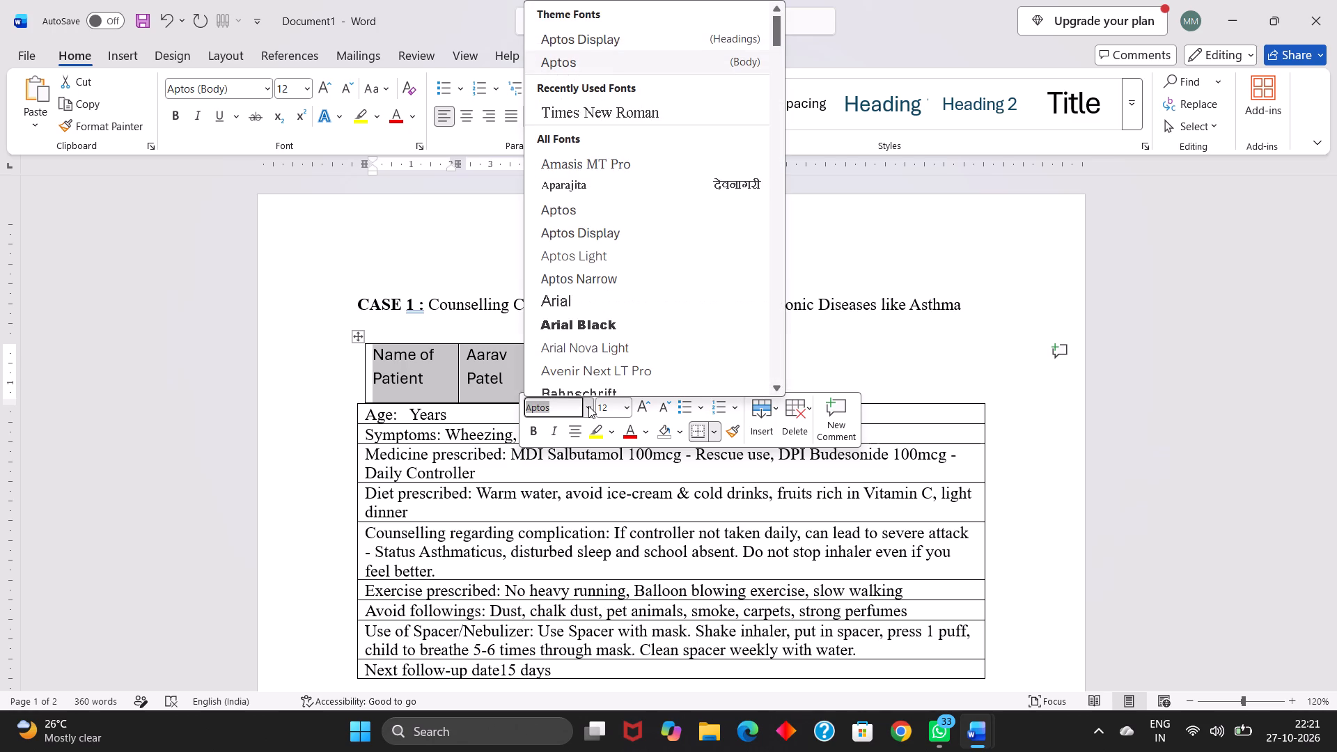
pyautogui.click(598, 116)
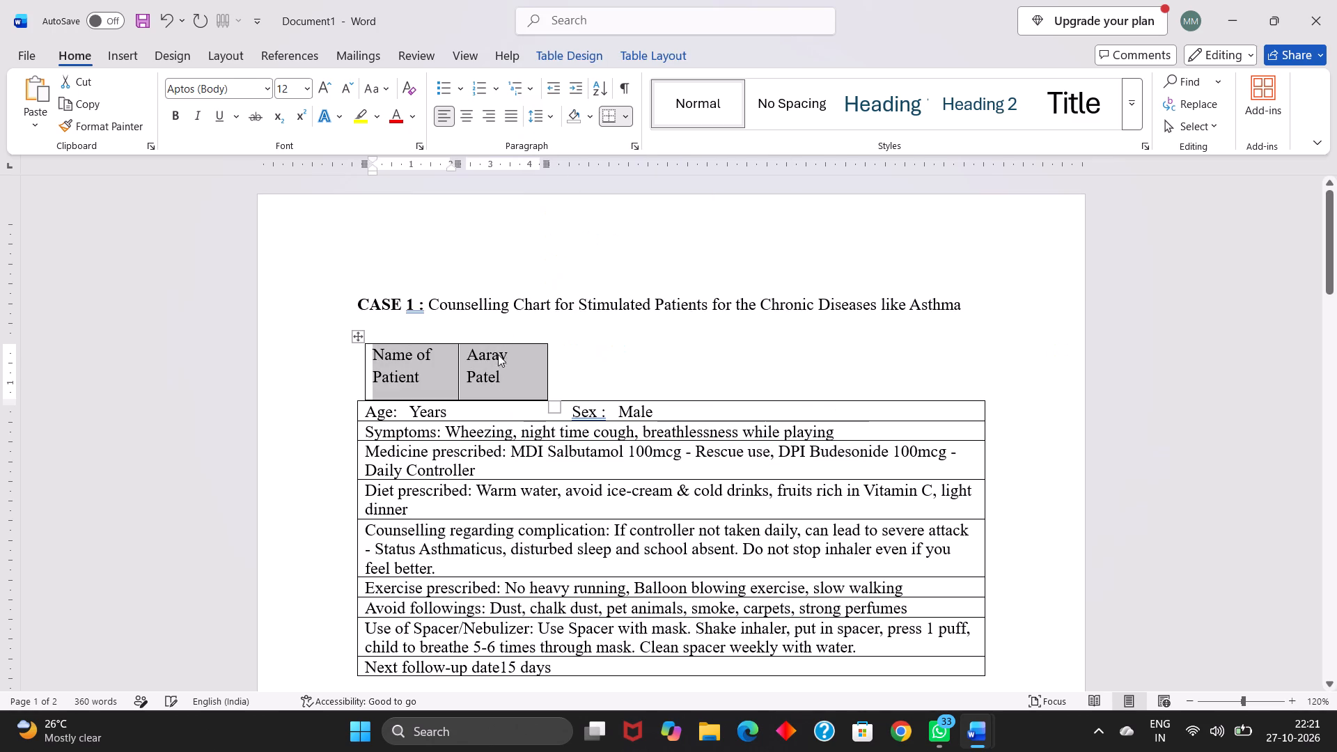
pyautogui.click(537, 364)
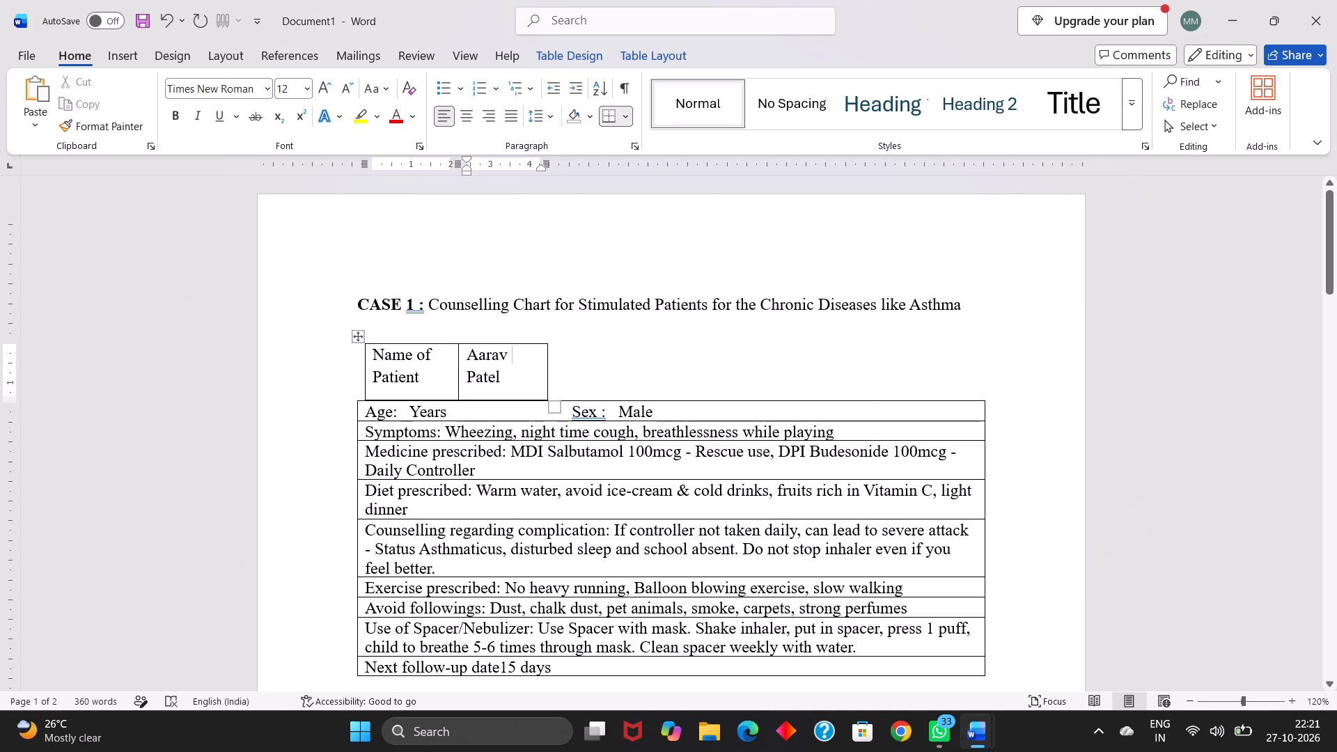
# Increase the text size of the main CASE 1 table, from the Age row to the follow-up row, to 14.
pyautogui.moveTo(368, 415); pyautogui.dragTo(563, 672)
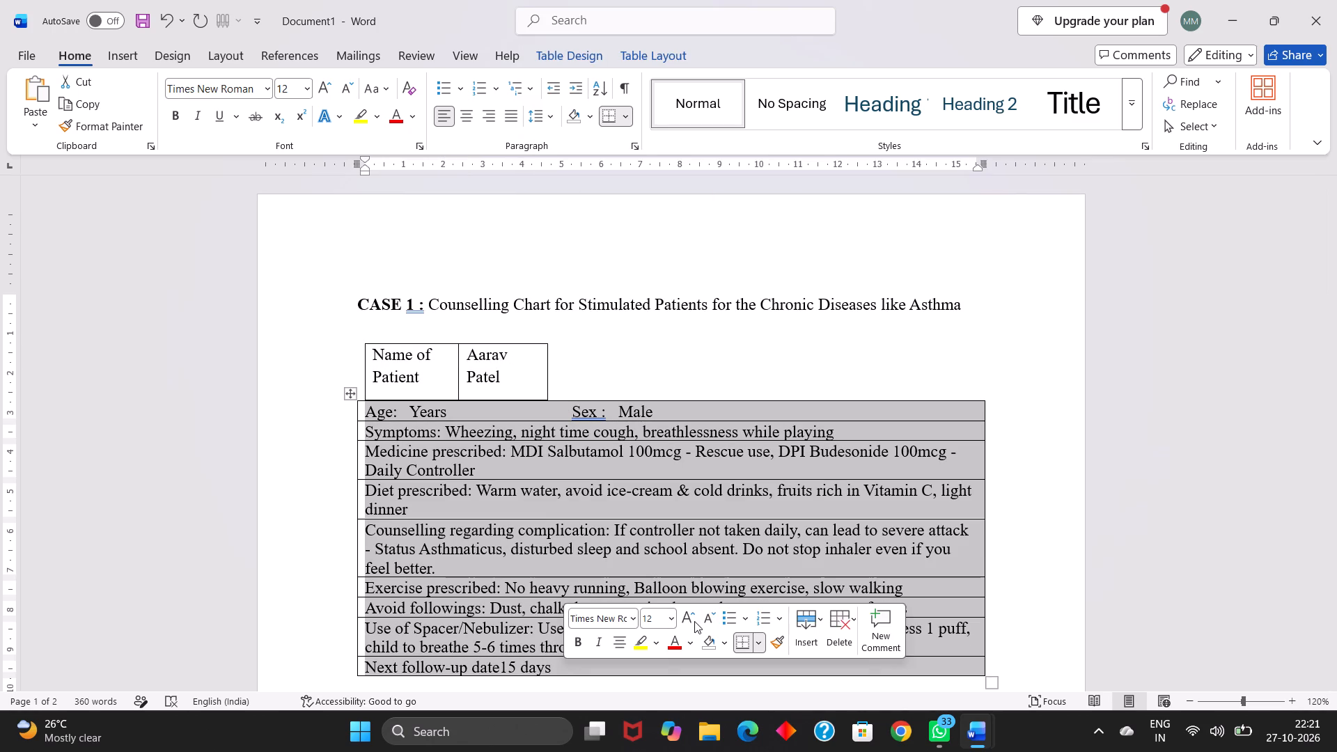
pyautogui.click(691, 618)
pyautogui.click(691, 618)
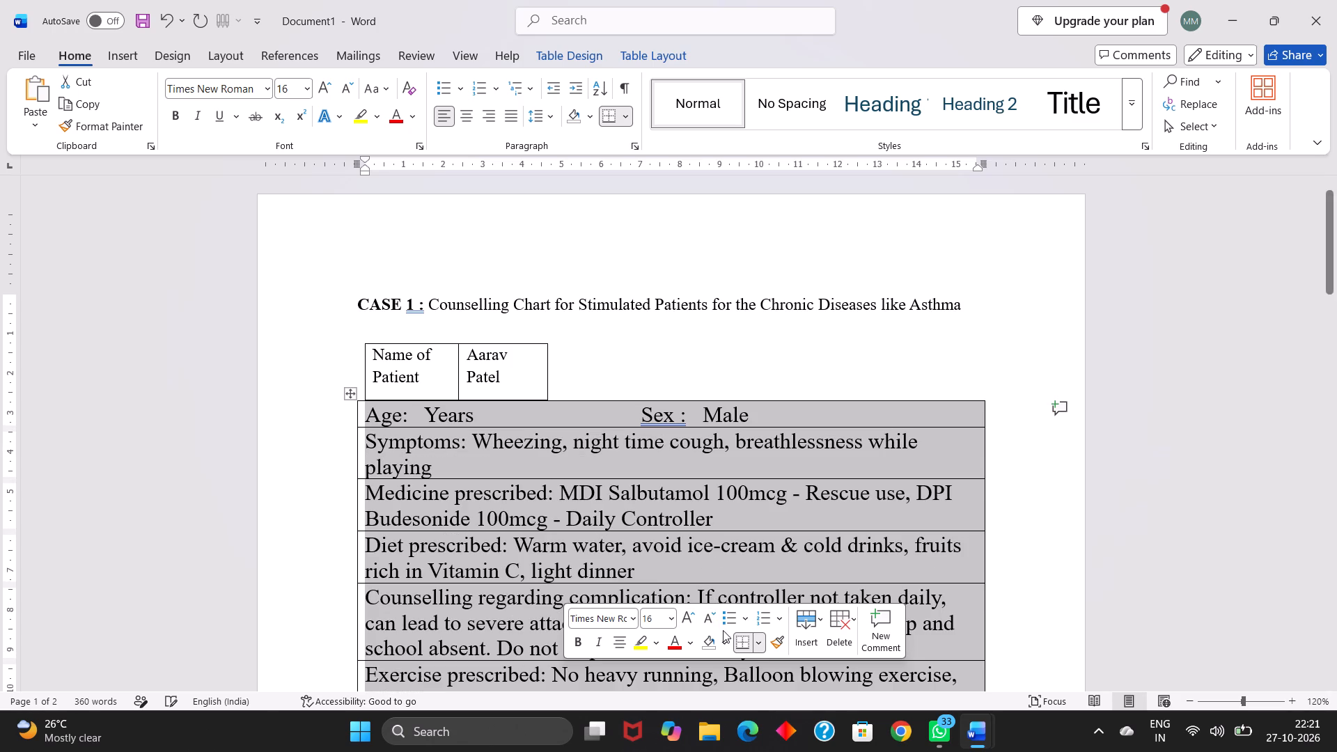
pyautogui.click(710, 616)
pyautogui.click(674, 526)
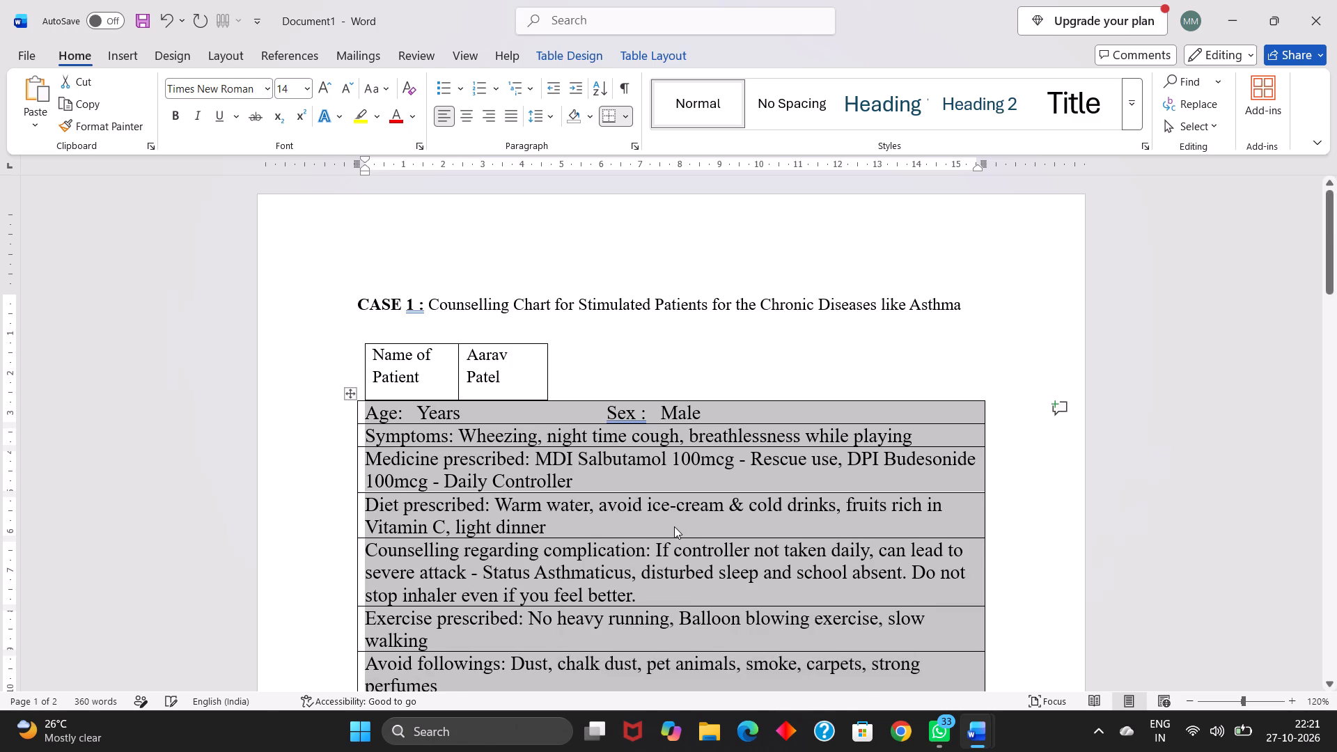
pyautogui.rightClick(674, 526)
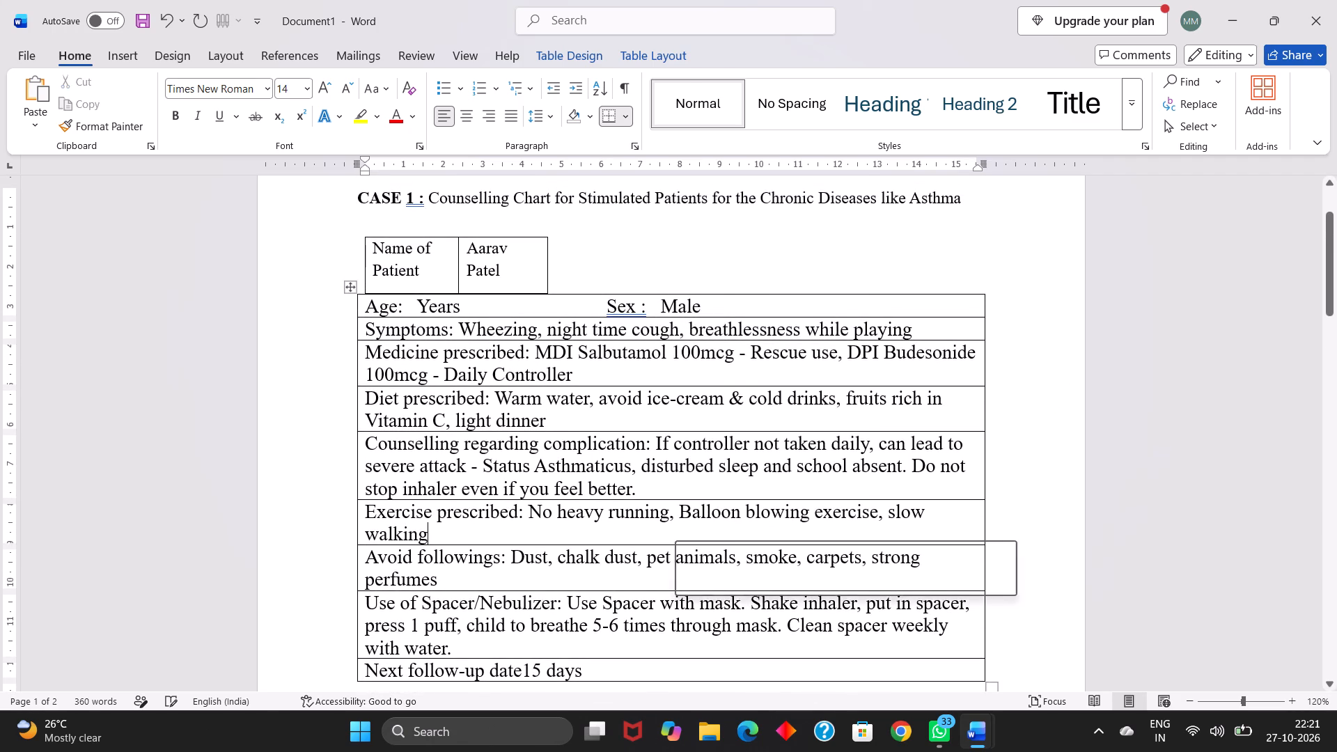
pyautogui.click(522, 412)
# Increase the text size of the whole CASE 2 table to 14.
pyautogui.scroll(-1, 522, 412)
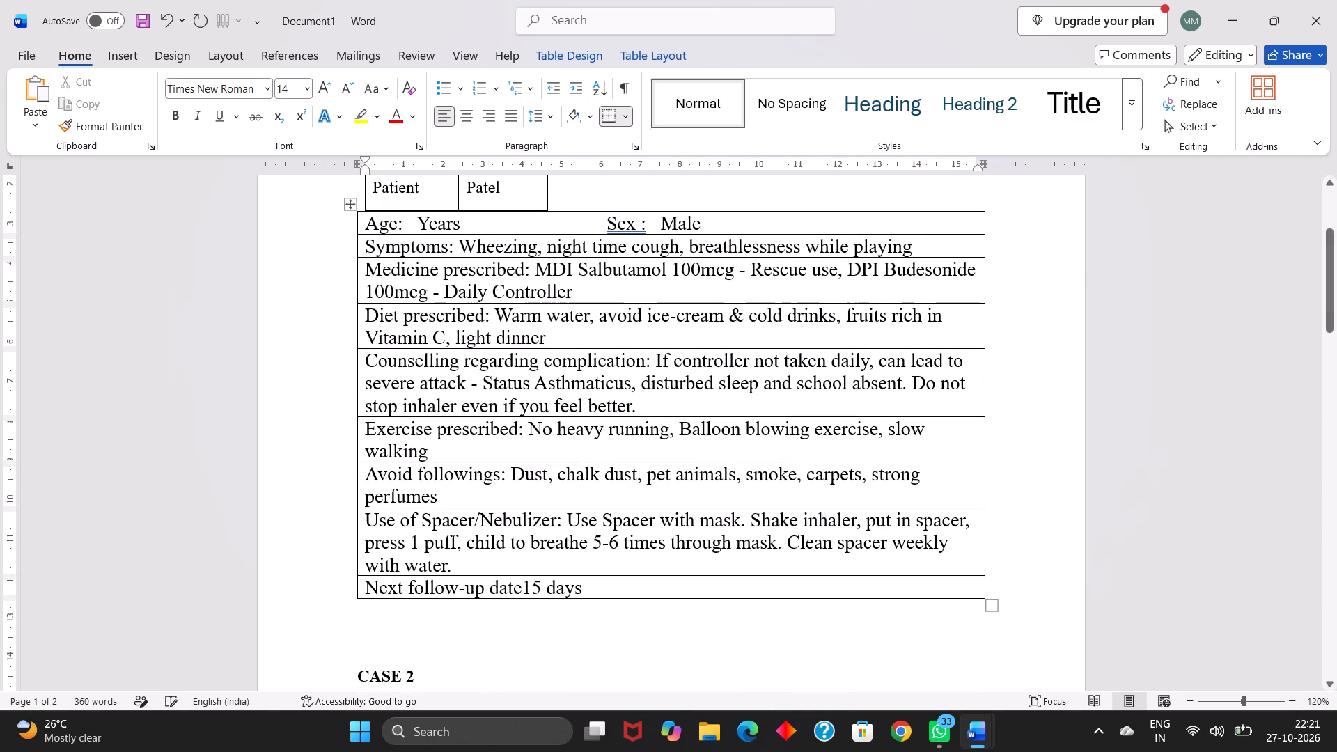
pyautogui.scroll(-1, 522, 412)
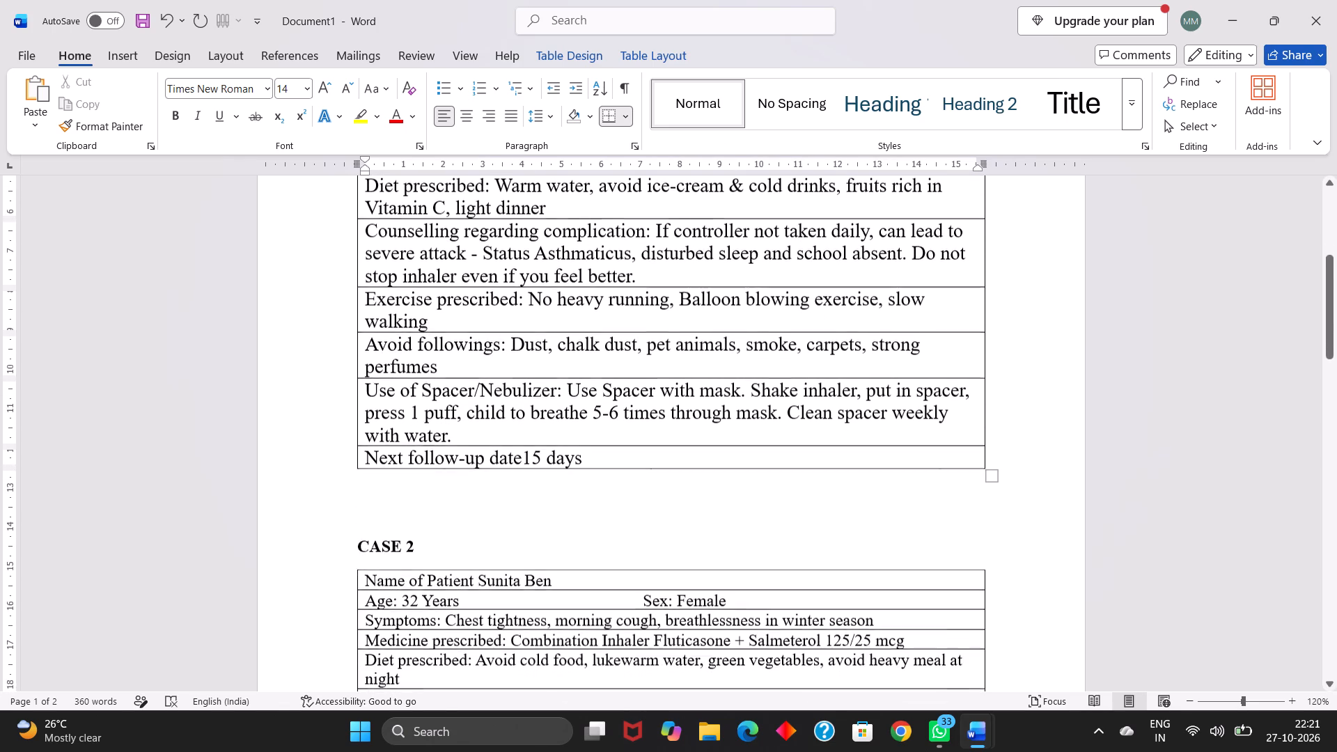
pyautogui.scroll(-3, 522, 412)
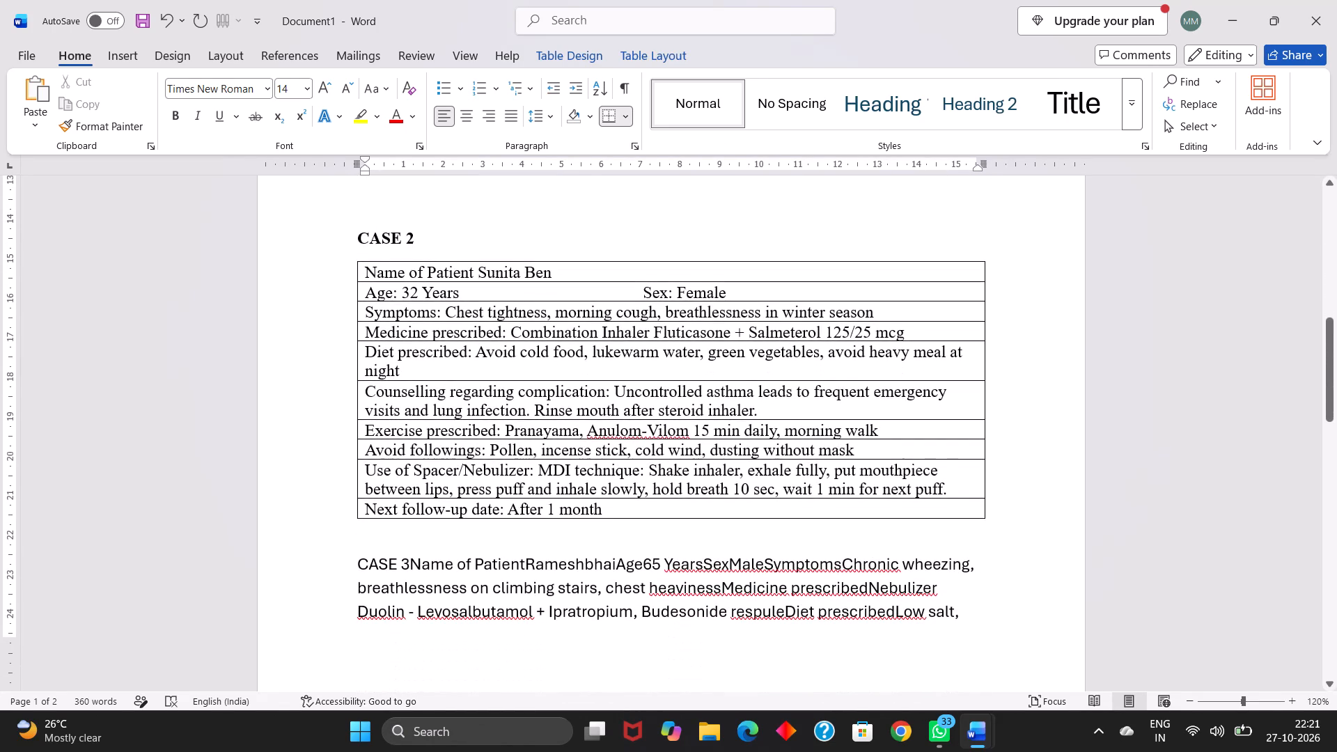
pyautogui.moveTo(368, 270); pyautogui.dragTo(573, 426)
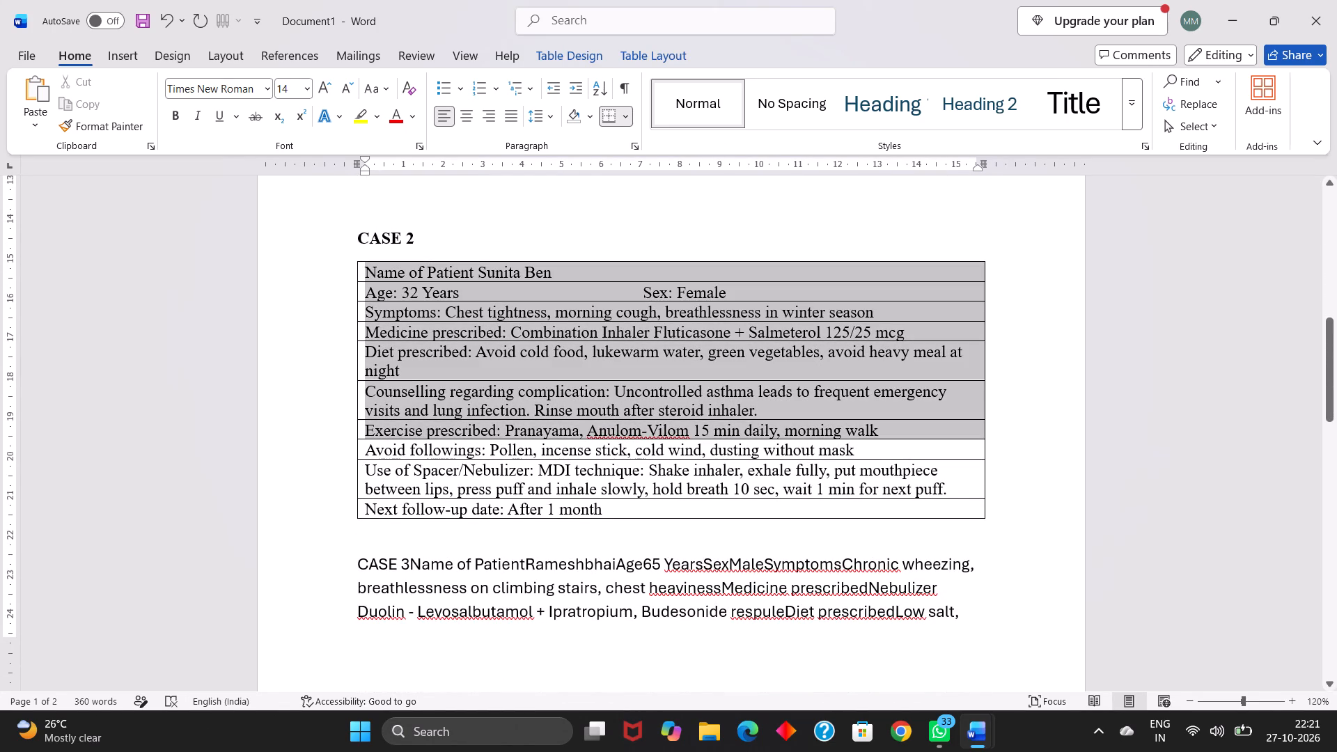
pyautogui.moveTo(573, 426); pyautogui.dragTo(617, 503)
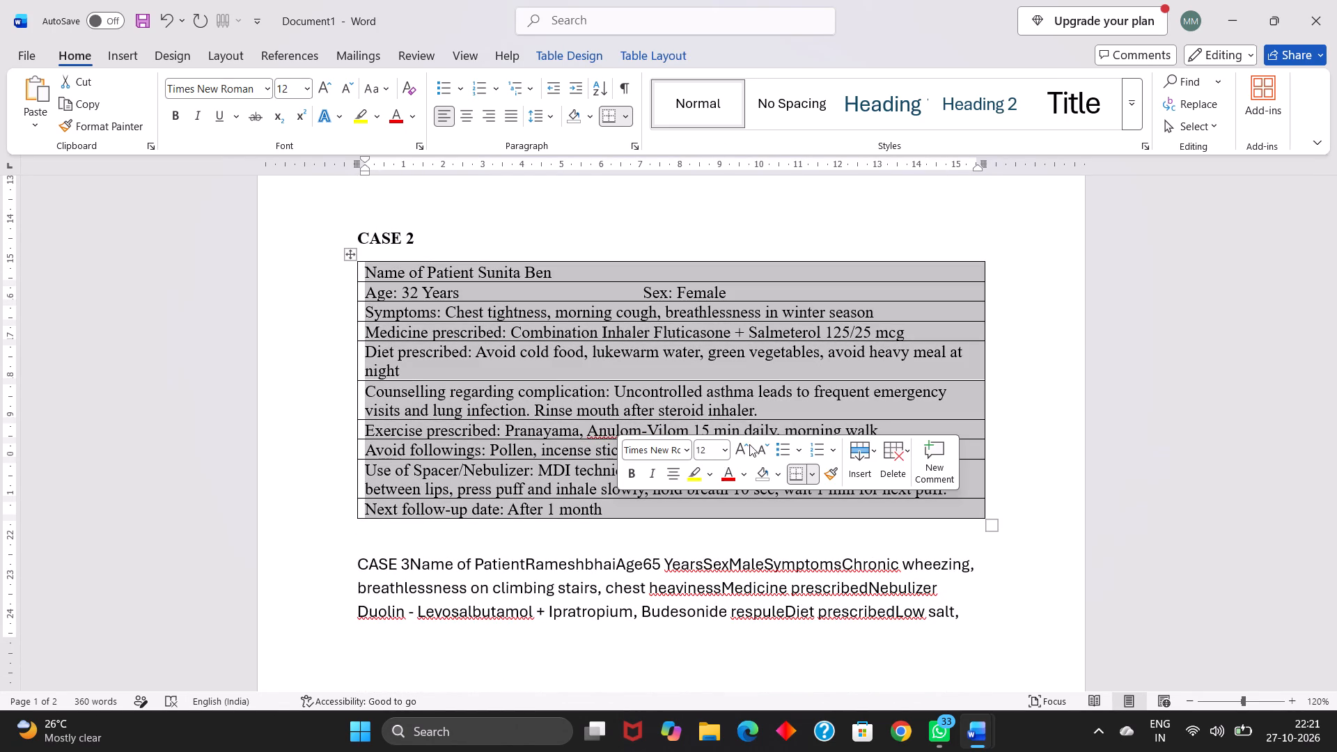
pyautogui.click(749, 444)
pyautogui.click(606, 371)
pyautogui.scroll(-1, 606, 371)
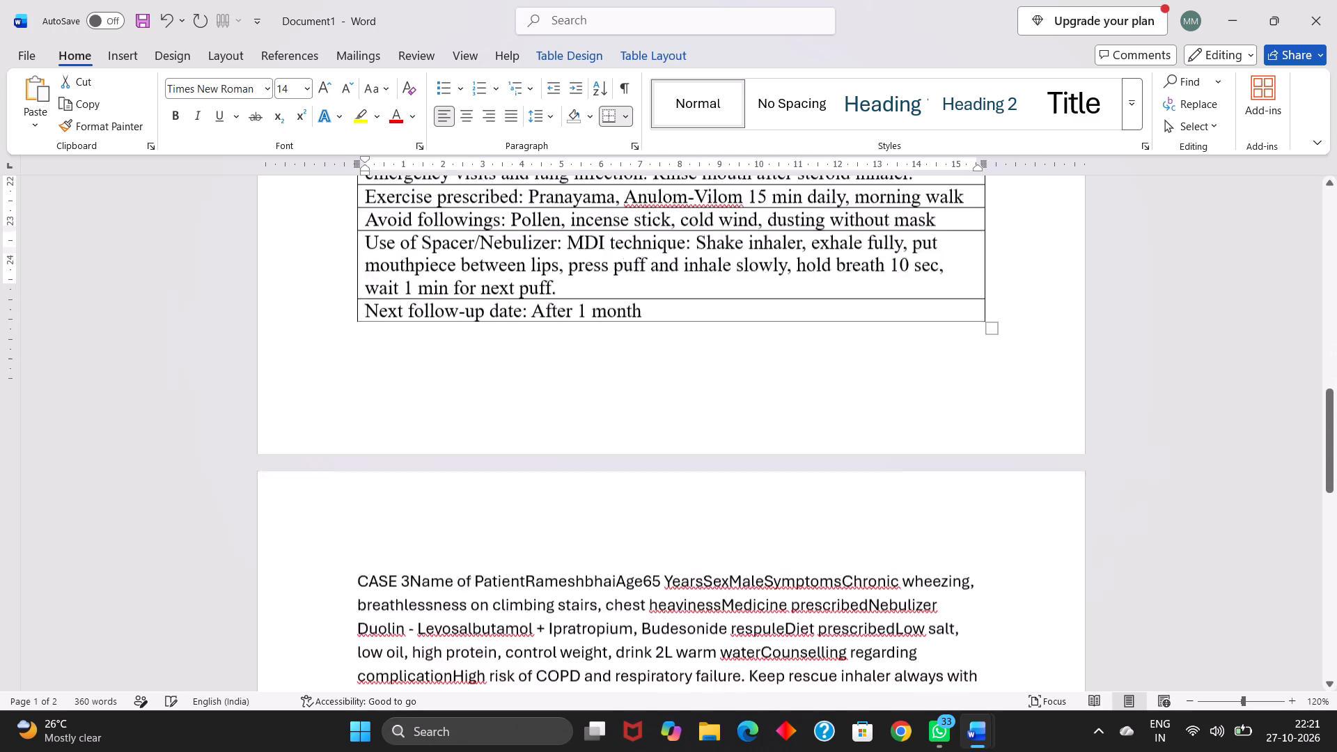
pyautogui.scroll(-2, 606, 371)
pyautogui.scroll(-2, 476, 473)
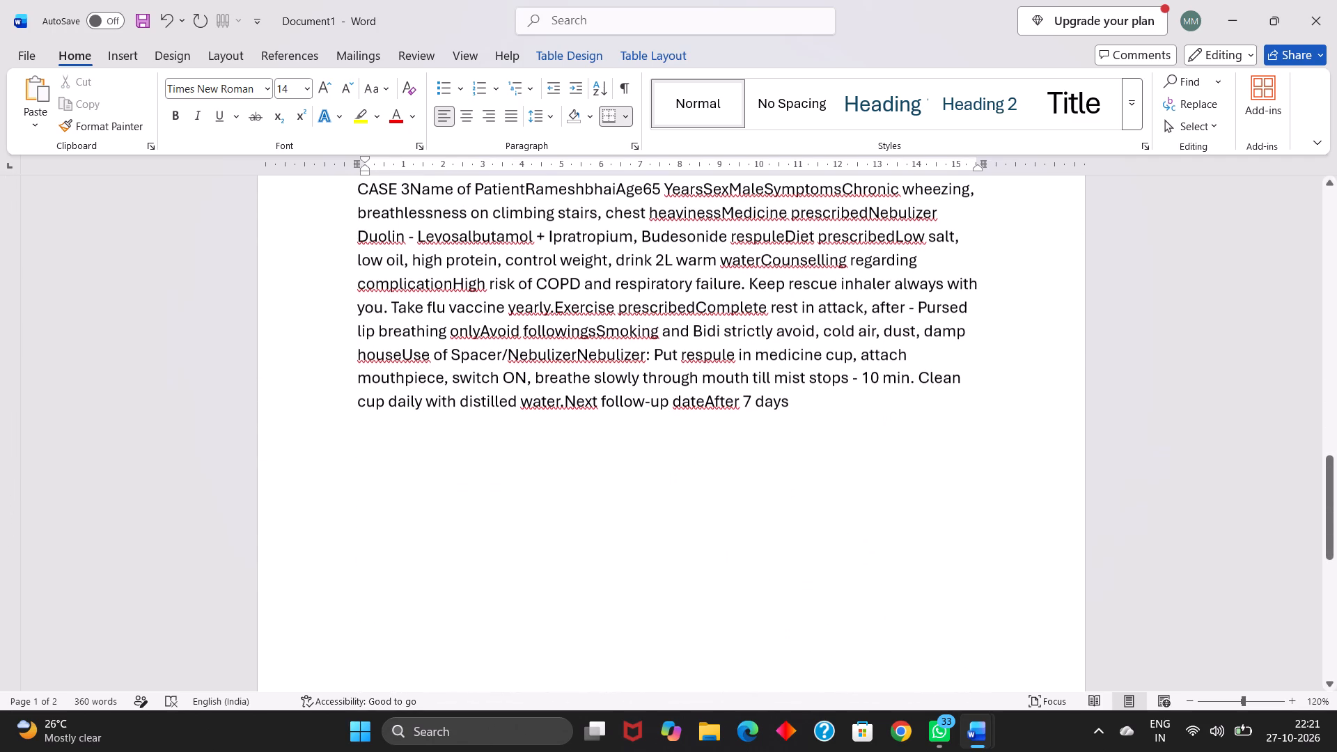
# Put the "CASE 3" heading on its own line above the patient text and make it bold.
pyautogui.click(410, 189)
pyautogui.press('Return')
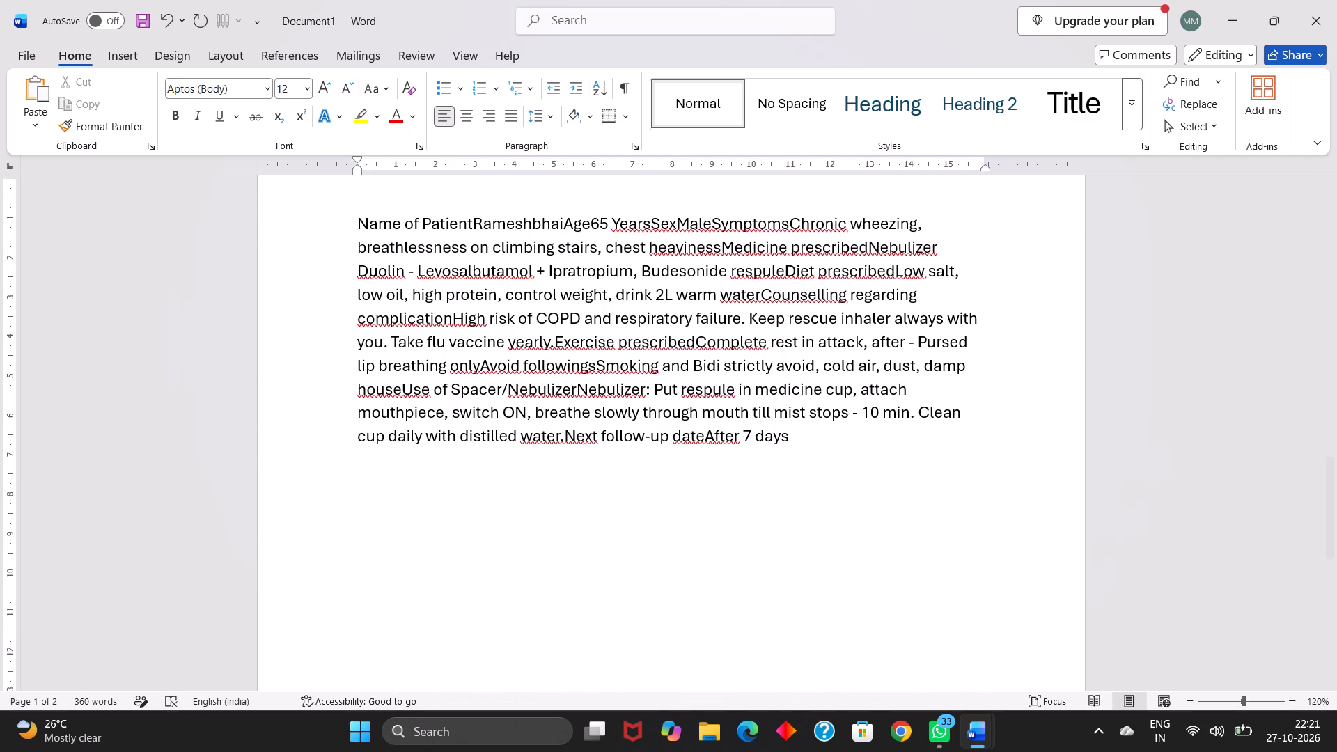
pyautogui.moveTo(355, 191); pyautogui.dragTo(416, 191)
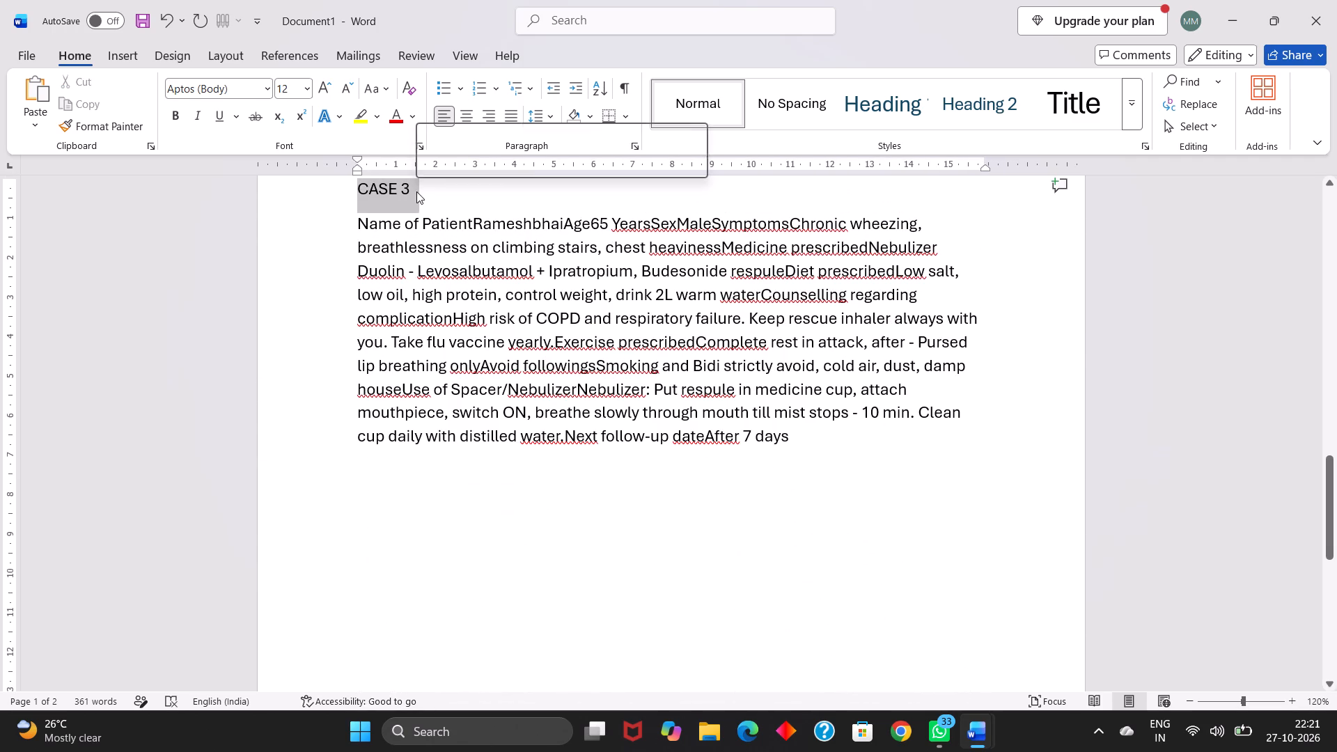
pyautogui.click(430, 164)
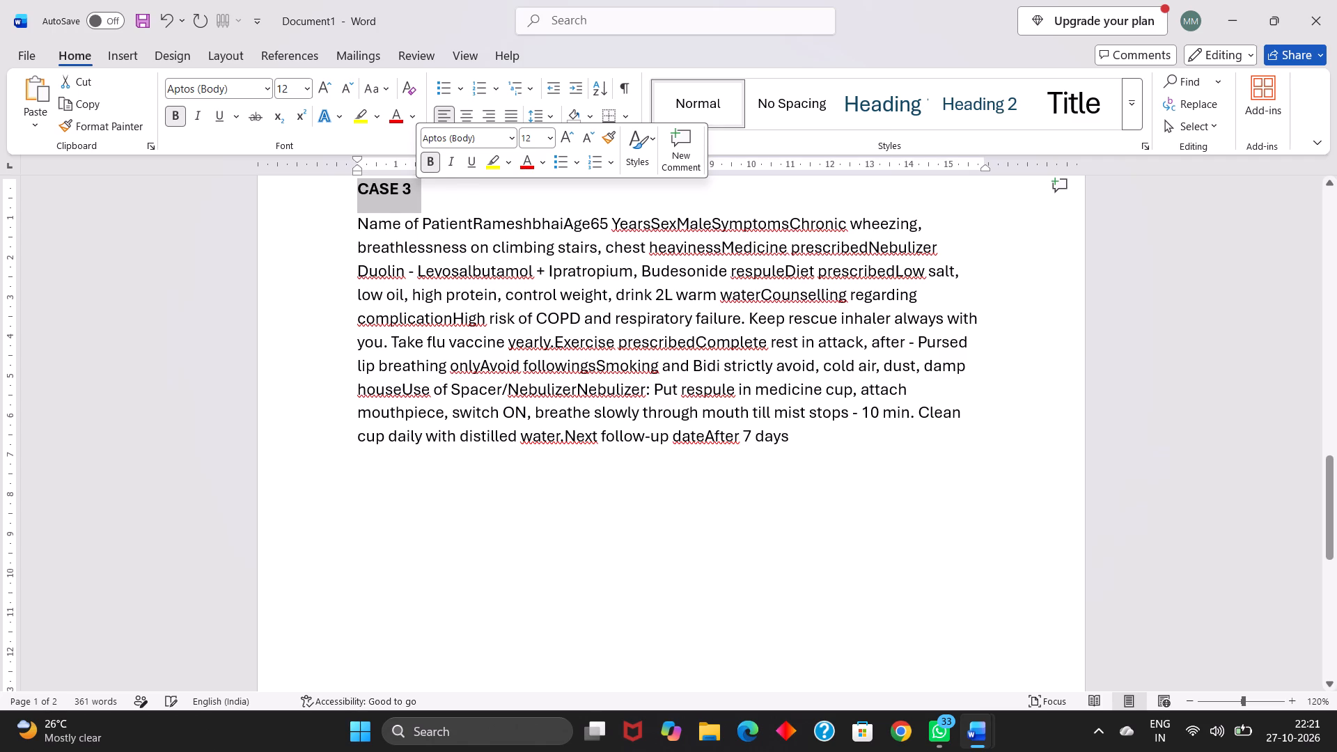
# Add a colon and space after "Name of Patient" in CASE 3 and start a new line before "Age".
pyautogui.click(471, 224)
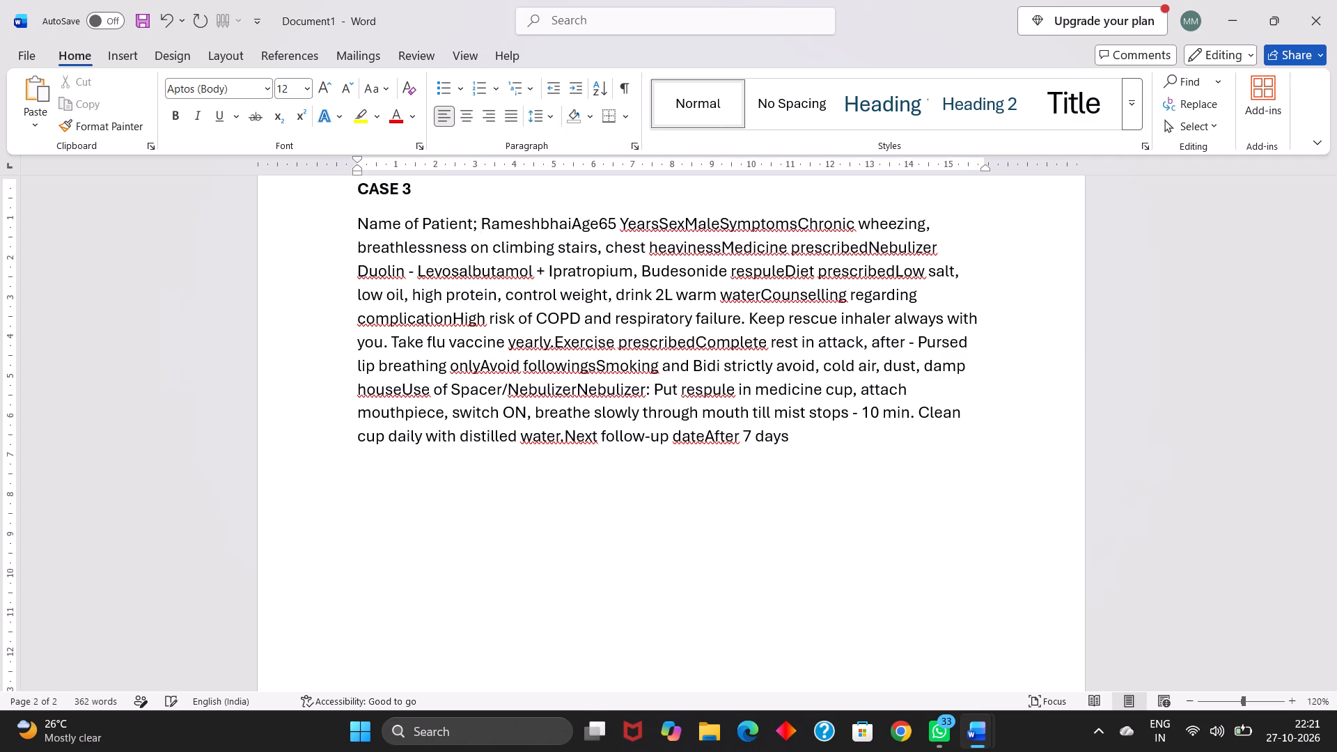
pyautogui.press('BackSpace')
pyautogui.press('BackSpace')
pyautogui.hotkey('shift', ':')
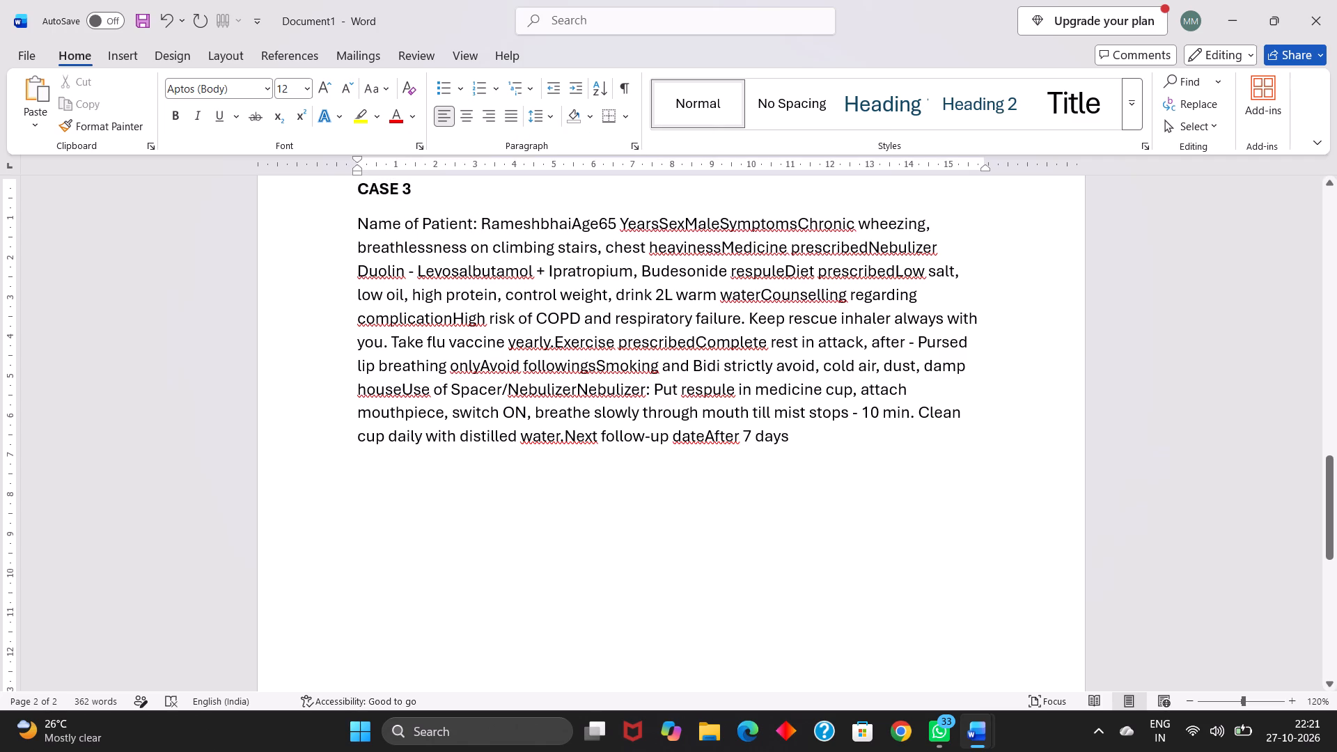
pyautogui.click(575, 221)
pyautogui.press('Return')
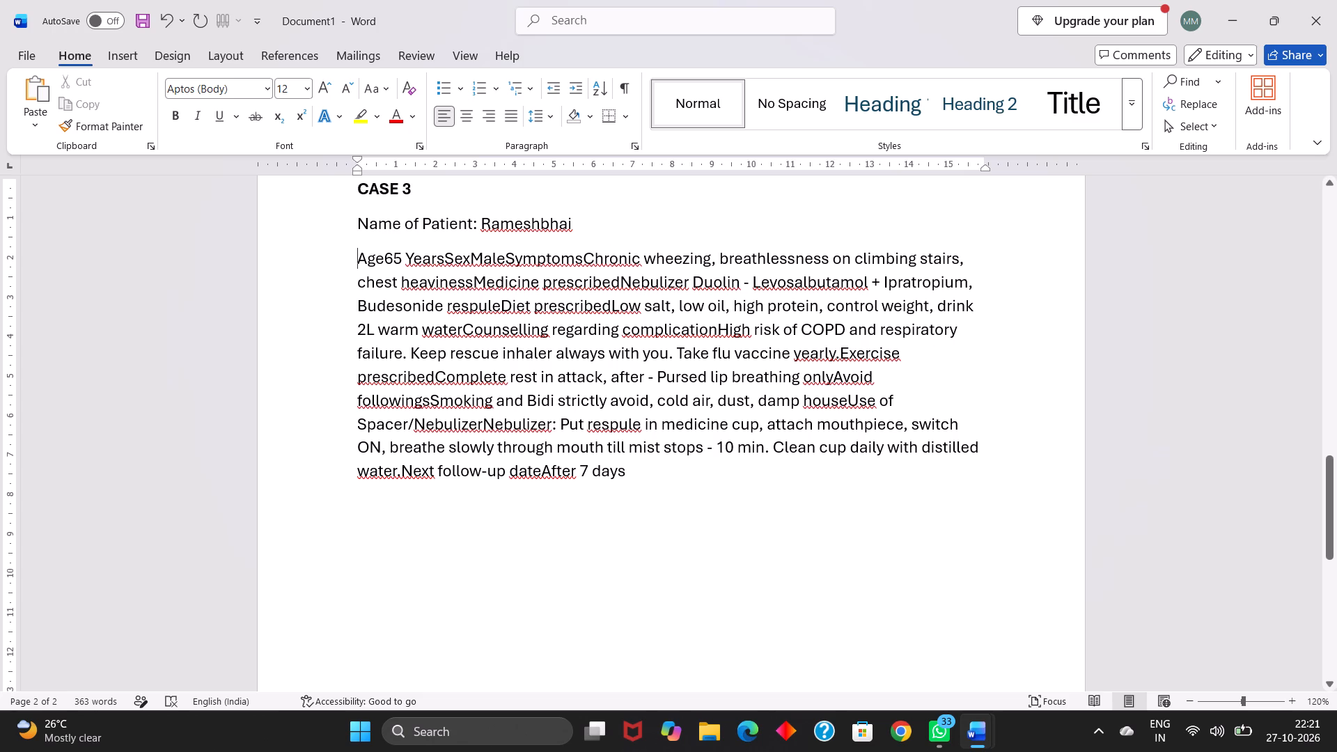
# Add a colon and space after "Age" in CASE 3 and insert a wide gap between "65 Years" and "Sex".
pyautogui.click(382, 258)
pyautogui.write(':')
pyautogui.press('space')
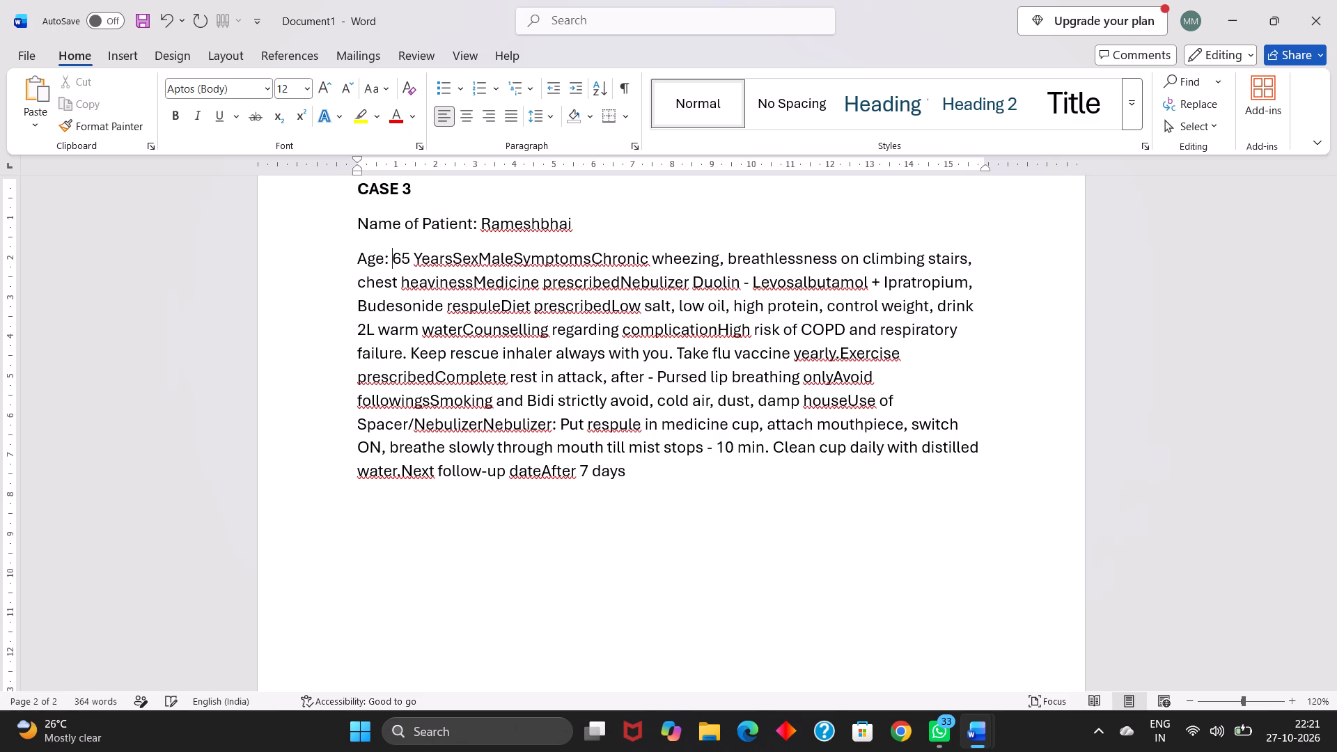
pyautogui.press('Right')
pyautogui.press('Right')
pyautogui.press('Right')
pyautogui.press('Right')
pyautogui.press('Right')
pyautogui.press('Right')
pyautogui.press('Right')
pyautogui.press('Right')
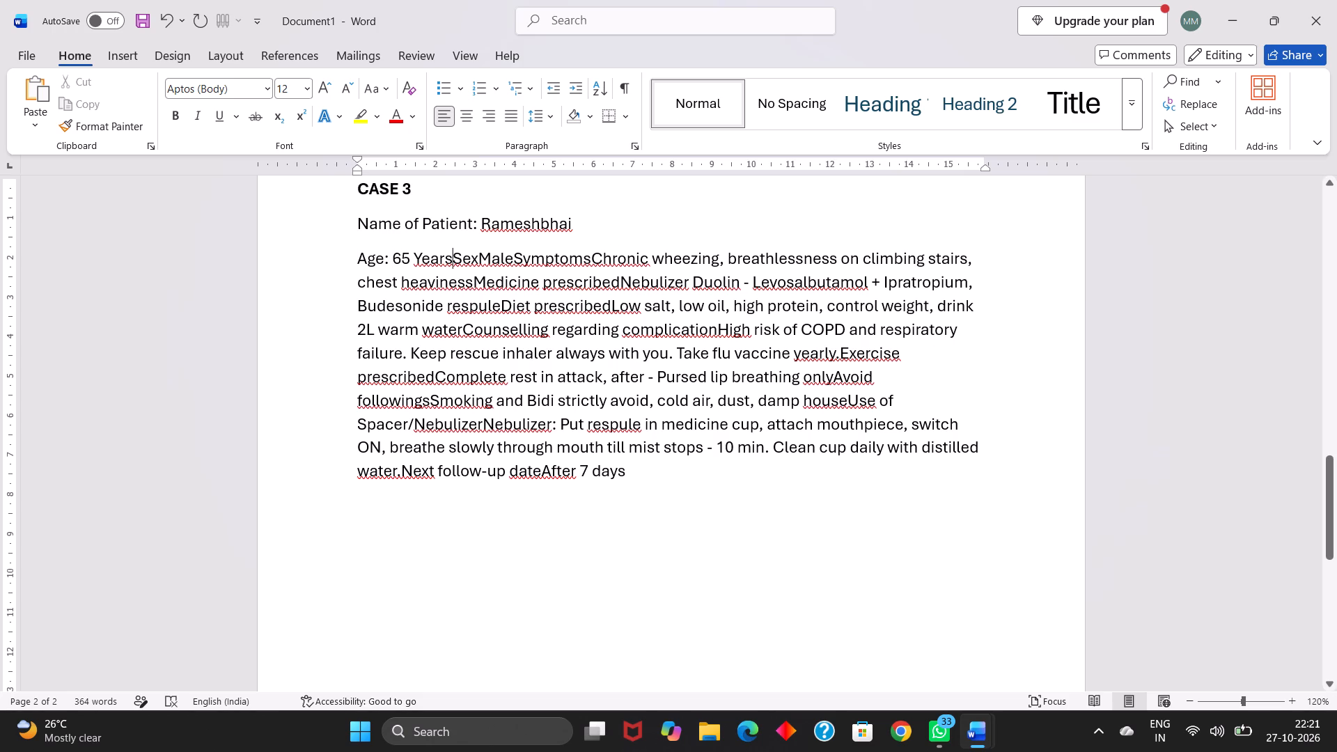
pyautogui.press('space')
pyautogui.press('space')
pyautogui.press('space')
pyautogui.press('space')
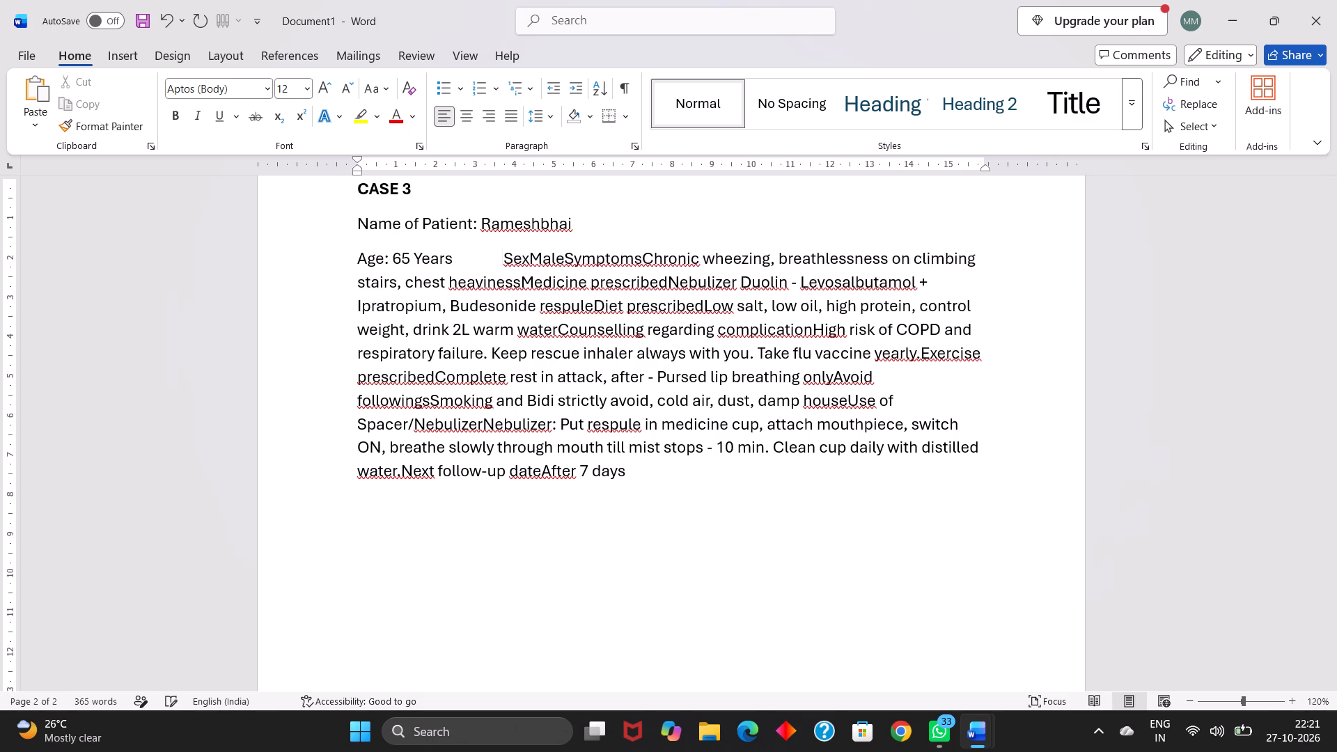
# Add a colon and space after "Sex" in CASE 3 and start a new line before "Symptoms".
pyautogui.press('Right')
pyautogui.press('Right')
pyautogui.press('Right')
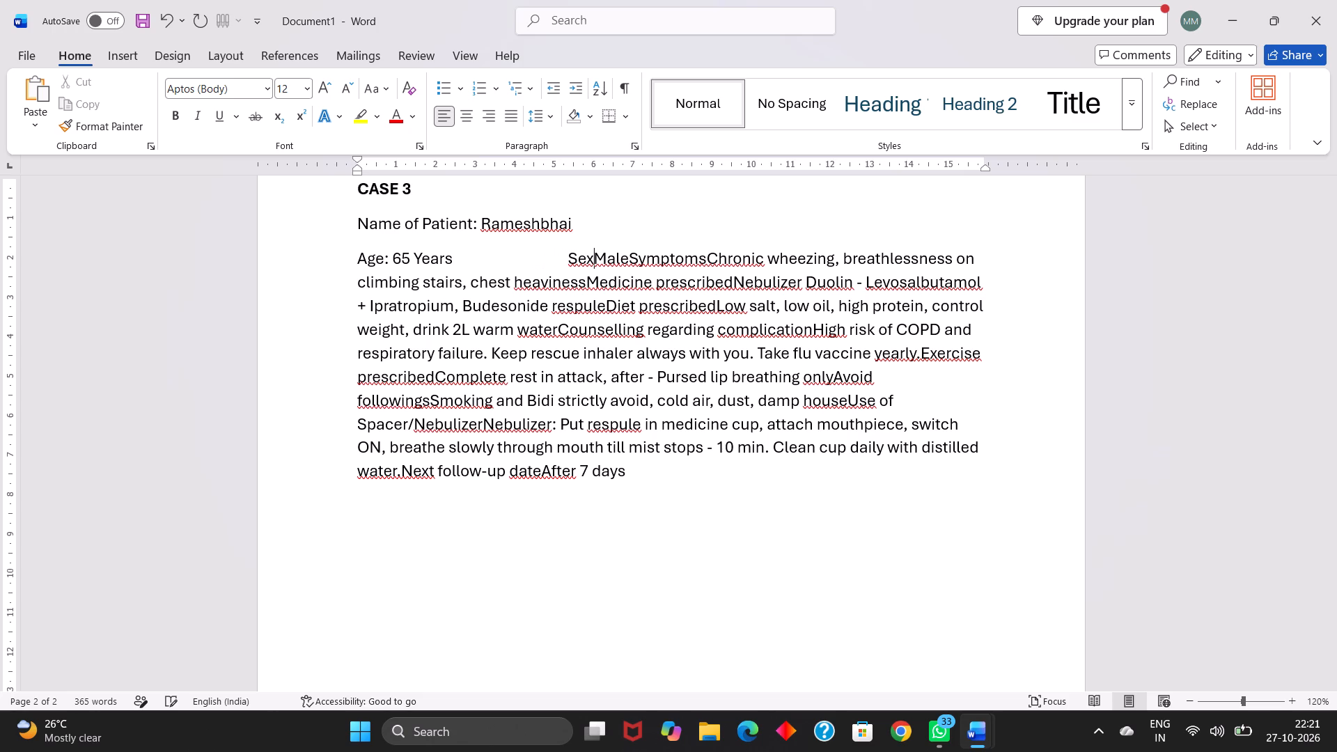
pyautogui.write(':')
pyautogui.press('space')
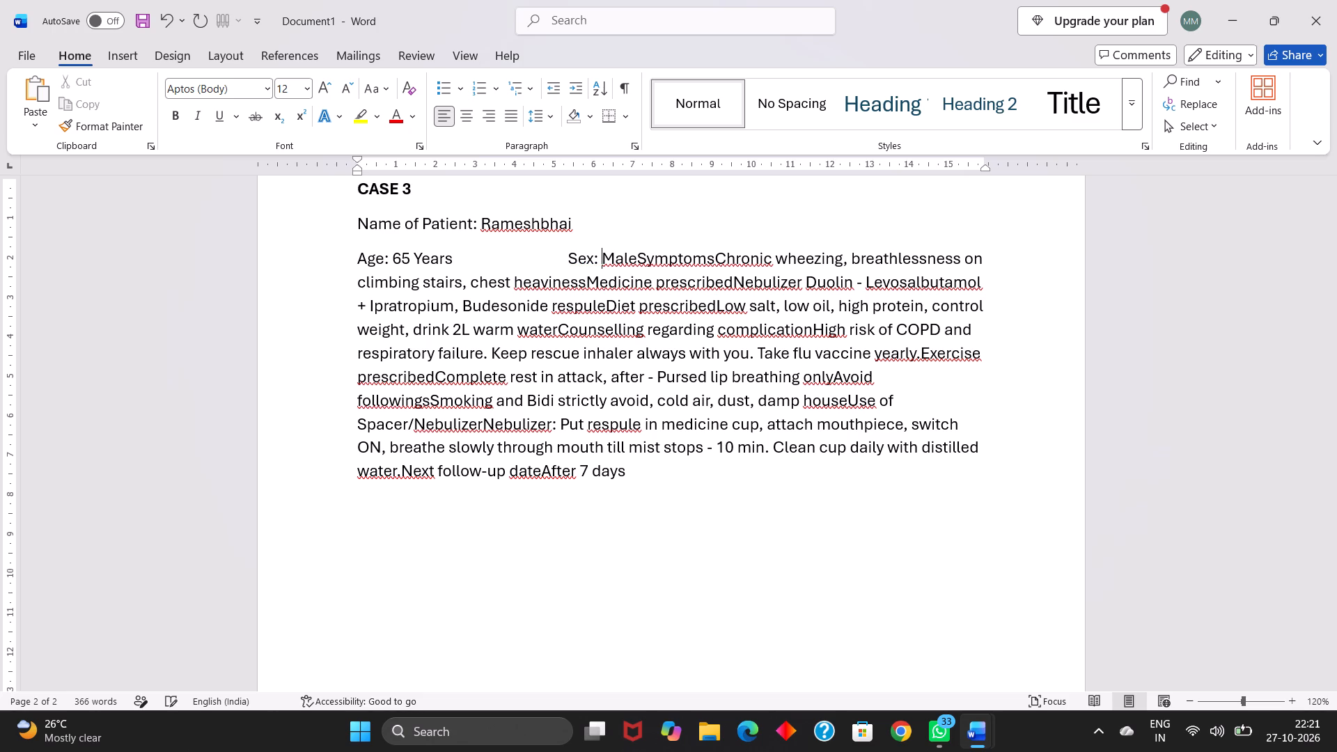
pyautogui.press('Right')
pyautogui.press('Right')
pyautogui.press('Right')
pyautogui.press('Right')
pyautogui.press('Right')
pyautogui.press('Left')
pyautogui.press('Return')
# Add a colon and space after "Symptoms" in CASE 3 and start a new line before "Medicine prescribed".
pyautogui.press('Right')
pyautogui.press('Right')
pyautogui.press('Right')
pyautogui.press('Right')
pyautogui.press('Right')
pyautogui.press('Right')
pyautogui.press('Right')
pyautogui.press('Right')
pyautogui.press('Right')
pyautogui.press('Right')
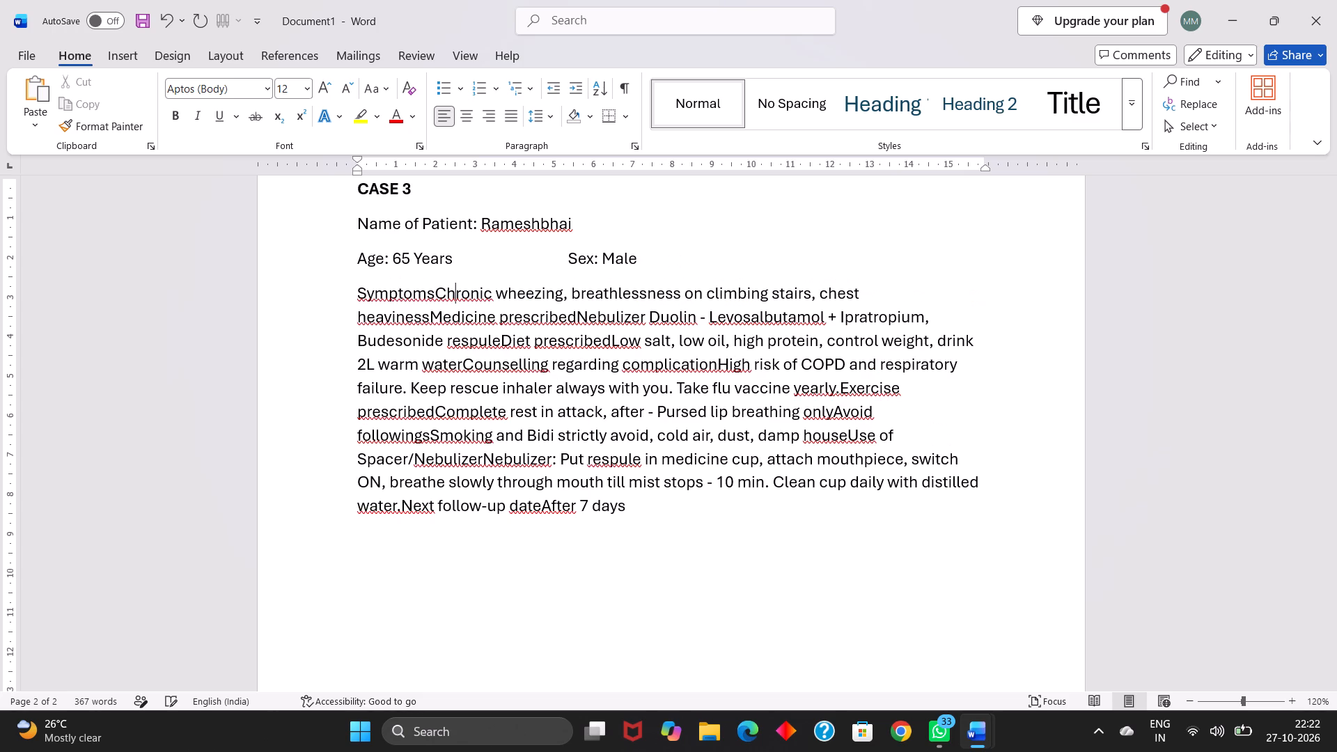
pyautogui.press('Left')
pyautogui.press('Left')
pyautogui.write(':')
pyautogui.press('space')
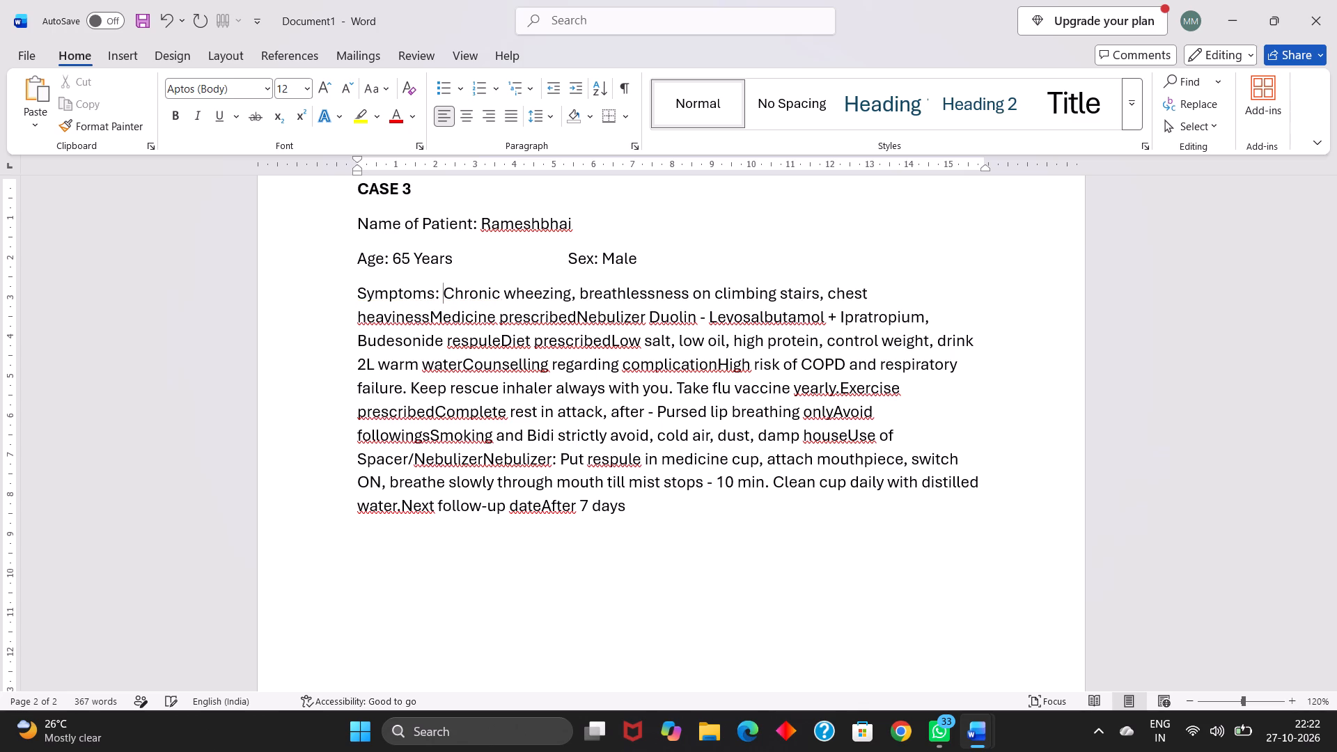
pyautogui.press('Right')
pyautogui.press('Right')
pyautogui.press('Right')
pyautogui.press('Right')
pyautogui.press('Right')
pyautogui.press('Right')
pyautogui.press('Down')
pyautogui.press('Left')
pyautogui.press('Left')
pyautogui.press('Left')
pyautogui.press('Left')
pyautogui.press('Left')
pyautogui.press('Left')
pyautogui.press('Left')
pyautogui.press('Left')
pyautogui.press('Return')
# Add a colon and space after "Medicine prescribed" in CASE 3 and start a new line before "Diet prescribed".
pyautogui.press('Right')
pyautogui.press('Right')
pyautogui.press('Right')
pyautogui.press('Right')
pyautogui.press('Right')
pyautogui.press('Right')
pyautogui.press('Right')
pyautogui.press('Right')
pyautogui.press('Right')
pyautogui.press('Right')
pyautogui.press('Right')
pyautogui.press('Right')
pyautogui.press('Right')
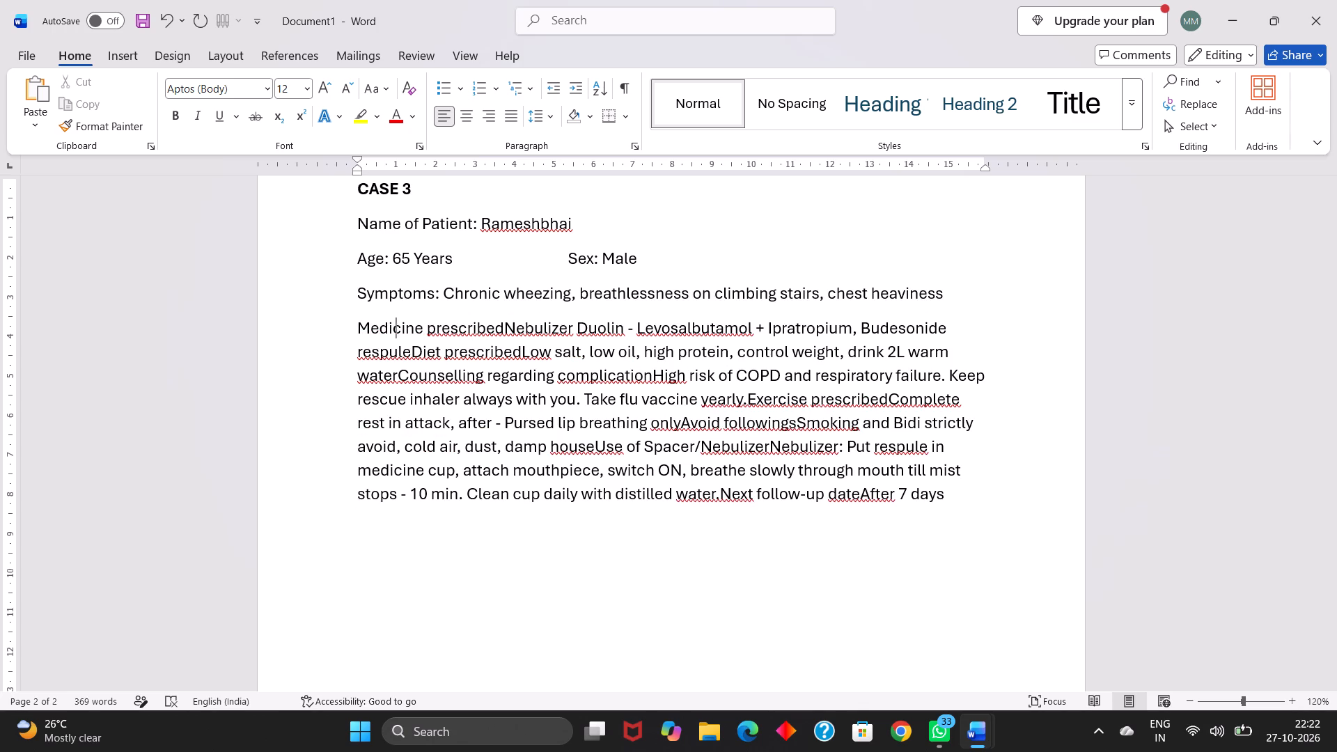
pyautogui.press('Right')
pyautogui.press('Right')
pyautogui.press('Right')
pyautogui.press('Right')
pyautogui.press('Right')
pyautogui.press('Right')
pyautogui.write(':')
pyautogui.press('space')
pyautogui.press('Right')
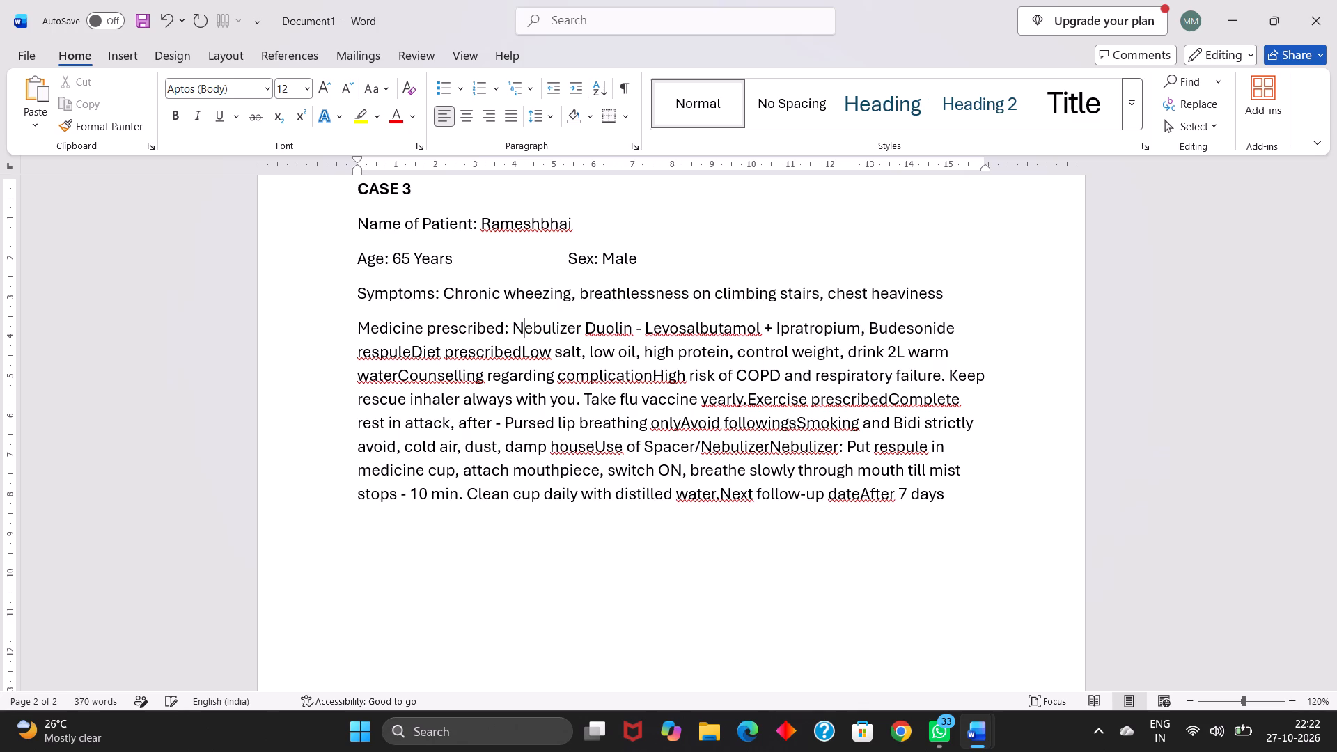
pyautogui.press('Down')
pyautogui.press('Left')
pyautogui.press('Left')
pyautogui.press('Left')
pyautogui.press('Left')
pyautogui.press('Left')
pyautogui.press('Left')
pyautogui.press('Left')
pyautogui.press('Left')
pyautogui.press('Left')
pyautogui.press('Left')
pyautogui.press('Left')
pyautogui.press('Left')
pyautogui.press('Left')
pyautogui.press('Left')
pyautogui.press('Left')
pyautogui.press('Return')
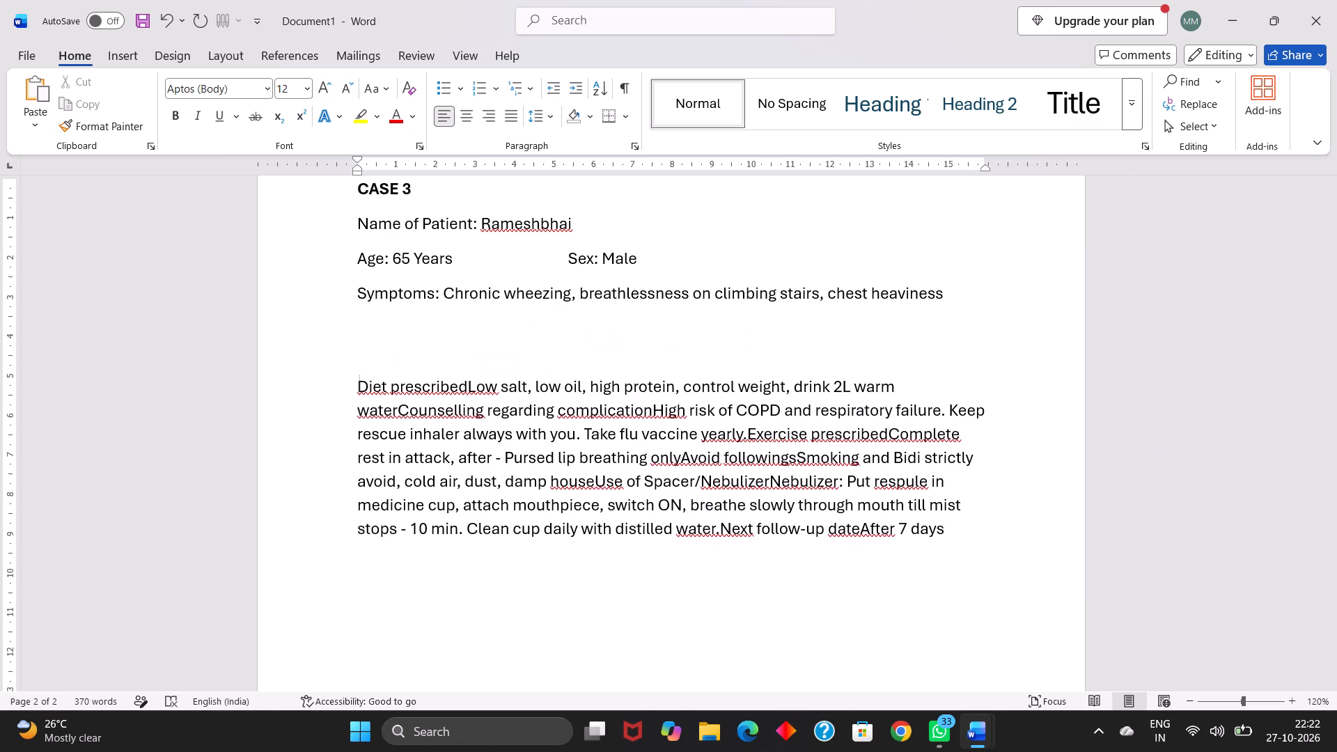
# Add a colon and space after "Diet prescribed" in CASE 3 and start a new line before "Counselling regarding complication".
pyautogui.press('Right')
pyautogui.press('Right')
pyautogui.press('Right')
pyautogui.press('Right')
pyautogui.press('Right')
pyautogui.press('Right')
pyautogui.press('Right')
pyautogui.press('Right')
pyautogui.press('Right')
pyautogui.press('Right')
pyautogui.press('Right')
pyautogui.press('Right')
pyautogui.press('Right')
pyautogui.press('Right')
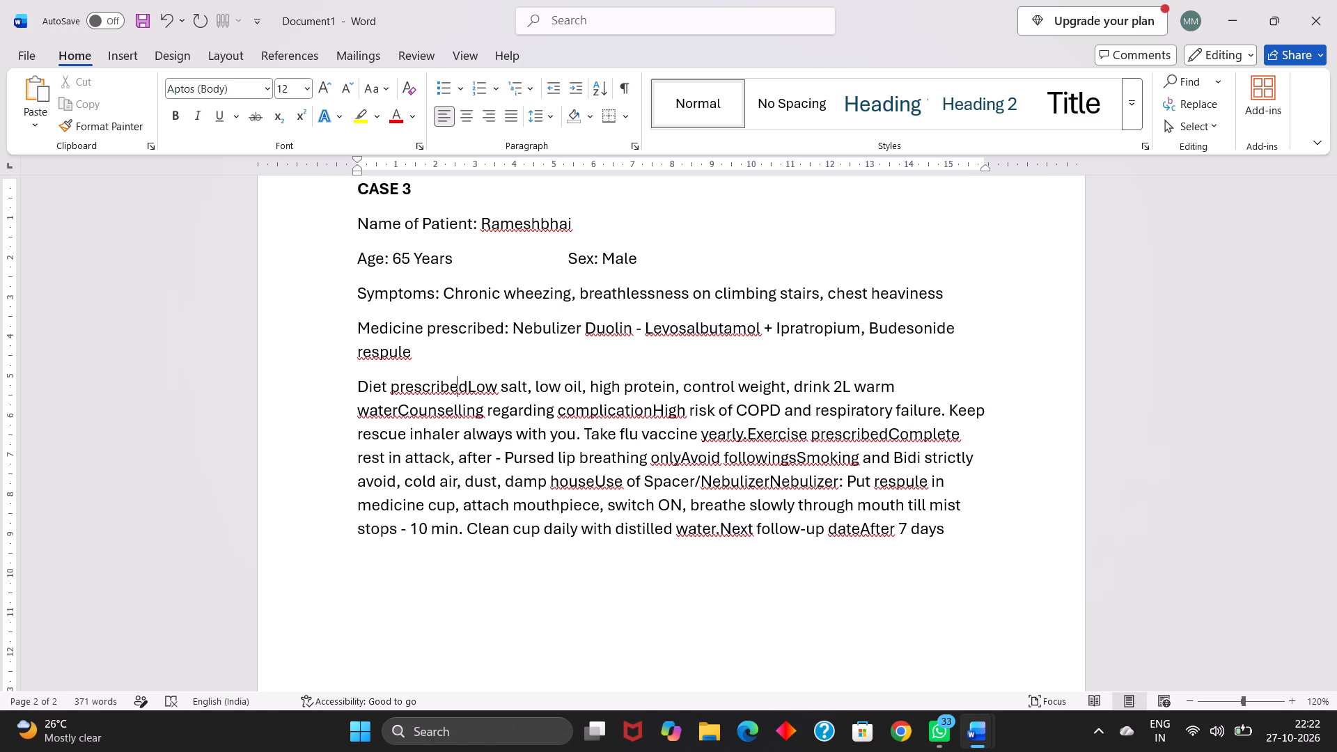
pyautogui.press('Right')
pyautogui.write(':')
pyautogui.press('space')
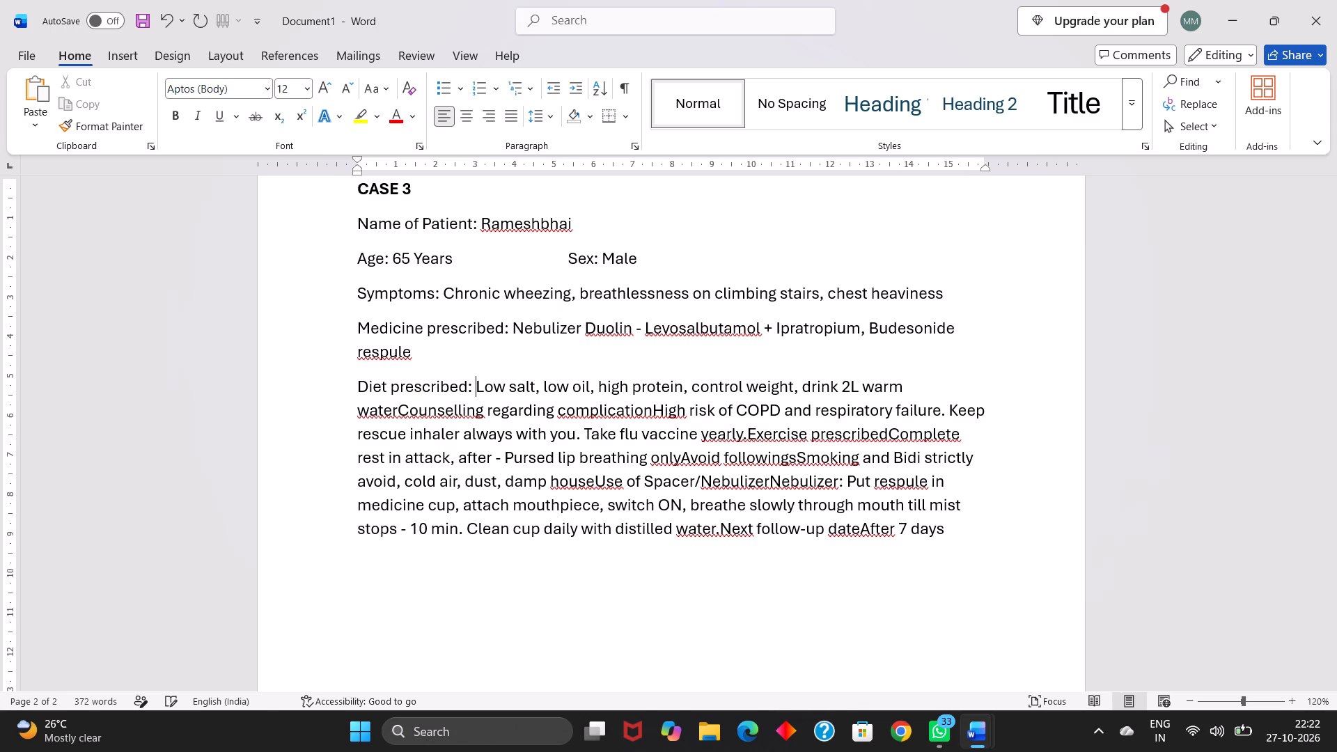
pyautogui.press('Down')
pyautogui.press('Left')
pyautogui.press('Left')
pyautogui.press('Left')
pyautogui.press('Left')
pyautogui.press('Left')
pyautogui.press('Left')
pyautogui.press('Left')
pyautogui.press('Left')
pyautogui.press('Left')
pyautogui.press('Left')
pyautogui.press('Return')
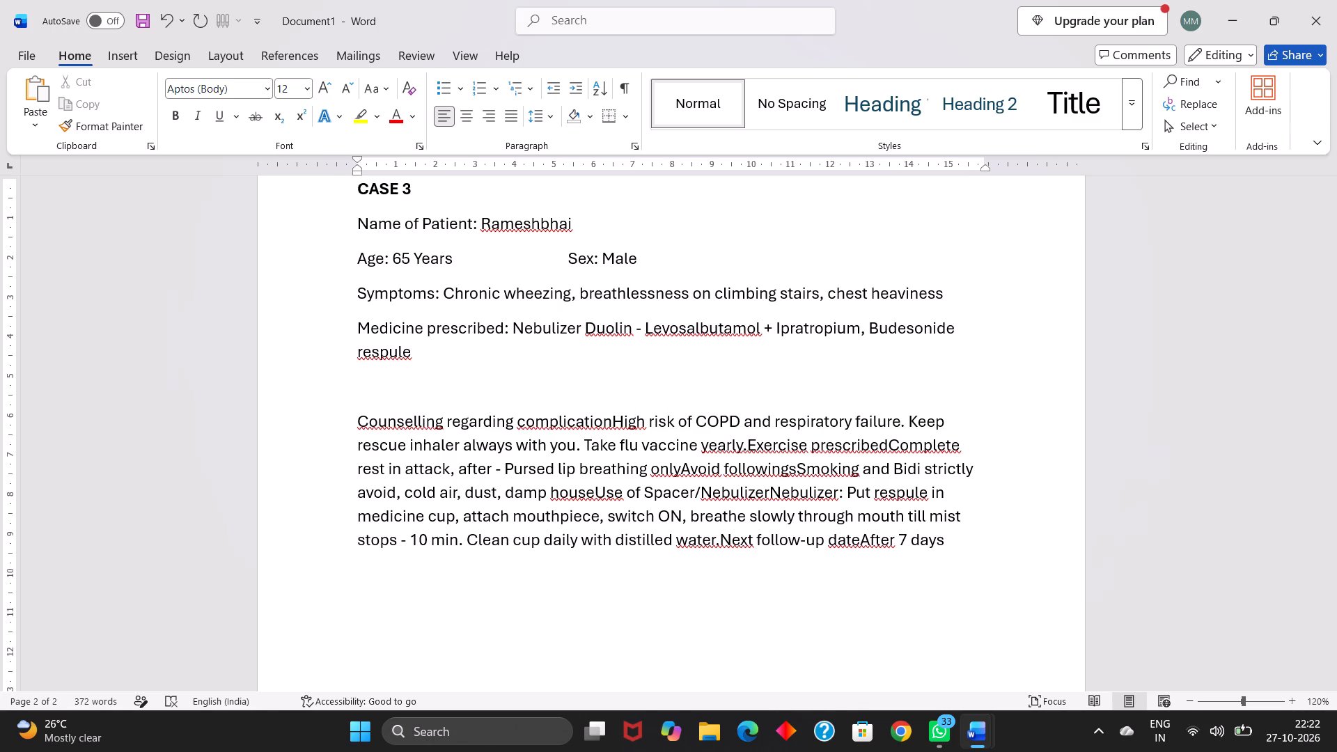
# Add a colon and space after "Counselling regarding complication" in CASE 3.
pyautogui.press('Right')
pyautogui.press('Right')
pyautogui.press('Right')
pyautogui.press('Right')
pyautogui.press('Right')
pyautogui.press('Right')
pyautogui.press('Right')
pyautogui.press('Right')
pyautogui.press('Right')
pyautogui.press('Right')
pyautogui.press('Right')
pyautogui.press('Right')
pyautogui.press('Right')
pyautogui.press('Right')
pyautogui.press('Right')
pyautogui.press('Right')
pyautogui.press('Right')
pyautogui.press('Right')
pyautogui.press('Right')
pyautogui.press('Right')
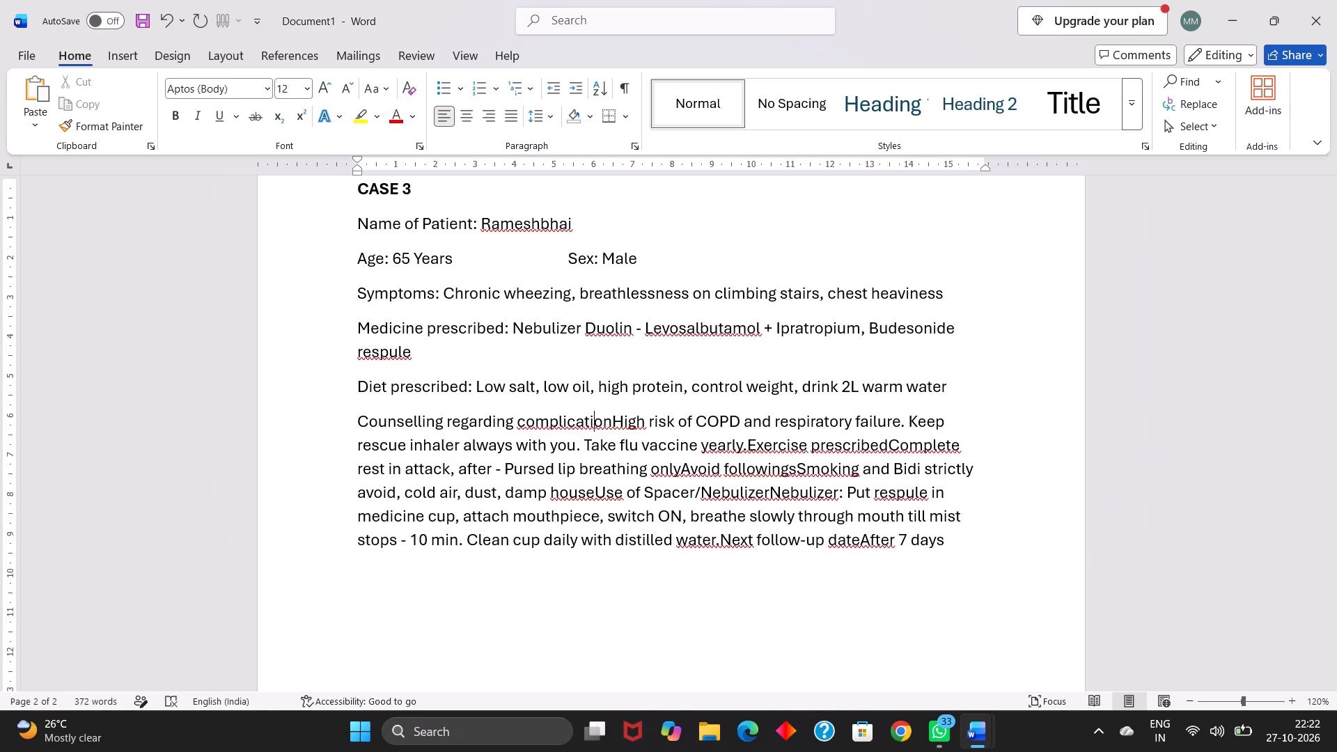
pyautogui.press('Right')
pyautogui.press('Right')
pyautogui.write(':')
pyautogui.press('space')
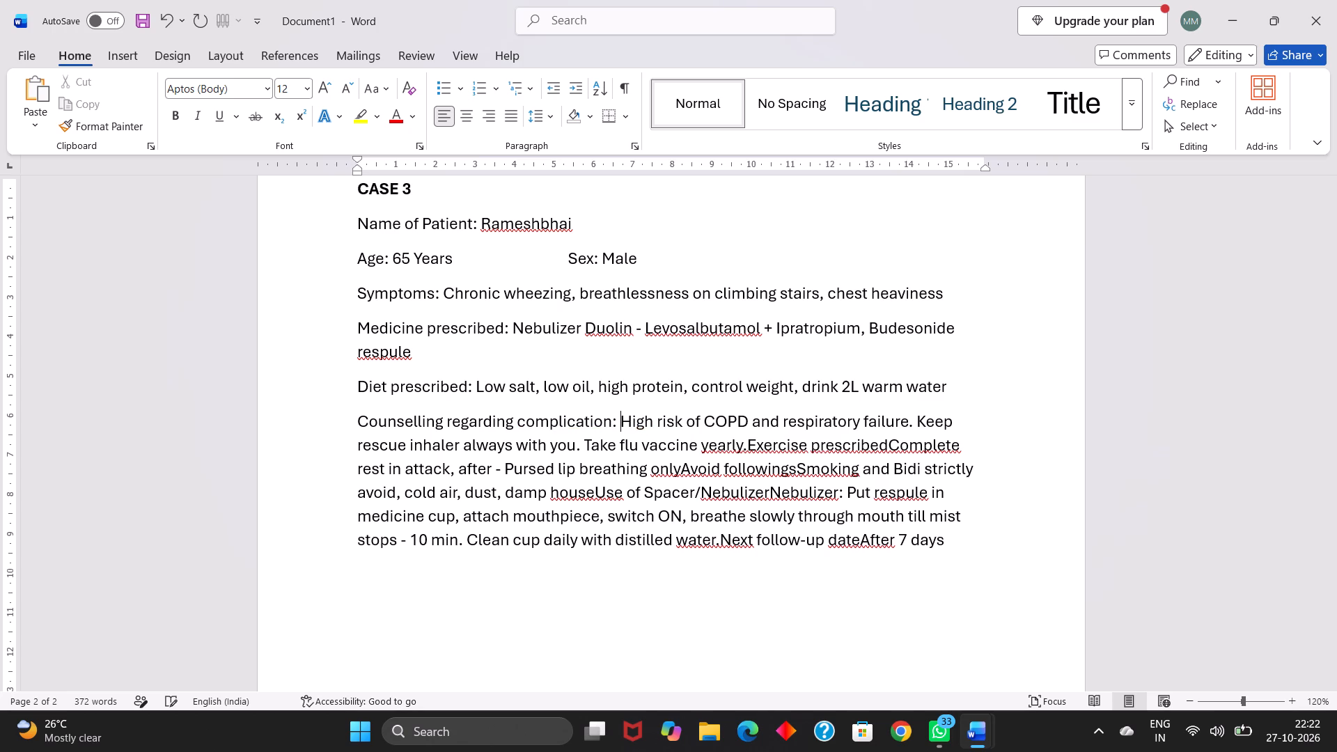
# Start a new line before "Exercise prescribed" in the CASE 3 counselling paragraph.
pyautogui.press('Down')
pyautogui.press('Right')
pyautogui.press('Right')
pyautogui.press('Right')
pyautogui.press('Right')
pyautogui.press('Right')
pyautogui.press('Right')
pyautogui.press('Right')
pyautogui.press('Right')
pyautogui.press('Right')
pyautogui.press('Right')
pyautogui.press('Right')
pyautogui.press('Right')
pyautogui.press('Right')
pyautogui.press('Right')
pyautogui.press('Right')
pyautogui.press('Right')
pyautogui.press('Right')
pyautogui.press('Right')
pyautogui.press('Right')
pyautogui.press('Return')
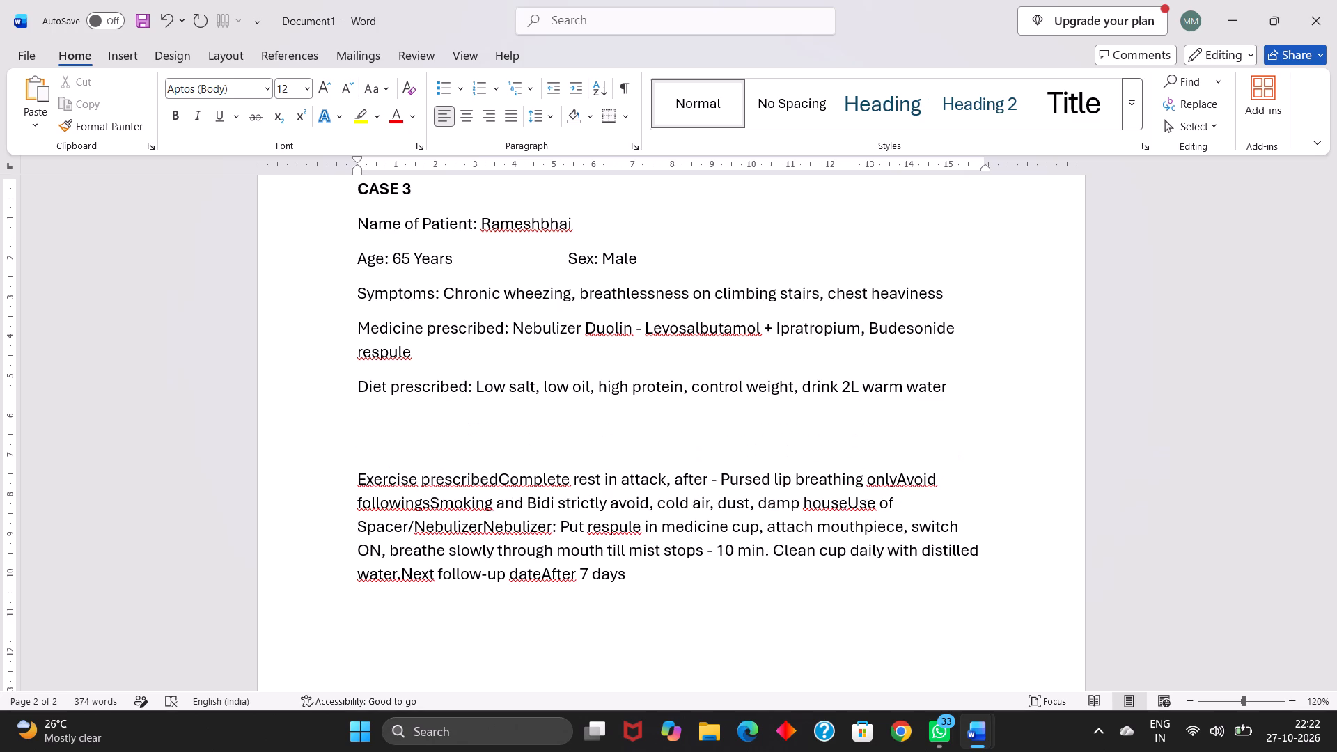
# Add a colon and space after "Exercise prescribed" in CASE 3.
pyautogui.press('Right')
pyautogui.press('Right')
pyautogui.press('Right')
pyautogui.press('Right')
pyautogui.press('Right')
pyautogui.press('Right')
pyautogui.press('Right')
pyautogui.press('Right')
pyautogui.press('Right')
pyautogui.press('Right')
pyautogui.press('Right')
pyautogui.press('Right')
pyautogui.press('Right')
pyautogui.press('Right')
pyautogui.press('Right')
pyautogui.press('Right')
pyautogui.press('Right')
pyautogui.press('Right')
pyautogui.press('Right')
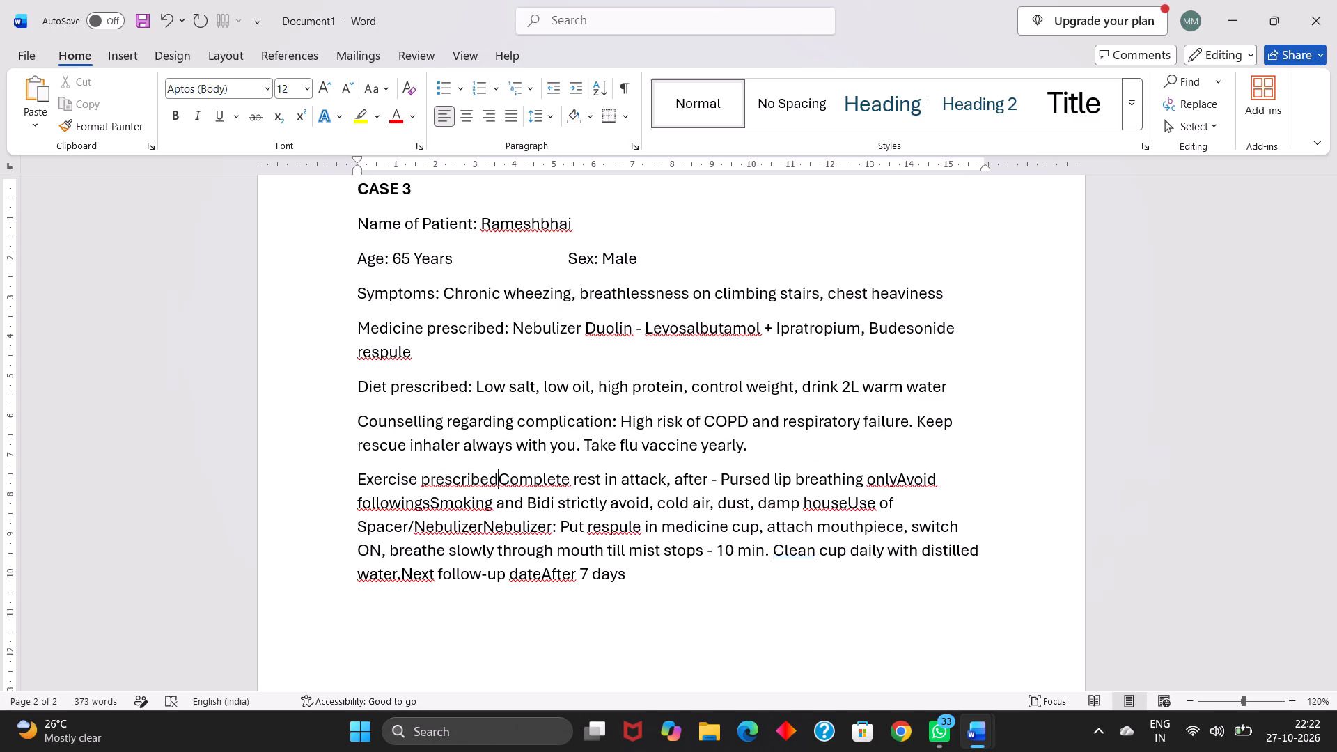
pyautogui.write(':')
pyautogui.press('space')
# Add a full stop after "Pursed lip breathing only" in CASE 3 and start a new line before "Avoid followings".
pyautogui.press('Down')
pyautogui.press('Left')
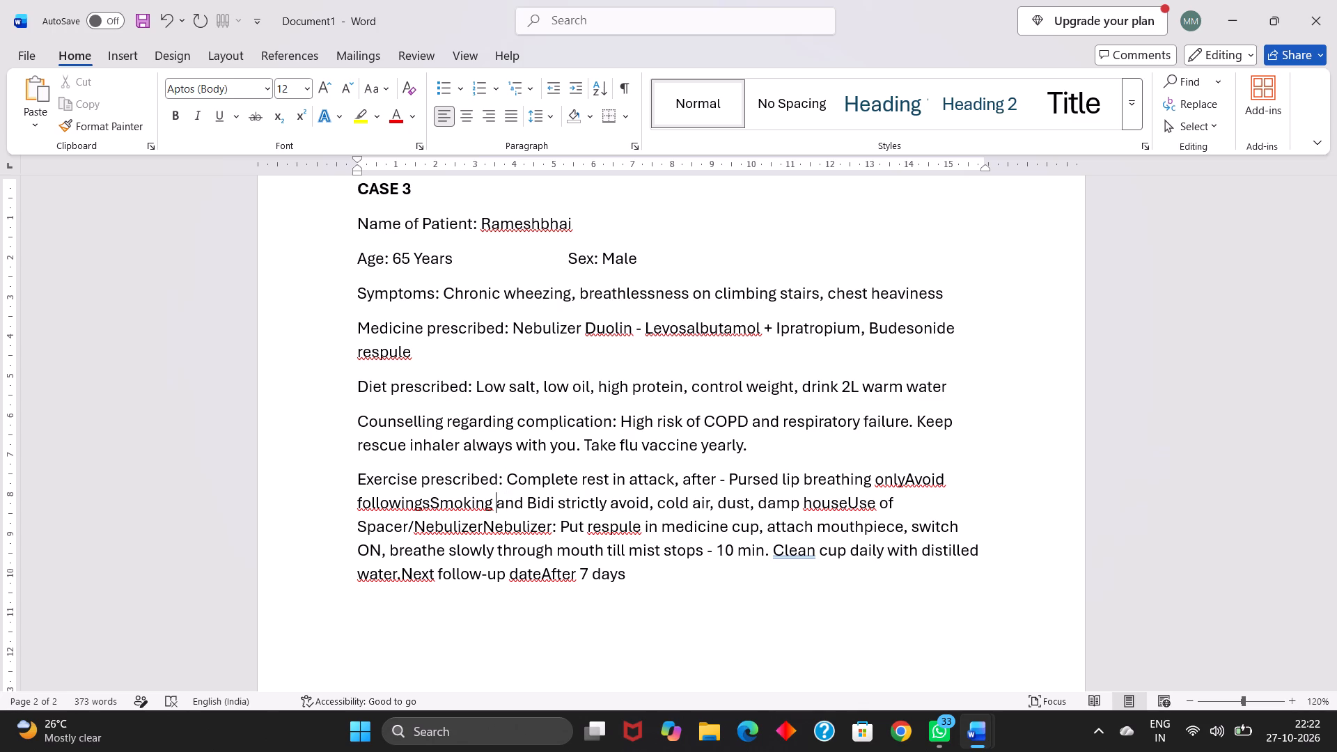
pyautogui.press('Right')
pyautogui.press('Up')
pyautogui.press('Right')
pyautogui.press('Right')
pyautogui.press('Right')
pyautogui.press('Right')
pyautogui.press('Right')
pyautogui.press('Right')
pyautogui.press('Right')
pyautogui.press('Right')
pyautogui.press('Right')
pyautogui.press('Right')
pyautogui.press('Right')
pyautogui.press('Right')
pyautogui.press('Right')
pyautogui.press('Right')
pyautogui.press('Right')
pyautogui.press('Right')
pyautogui.press('Right')
pyautogui.press('Right')
pyautogui.press('Right')
pyautogui.press('Right')
pyautogui.press('Right')
pyautogui.press('Right')
pyautogui.press('Right')
pyautogui.press('Right')
pyautogui.press('Right')
pyautogui.press('Right')
pyautogui.press('Right')
pyautogui.press('Right')
pyautogui.press('Right')
pyautogui.press('Right')
pyautogui.press('Right')
pyautogui.press('Right')
pyautogui.press('.')
pyautogui.press('Return')
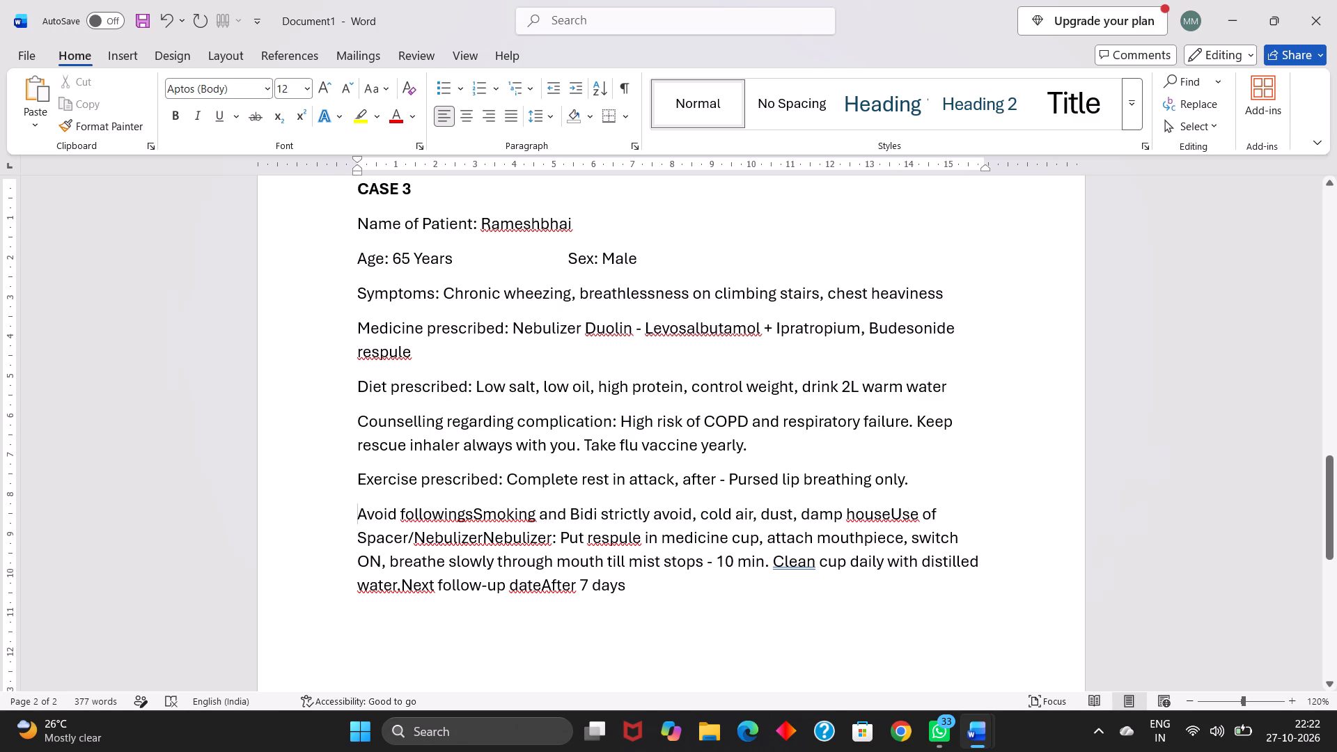
# Delete ", after - Pursed lip breathing only." from the CASE 3 exercise line, keeping "Complete rest in attack".
pyautogui.moveTo(675, 480); pyautogui.dragTo(960, 481)
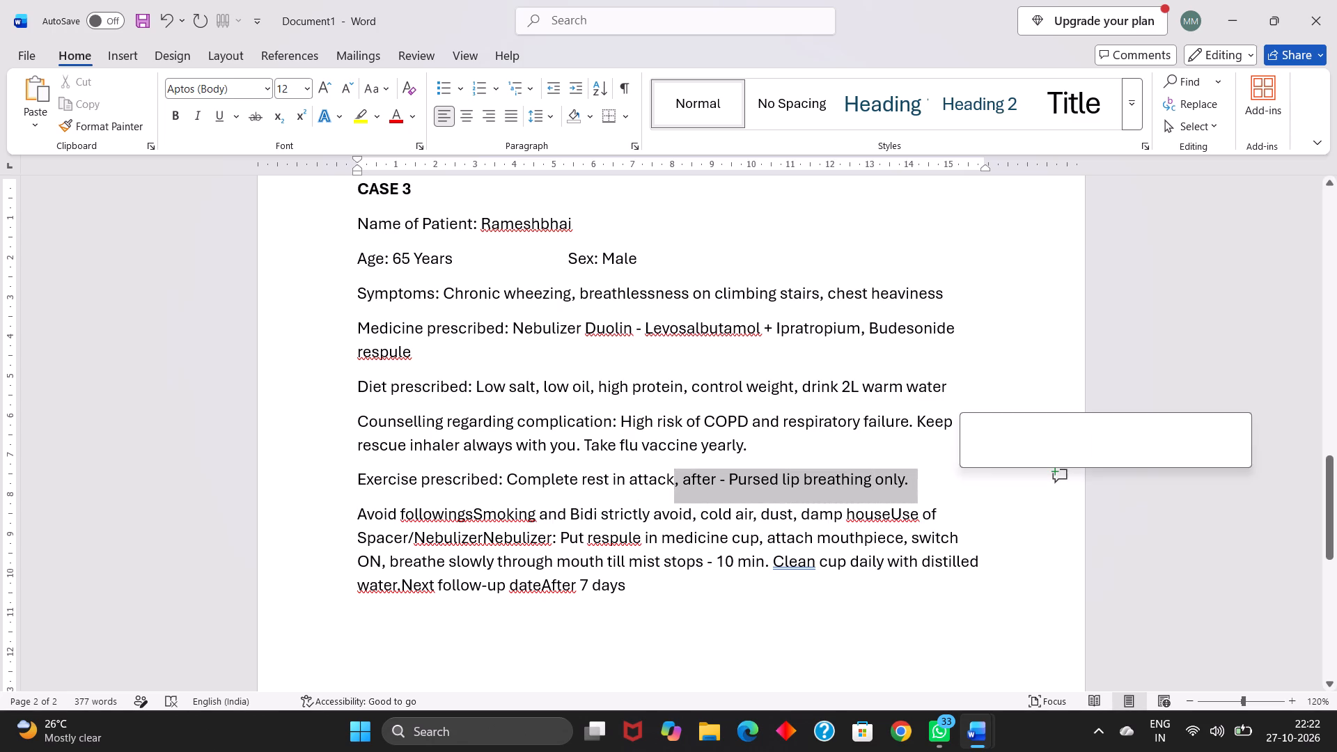
pyautogui.press('BackSpace')
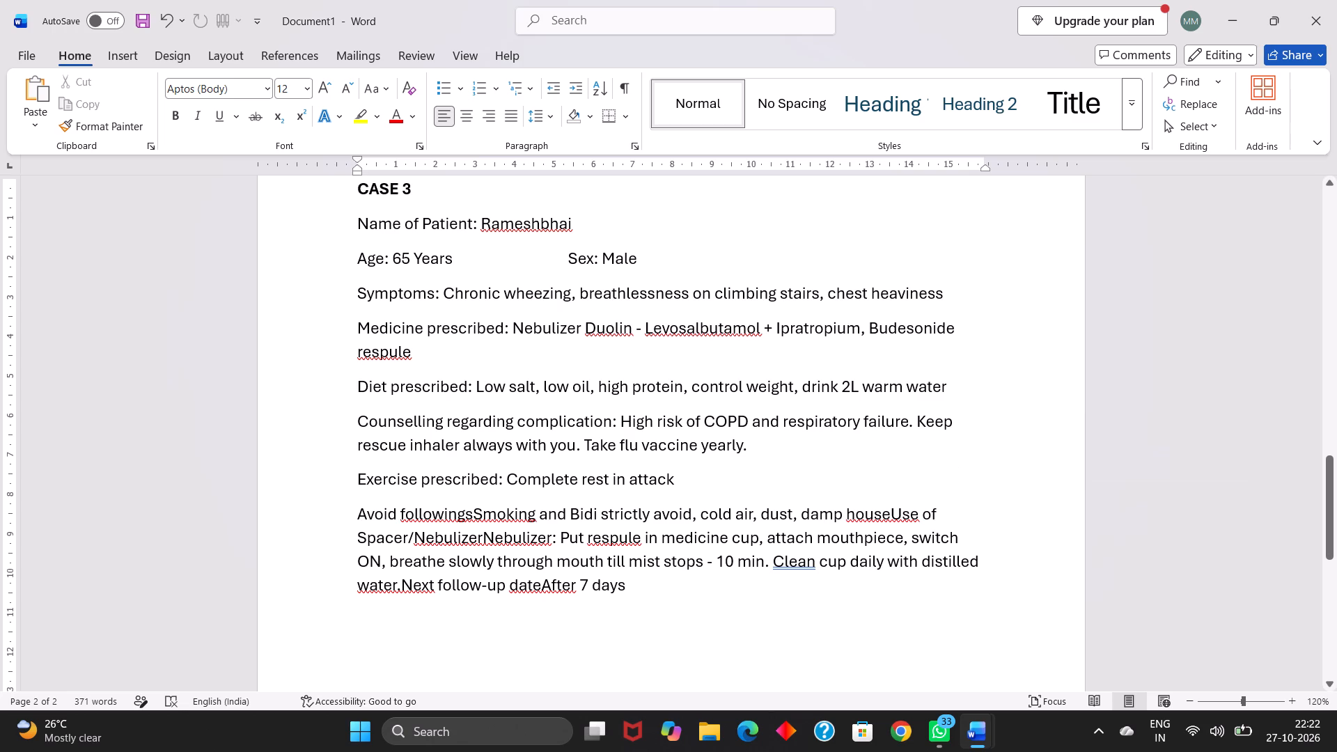
# Add a colon and space after "Avoid followings" in CASE 3 and start a new line before "Use of Spacer/Nebulizer".
pyautogui.click(469, 512)
pyautogui.write(':')
pyautogui.press('space')
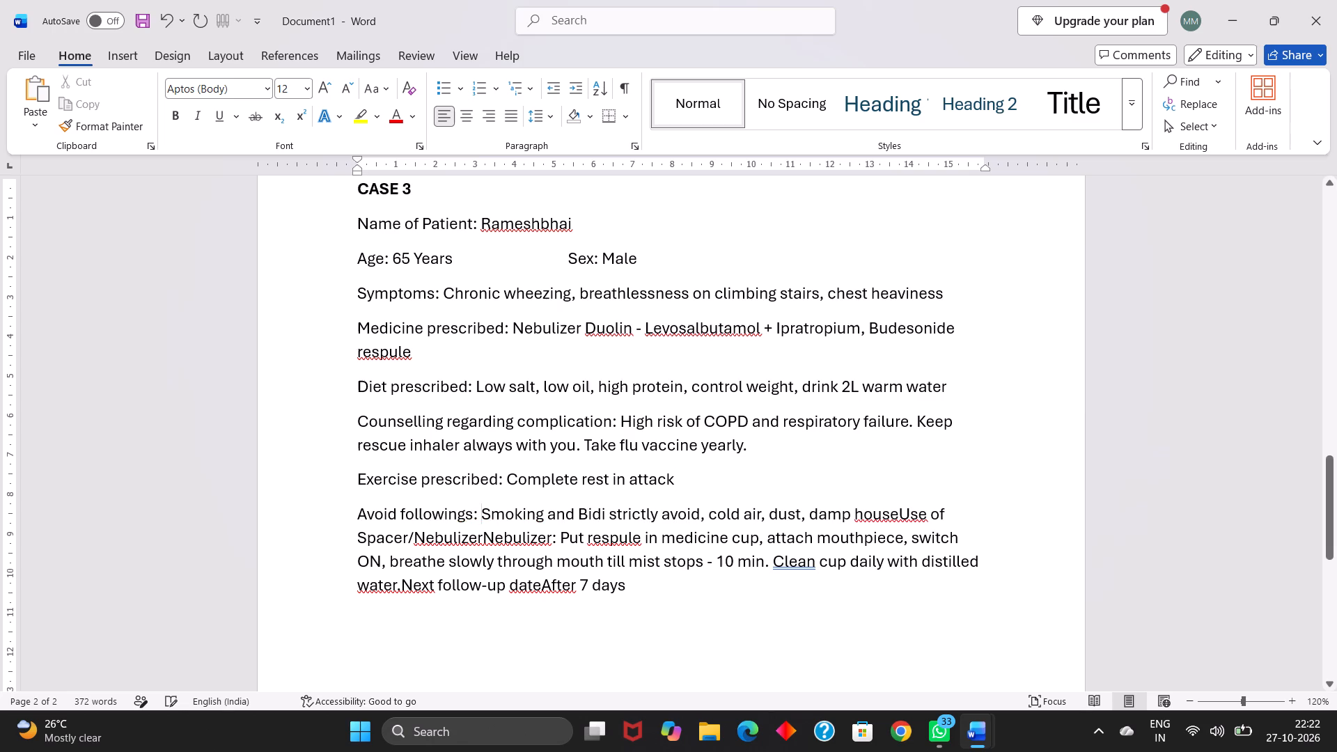
pyautogui.click(898, 513)
pyautogui.press('Return')
# Add a colon and space after "Use of Spacer/Nebulizer" in CASE 3.
pyautogui.press('Down')
pyautogui.press('Right')
pyautogui.press('Up')
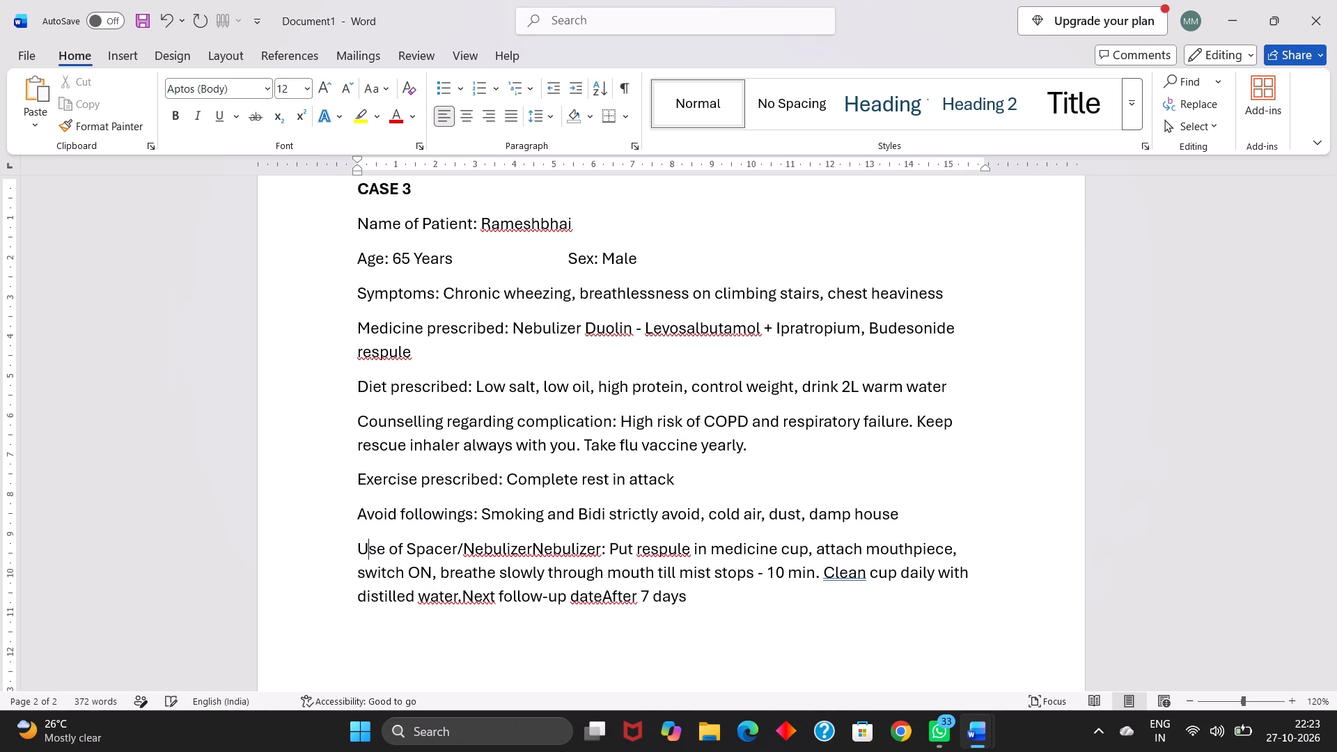
pyautogui.press('Up')
pyautogui.press('Right')
pyautogui.press('Down')
pyautogui.press('Right')
pyautogui.press('Right')
pyautogui.press('Right')
pyautogui.press('Right')
pyautogui.press('Right')
pyautogui.press('Right')
pyautogui.press('Right')
pyautogui.press('Right')
pyautogui.press('Right')
pyautogui.press('Right')
pyautogui.press('Right')
pyautogui.press('Right')
pyautogui.press('Right')
pyautogui.press('Right')
pyautogui.press('Right')
pyautogui.press('Right')
pyautogui.press('Right')
pyautogui.press('Right')
pyautogui.press('Right')
pyautogui.press('Right')
pyautogui.press('Right')
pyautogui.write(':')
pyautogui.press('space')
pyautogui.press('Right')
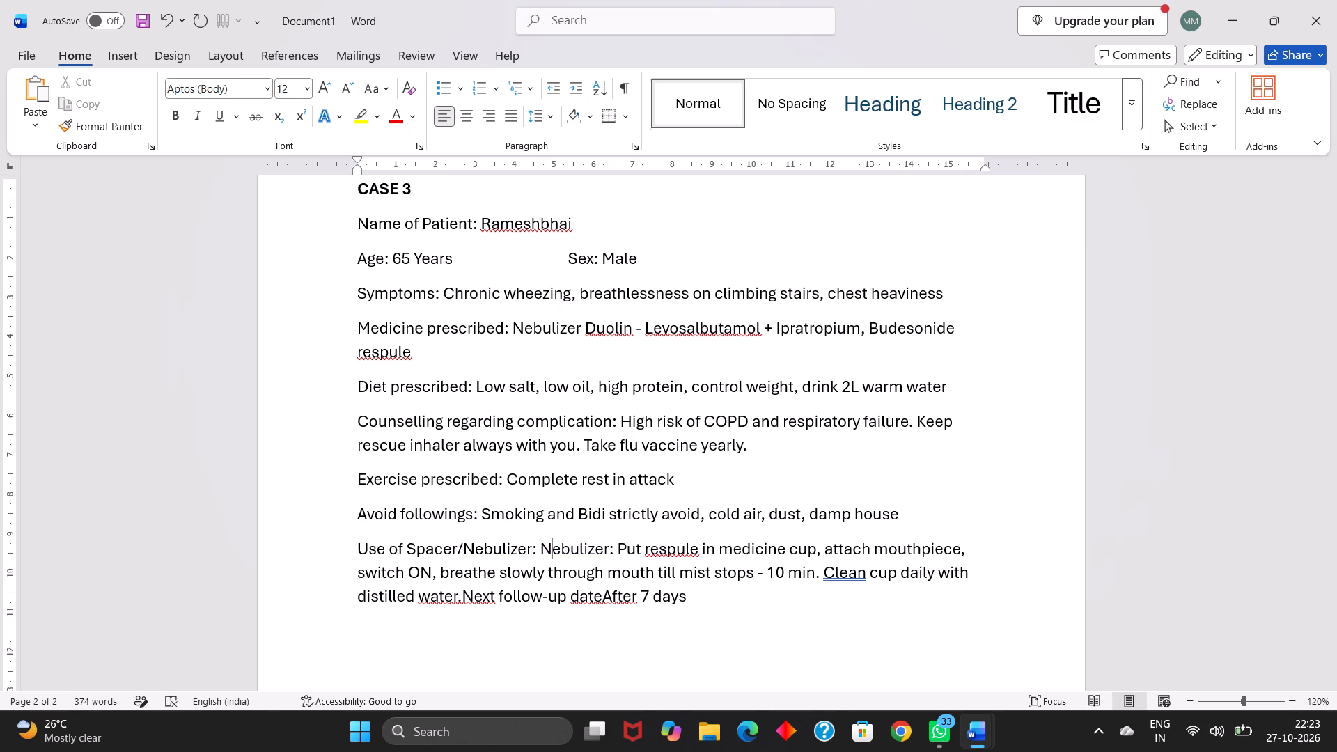
# Start a new line before "Next follow-up date" in CASE 3, separating it from the nebulizer instructions ending in "distilled water.".
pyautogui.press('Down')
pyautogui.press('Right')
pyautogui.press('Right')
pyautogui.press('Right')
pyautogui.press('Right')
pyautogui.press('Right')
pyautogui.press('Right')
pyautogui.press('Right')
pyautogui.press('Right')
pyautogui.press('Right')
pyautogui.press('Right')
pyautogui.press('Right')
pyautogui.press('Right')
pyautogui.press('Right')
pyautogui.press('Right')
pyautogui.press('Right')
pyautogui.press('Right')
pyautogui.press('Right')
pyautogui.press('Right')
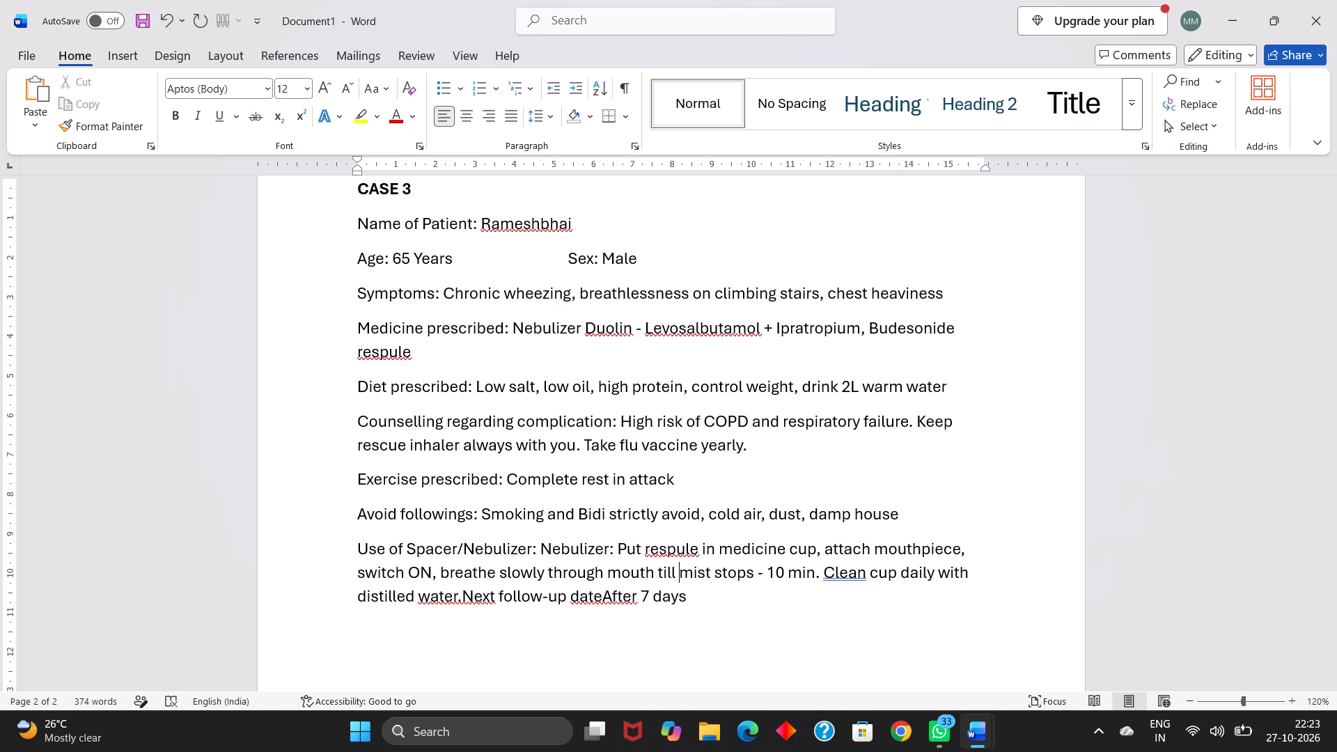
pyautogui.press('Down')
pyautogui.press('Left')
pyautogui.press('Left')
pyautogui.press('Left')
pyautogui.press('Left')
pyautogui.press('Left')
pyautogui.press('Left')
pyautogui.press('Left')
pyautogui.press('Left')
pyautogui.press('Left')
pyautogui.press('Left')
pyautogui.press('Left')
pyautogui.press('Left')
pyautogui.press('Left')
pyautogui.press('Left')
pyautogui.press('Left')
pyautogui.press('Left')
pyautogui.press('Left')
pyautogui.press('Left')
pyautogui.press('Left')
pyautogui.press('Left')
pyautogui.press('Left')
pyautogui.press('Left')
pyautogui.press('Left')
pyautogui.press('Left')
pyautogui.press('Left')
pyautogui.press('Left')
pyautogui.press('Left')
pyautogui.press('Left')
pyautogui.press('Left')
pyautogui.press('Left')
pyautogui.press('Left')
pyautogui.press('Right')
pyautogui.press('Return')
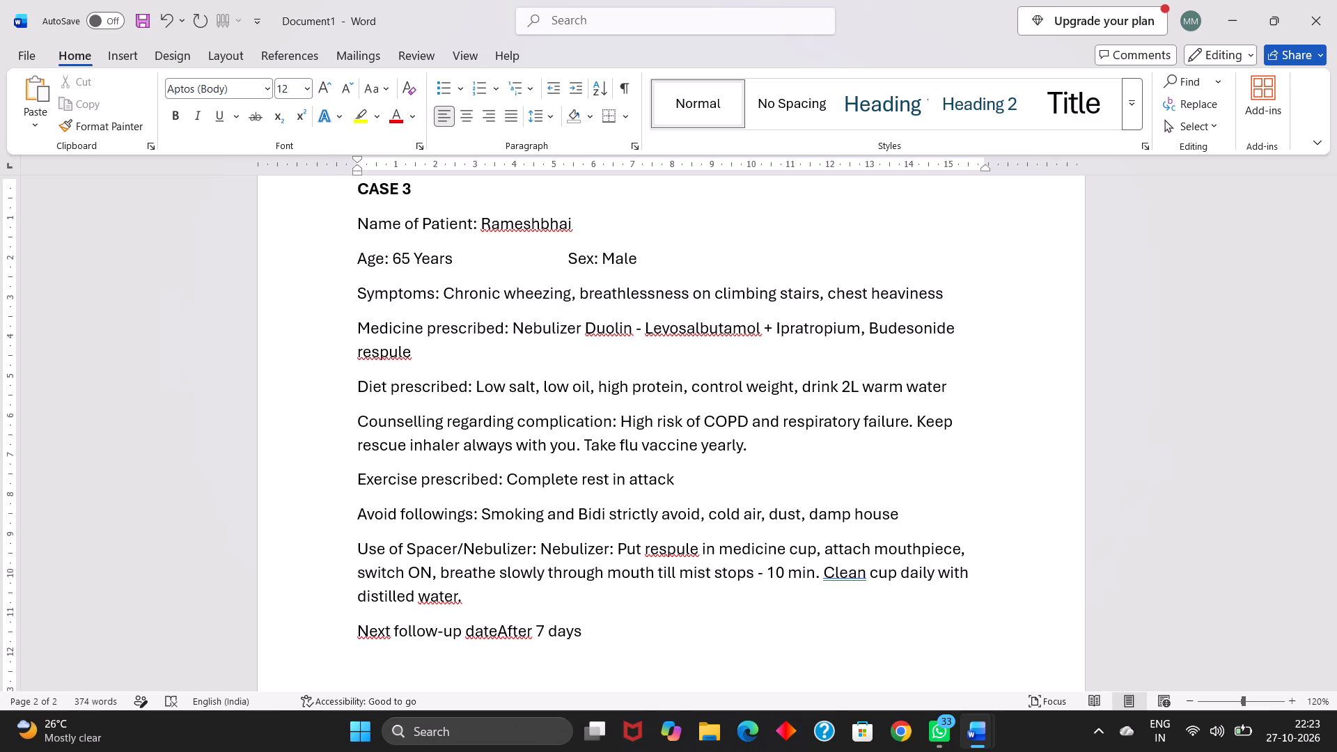
# Add a colon and space after "Next follow-up date" in CASE 3.
pyautogui.click(495, 628)
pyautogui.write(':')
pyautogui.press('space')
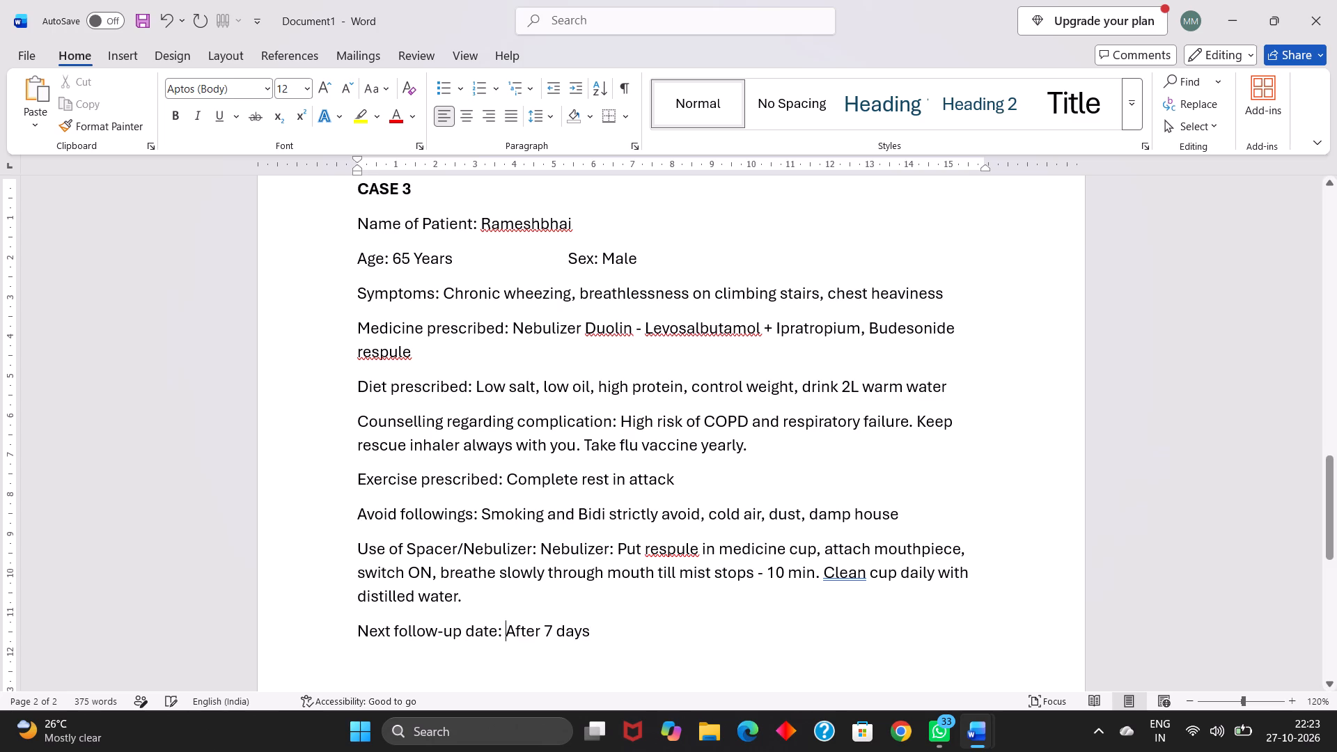
# Switch from the finished CASE 3 text to the WhatsApp chat containing the patient cases.
pyautogui.scroll(-4, 521, 428)
pyautogui.rightClick(521, 428)
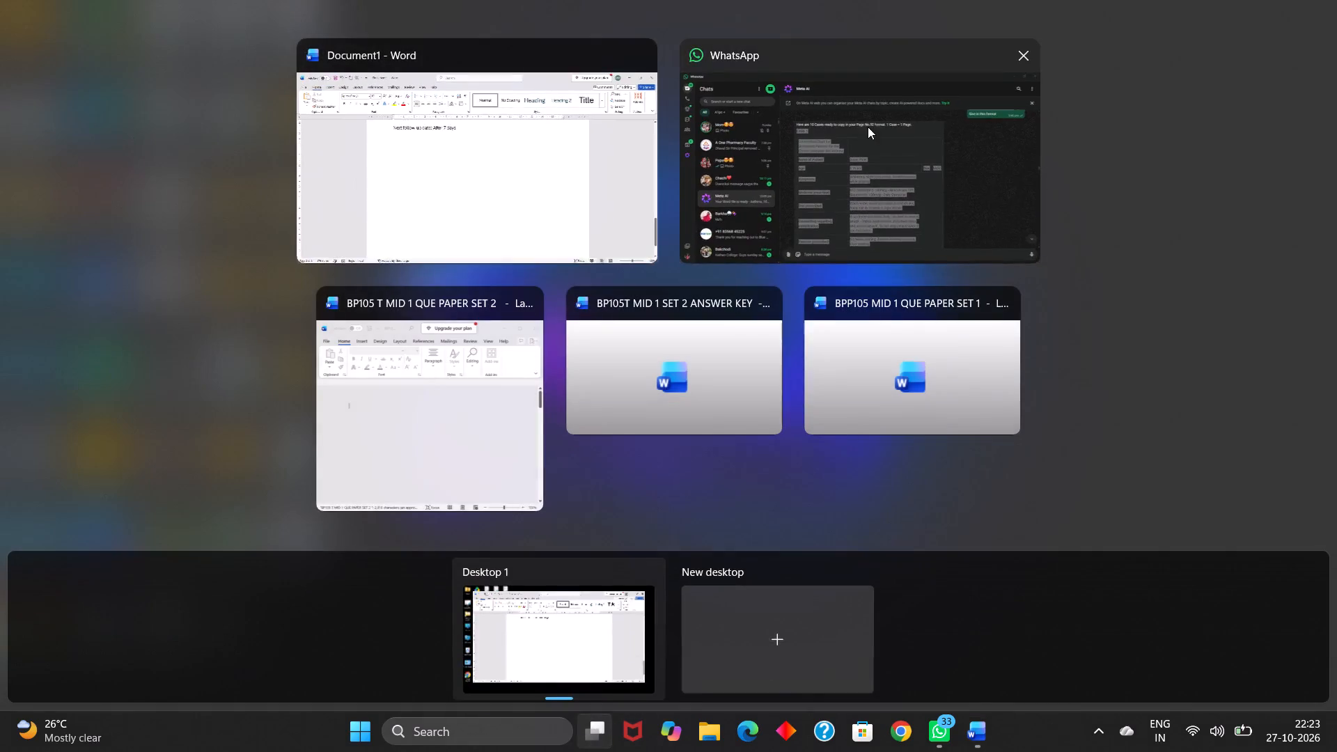
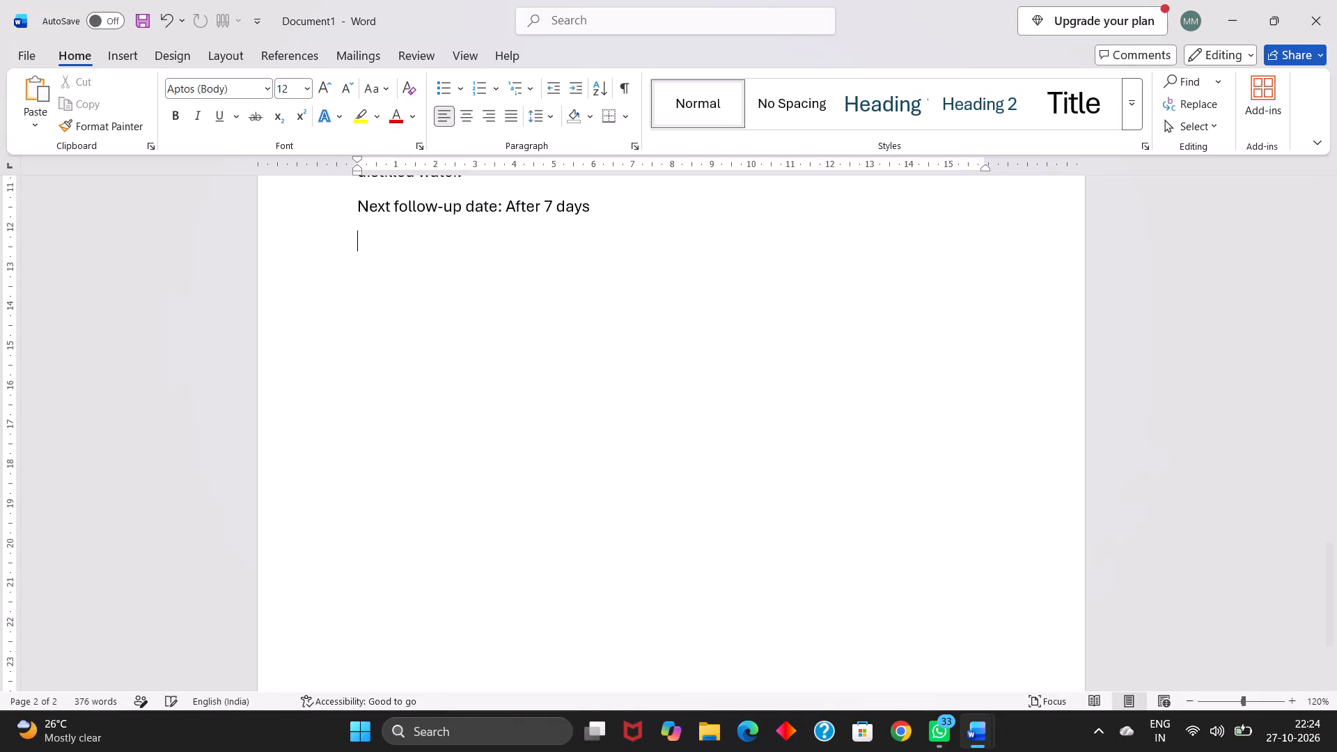
# Paste the copied text of the remaining cases, starting with CASE 4, below the CASE 3 follow-up date, leaving a blank line between.
pyautogui.press('Return')
pyautogui.hotkey('ctrl', 'v')
# Put the "CASE 4" heading on its own line before "Name of Patient" and make it bold.
pyautogui.scroll(6, 451, 215)
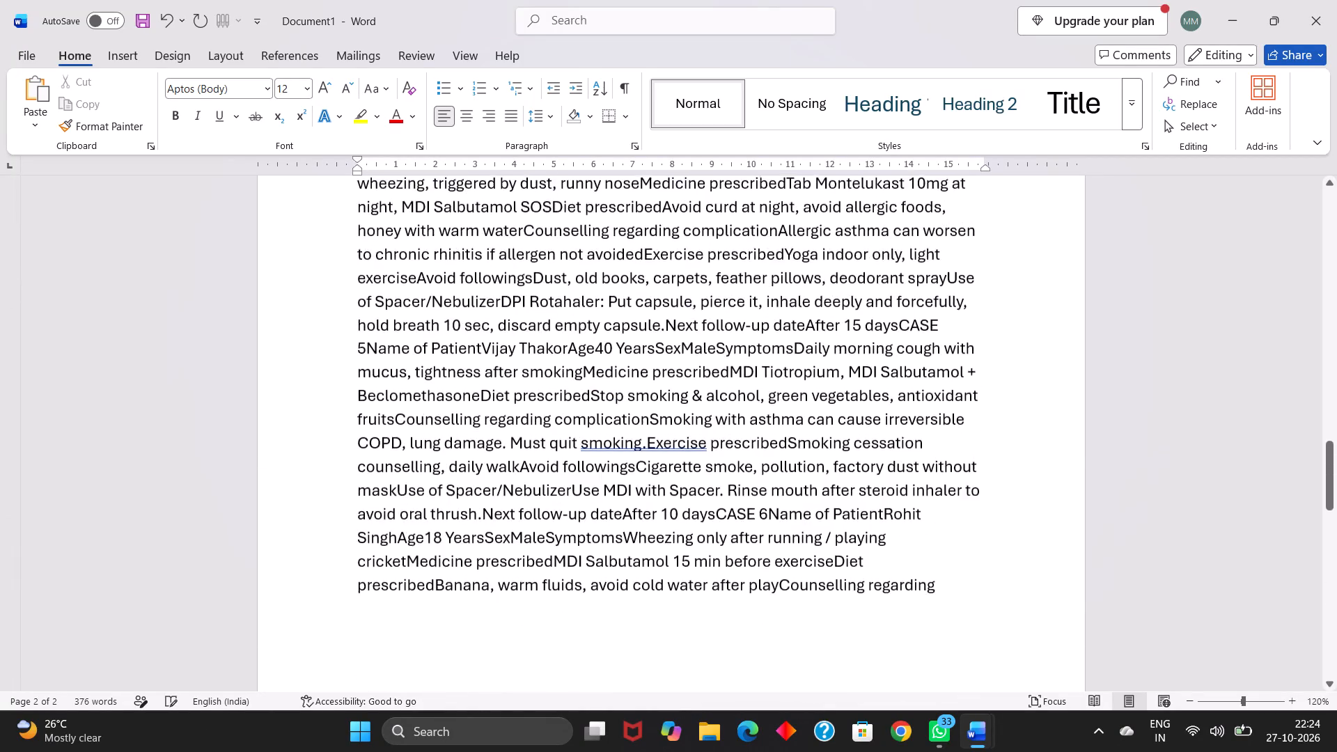
pyautogui.scroll(1, 451, 215)
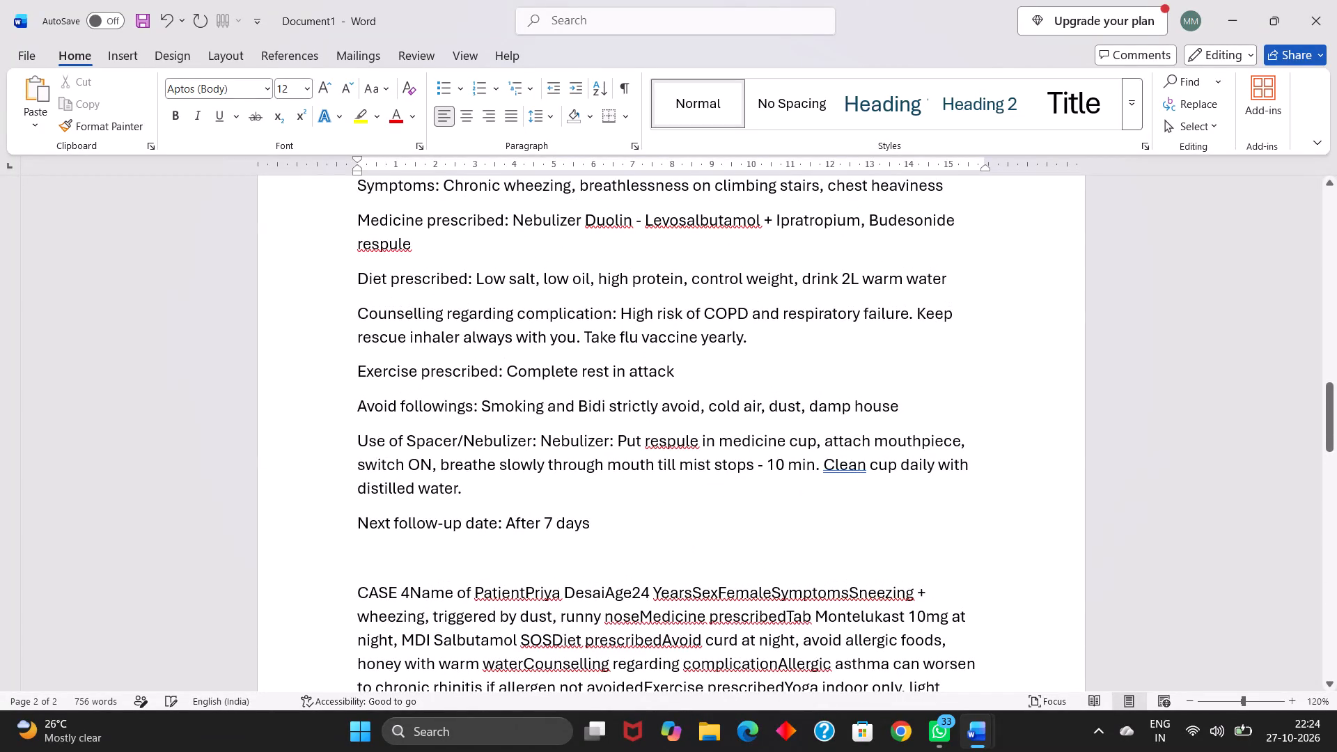
pyautogui.click(409, 590)
pyautogui.press('Return')
pyautogui.moveTo(358, 592); pyautogui.dragTo(430, 588)
pyautogui.click(441, 561)
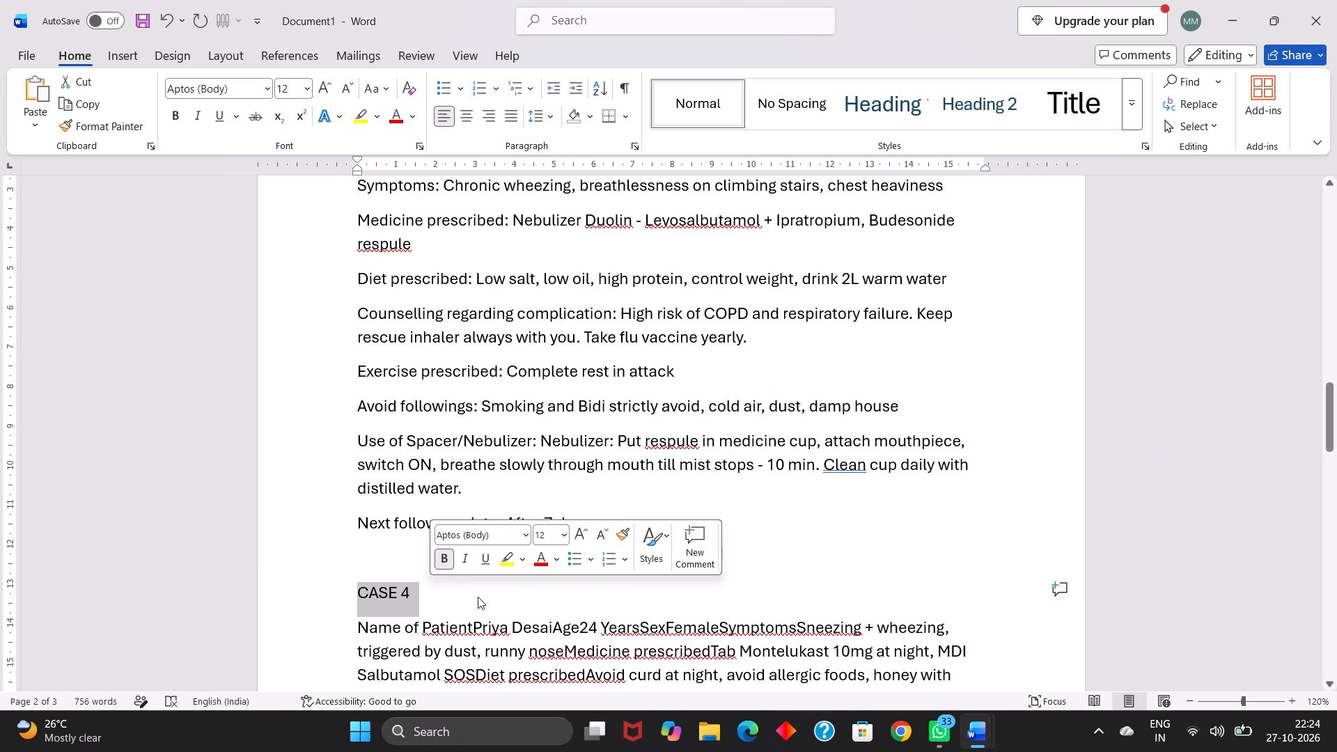
# Add a colon and space after "Name of Patient" in CASE 4 and start a new line before "Age".
pyautogui.click(472, 623)
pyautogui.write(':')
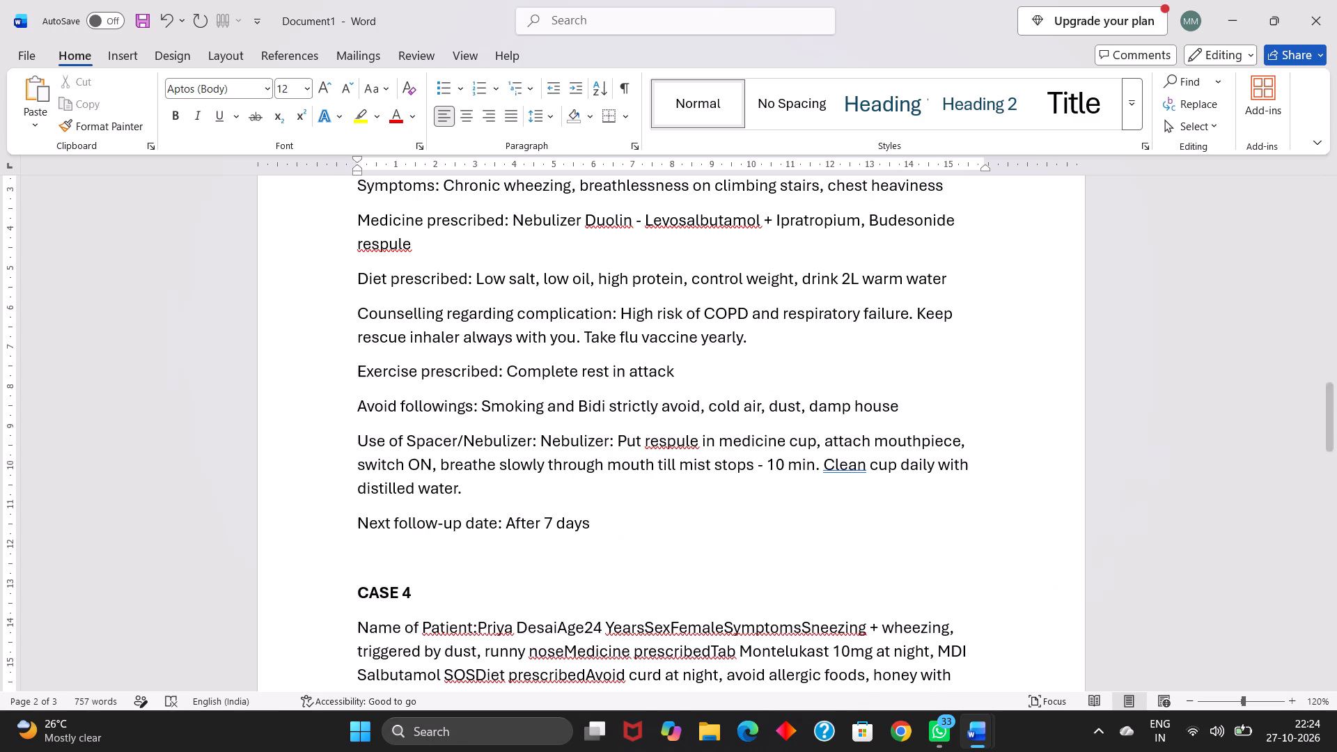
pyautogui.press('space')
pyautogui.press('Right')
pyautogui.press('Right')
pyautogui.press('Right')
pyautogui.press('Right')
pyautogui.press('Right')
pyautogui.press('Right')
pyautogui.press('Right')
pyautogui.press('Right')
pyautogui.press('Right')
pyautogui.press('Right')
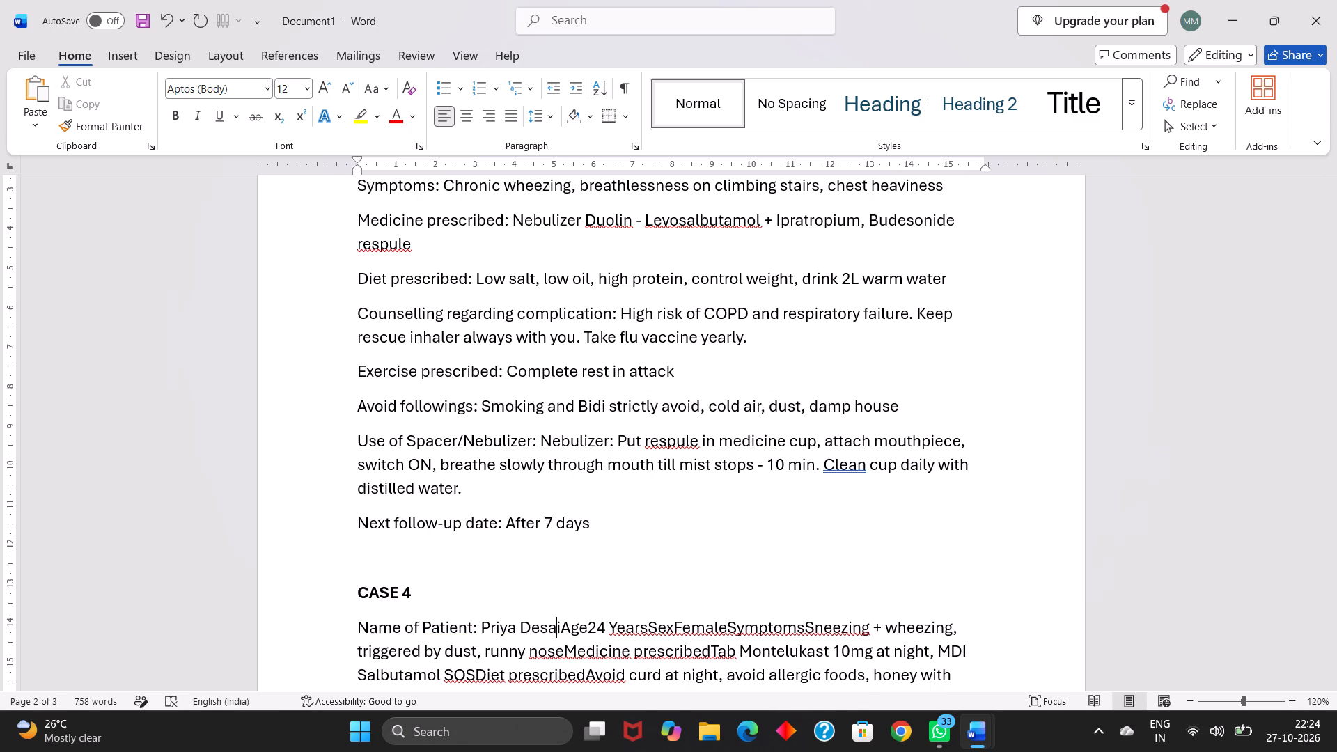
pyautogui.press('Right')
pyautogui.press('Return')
# Add a colon and space after "Age" in CASE 4.
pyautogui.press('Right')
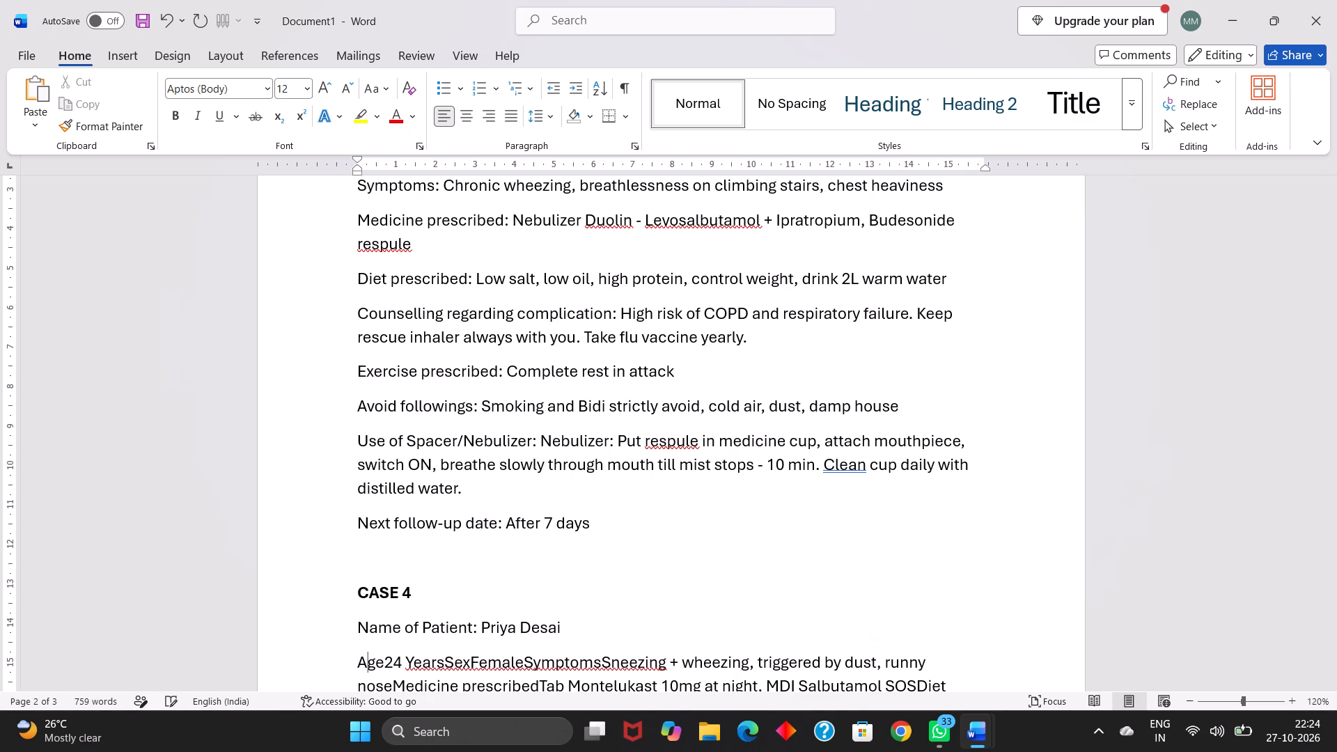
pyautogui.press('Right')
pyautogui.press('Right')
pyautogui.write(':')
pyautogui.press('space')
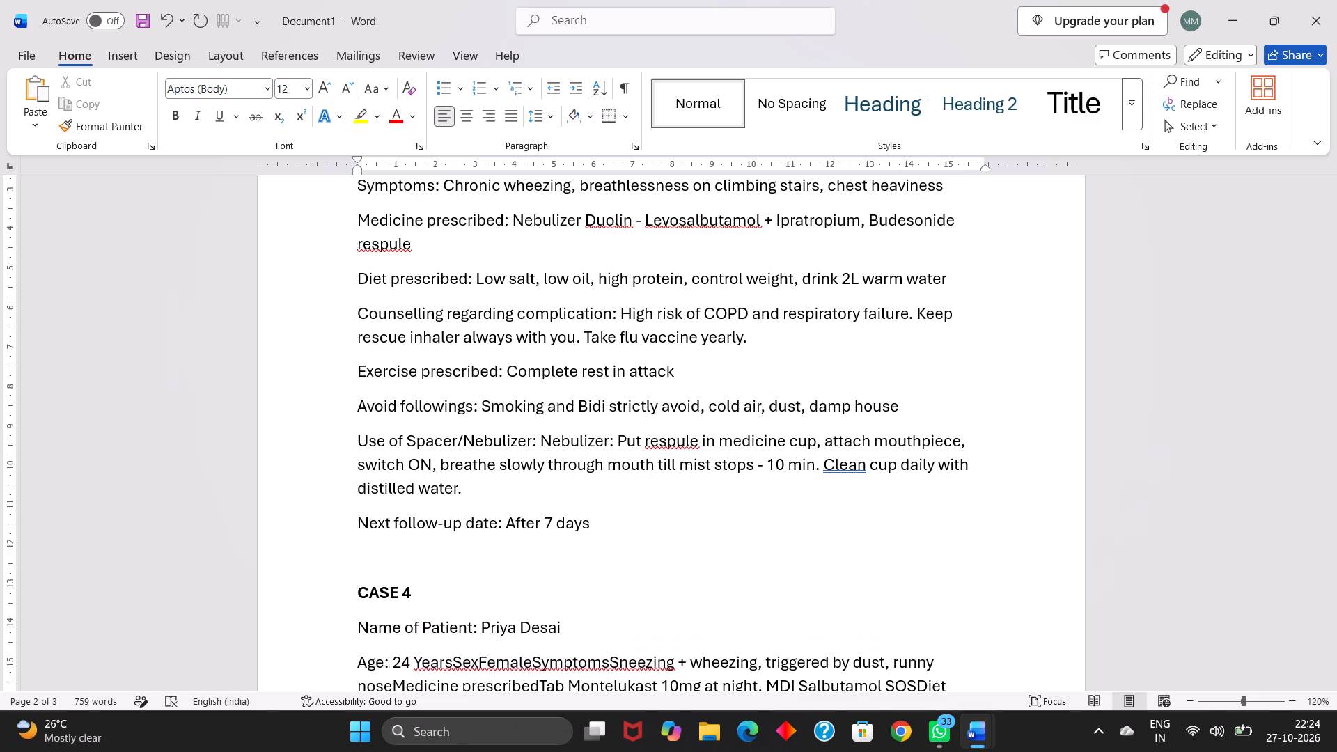
# Insert a gap of 20 spaces between "24 Years" and "Sex" on the CASE 4 age line.
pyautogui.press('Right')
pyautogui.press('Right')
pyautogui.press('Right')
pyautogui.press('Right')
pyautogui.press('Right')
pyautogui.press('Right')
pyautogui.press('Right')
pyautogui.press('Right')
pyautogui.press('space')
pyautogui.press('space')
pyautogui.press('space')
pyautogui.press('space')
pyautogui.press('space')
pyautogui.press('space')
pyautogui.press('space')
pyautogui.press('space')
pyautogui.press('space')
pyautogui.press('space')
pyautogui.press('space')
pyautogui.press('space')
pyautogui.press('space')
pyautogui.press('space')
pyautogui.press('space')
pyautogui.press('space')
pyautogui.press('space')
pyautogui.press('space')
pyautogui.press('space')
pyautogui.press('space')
# Add a colon and space after "Sex" in CASE 4 and start a new line before "Symptoms".
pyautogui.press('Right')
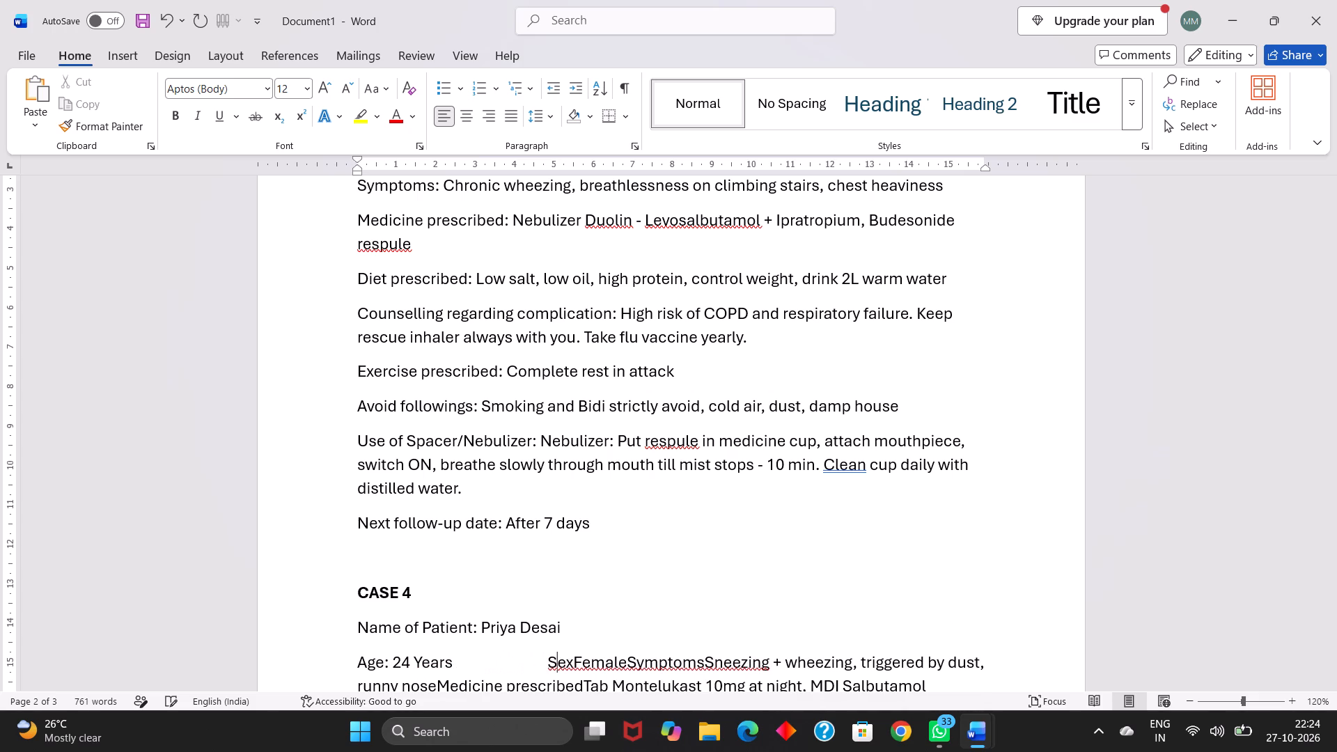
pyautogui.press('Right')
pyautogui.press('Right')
pyautogui.write(':')
pyautogui.press('space')
pyautogui.press('Right')
pyautogui.press('Right')
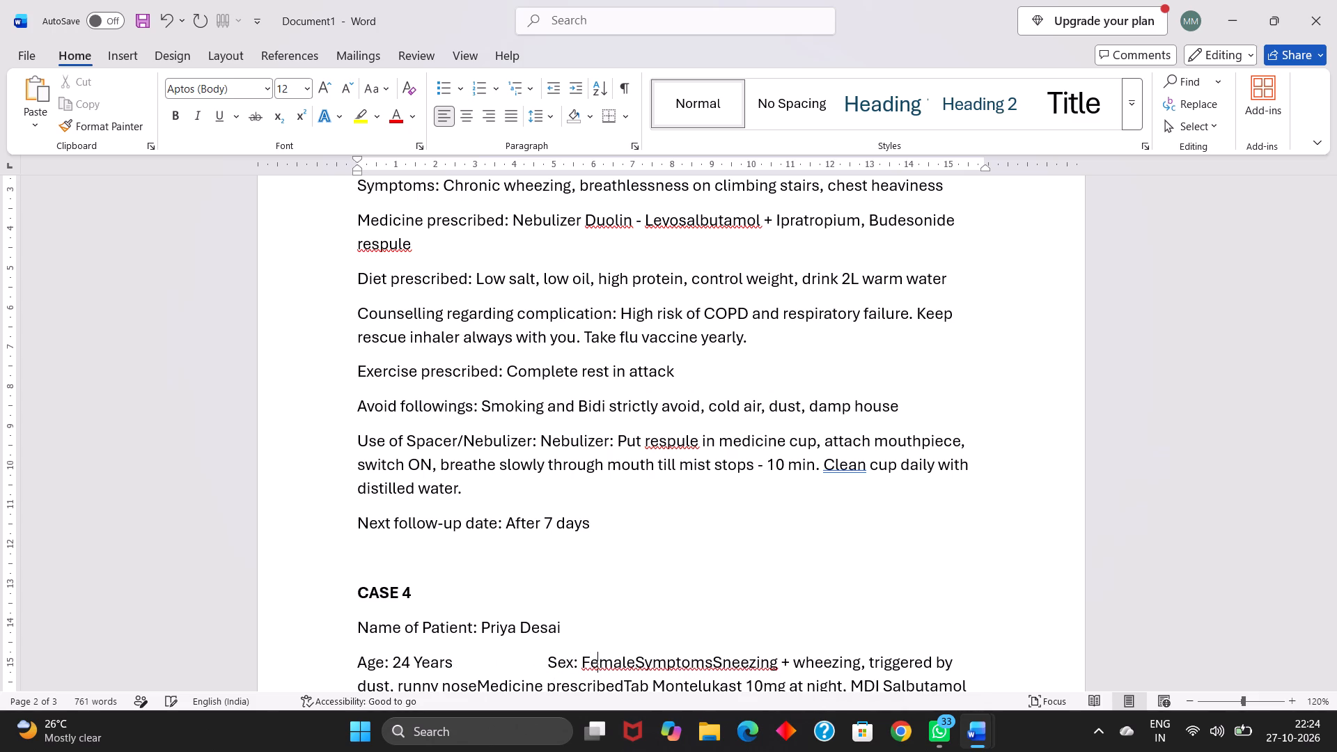
pyautogui.press('Right')
pyautogui.press('Right')
pyautogui.press('Right')
pyautogui.press('Right')
pyautogui.press('Return')
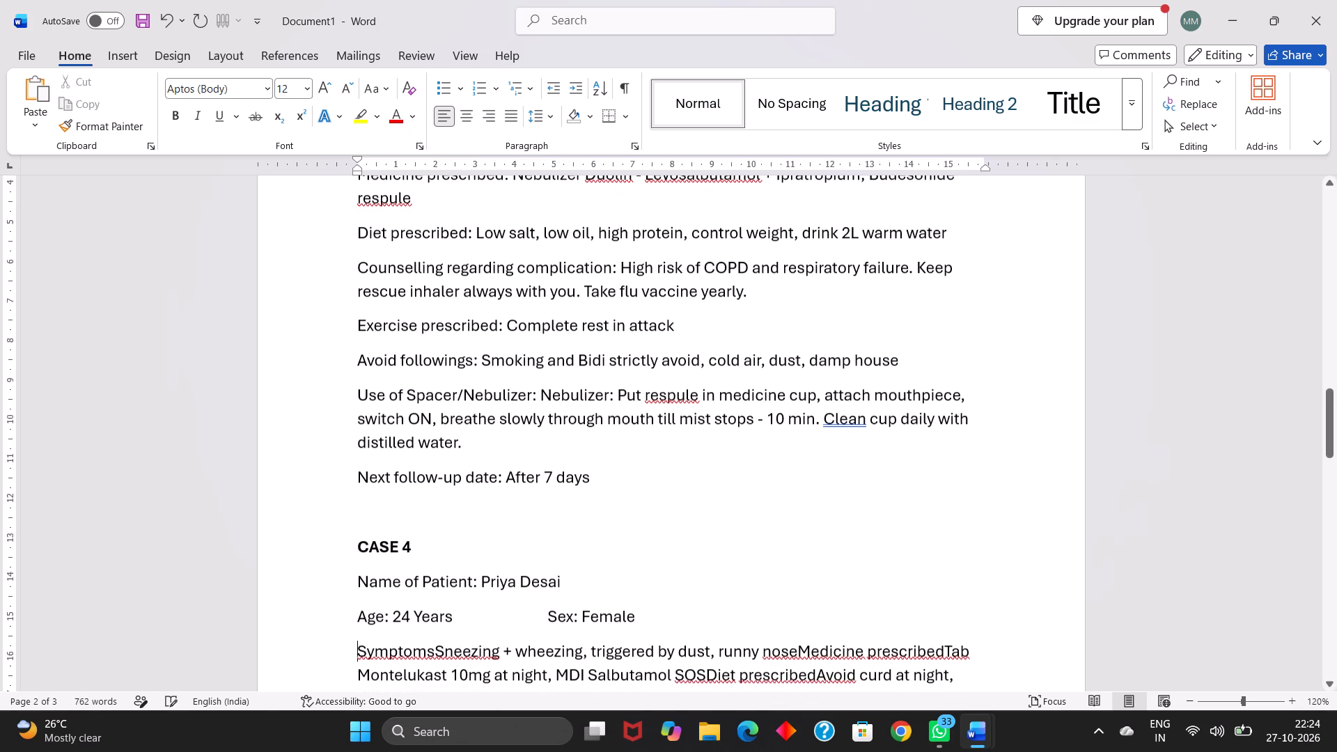
# Add a colon and space after "Symptoms" in CASE 4 and start a new line before "Medicine prescribed".
pyautogui.scroll(-1, 472, 623)
pyautogui.press('Right')
pyautogui.press('Right')
pyautogui.press('Right')
pyautogui.press('Right')
pyautogui.press('Right')
pyautogui.press('Right')
pyautogui.press('Right')
pyautogui.press('Right')
pyautogui.press('Right')
pyautogui.press('Right')
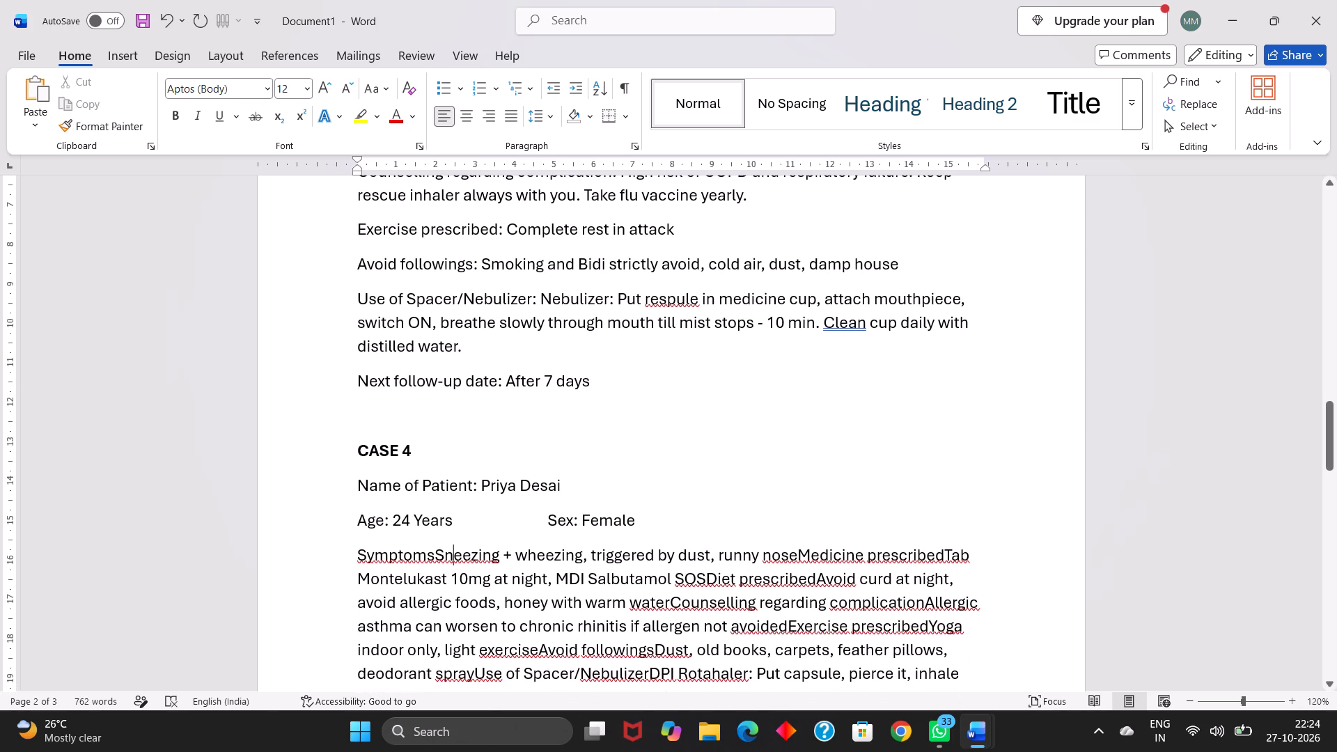
pyautogui.press('Left')
pyautogui.press('Left')
pyautogui.write(':')
pyautogui.press('space')
pyautogui.press('Right')
pyautogui.press('Right')
pyautogui.press('Right')
pyautogui.press('Right')
pyautogui.press('Right')
pyautogui.press('Right')
pyautogui.press('Right')
pyautogui.press('Right')
pyautogui.press('Right')
pyautogui.press('Right')
pyautogui.press('Right')
pyautogui.press('Right')
pyautogui.press('Right')
pyautogui.press('Right')
pyautogui.press('Right')
pyautogui.press('Right')
pyautogui.press('Right')
pyautogui.press('Right')
pyautogui.press('Right')
pyautogui.press('Right')
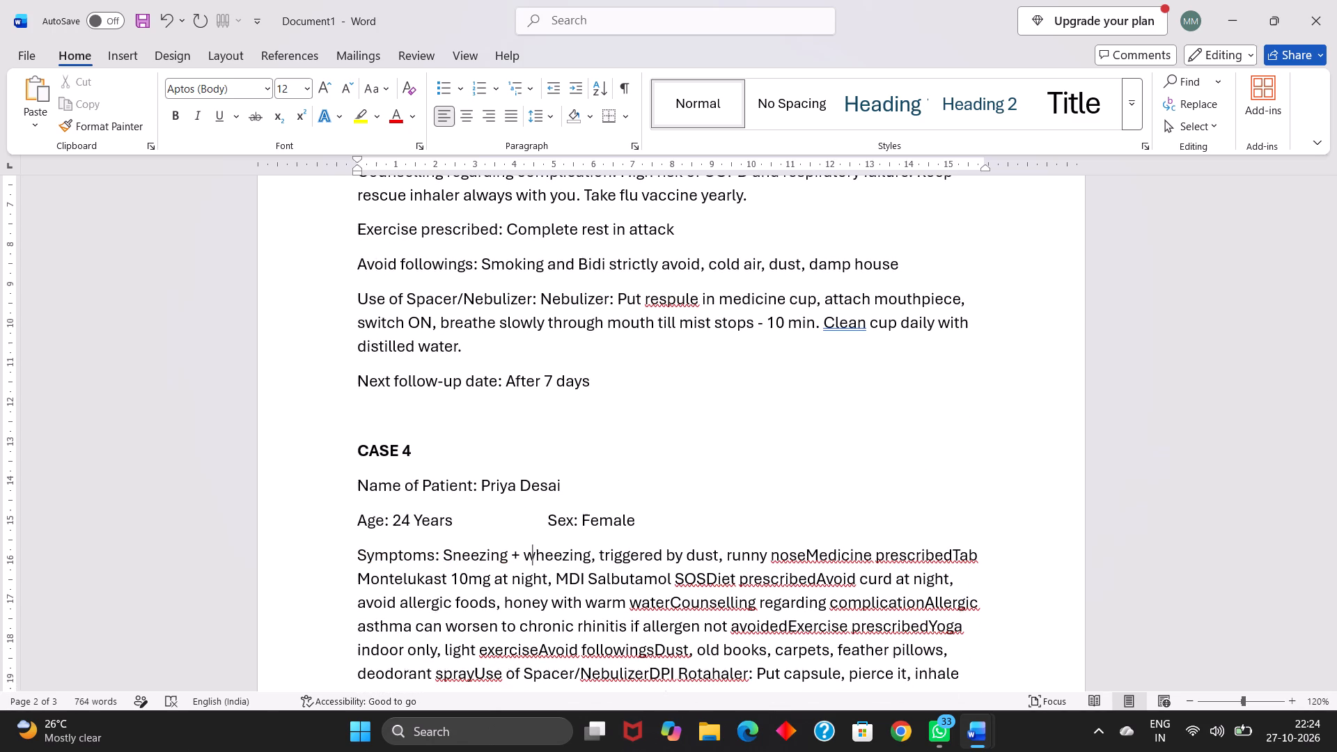
pyautogui.press('Right')
pyautogui.press('Right')
pyautogui.press('Right')
pyautogui.press('Right')
pyautogui.press('Right')
pyautogui.press('Right')
pyautogui.press('Return')
# Add a colon and space after "Medicine prescribed" in CASE 4.
pyautogui.press('Right')
pyautogui.press('Right')
pyautogui.press('Right')
pyautogui.press('Right')
pyautogui.press('Right')
pyautogui.press('Right')
pyautogui.press('Right')
pyautogui.press('Right')
pyautogui.press('Right')
pyautogui.press('Right')
pyautogui.press('Right')
pyautogui.press('Right')
pyautogui.press('Right')
pyautogui.press('Right')
pyautogui.press('Right')
pyautogui.press('Right')
pyautogui.press('Right')
pyautogui.press('Right')
pyautogui.press('Right')
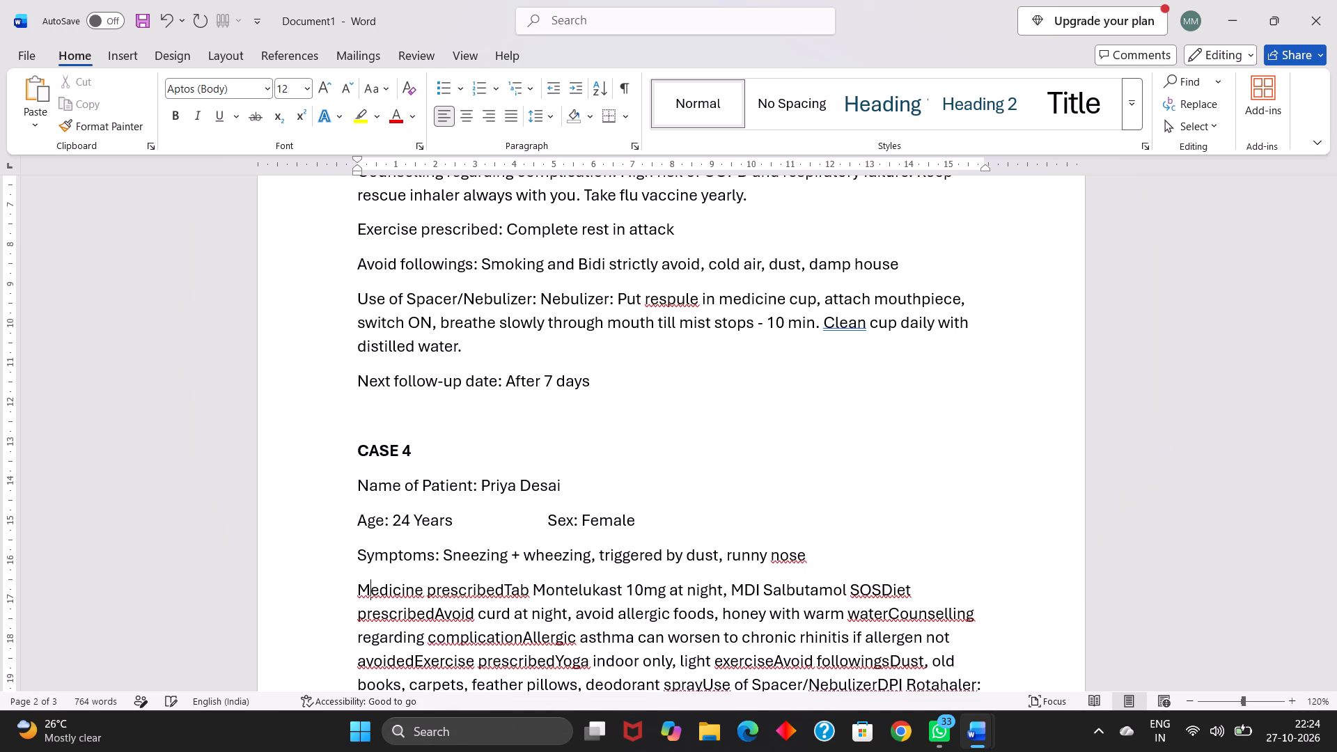
pyautogui.write(':')
pyautogui.press('space')
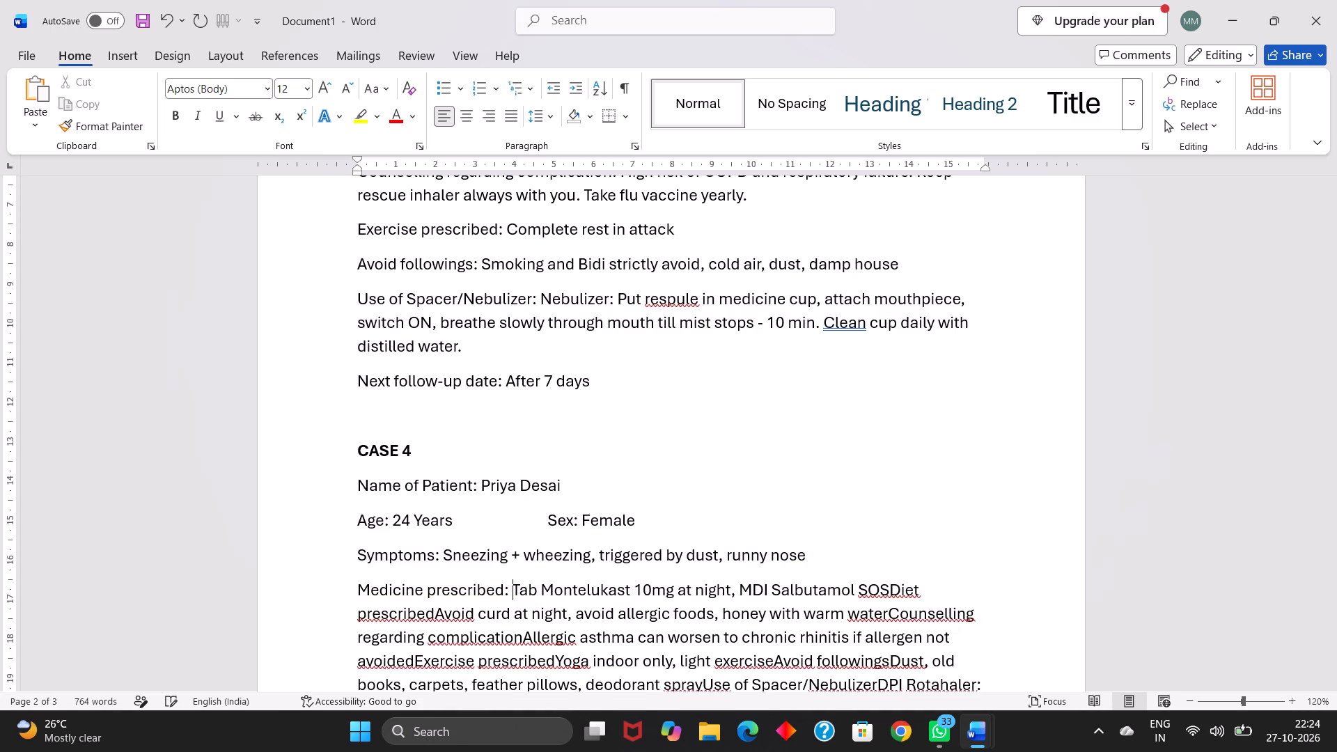
# Add a colon and space after "MDI Salbutamol SOS" in CASE 4 and start a new line before "Diet prescribed".
pyautogui.press('Right')
pyautogui.press('Right')
pyautogui.press('Right')
pyautogui.press('Right')
pyautogui.press('Right')
pyautogui.press('Right')
pyautogui.press('Right')
pyautogui.press('Right')
pyautogui.press('Right')
pyautogui.press('Right')
pyautogui.press('Right')
pyautogui.press('Right')
pyautogui.press('Right')
pyautogui.press('Right')
pyautogui.press('Right')
pyautogui.press('Right')
pyautogui.press('Right')
pyautogui.press('Right')
pyautogui.press('Right')
pyautogui.press('Right')
pyautogui.press('Right')
pyautogui.press('Right')
pyautogui.press('Right')
pyautogui.press('Right')
pyautogui.press('Right')
pyautogui.write(':')
pyautogui.press('space')
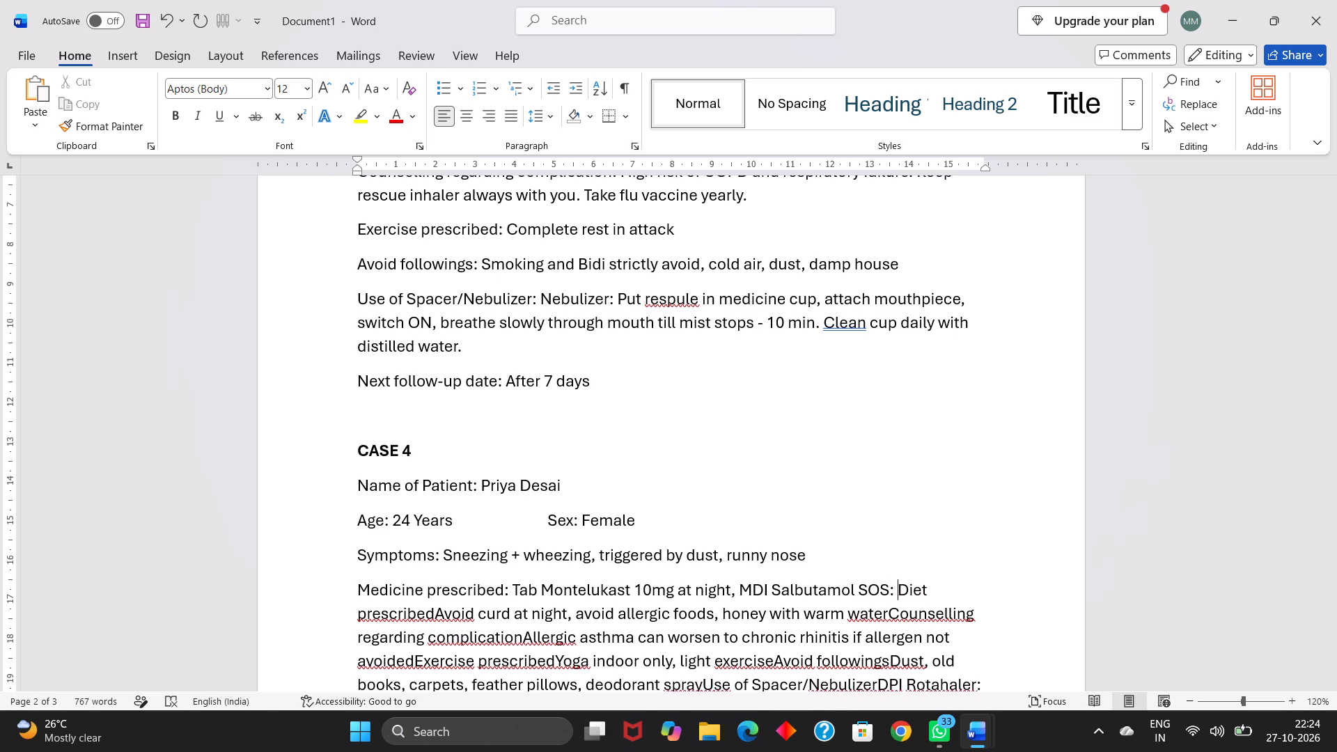
pyautogui.press('Return')
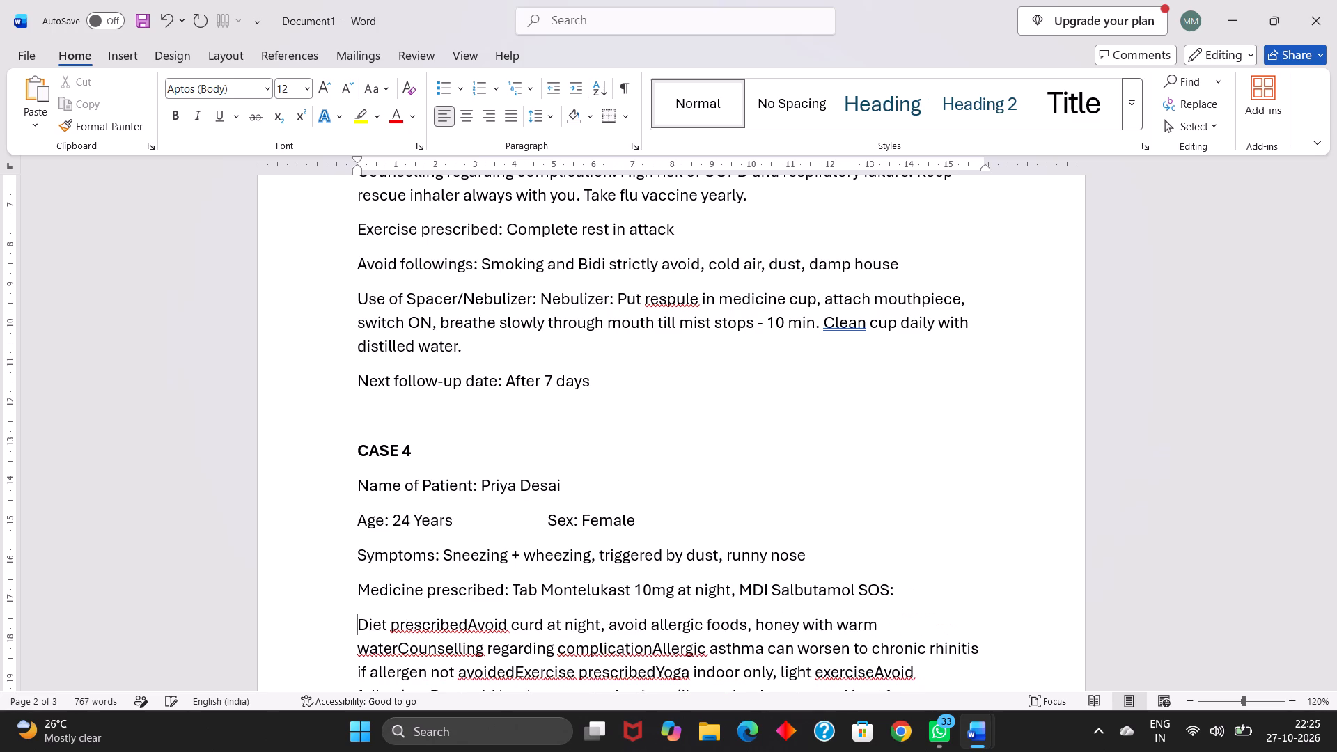
# Add a colon and space after "Diet prescribed" in CASE 4.
pyautogui.press('Right')
pyautogui.press('Right')
pyautogui.press('Right')
pyautogui.press('Right')
pyautogui.press('Right')
pyautogui.press('Right')
pyautogui.press('Right')
pyautogui.press('Right')
pyautogui.press('Right')
pyautogui.press('Right')
pyautogui.press('Right')
pyautogui.press('Right')
pyautogui.press('Right')
pyautogui.press('Right')
pyautogui.press('Right')
pyautogui.press('Right')
pyautogui.press('Right')
pyautogui.press('Down')
pyautogui.press('Left')
pyautogui.press('Up')
pyautogui.press('Left')
pyautogui.hotkey('shift', ':')
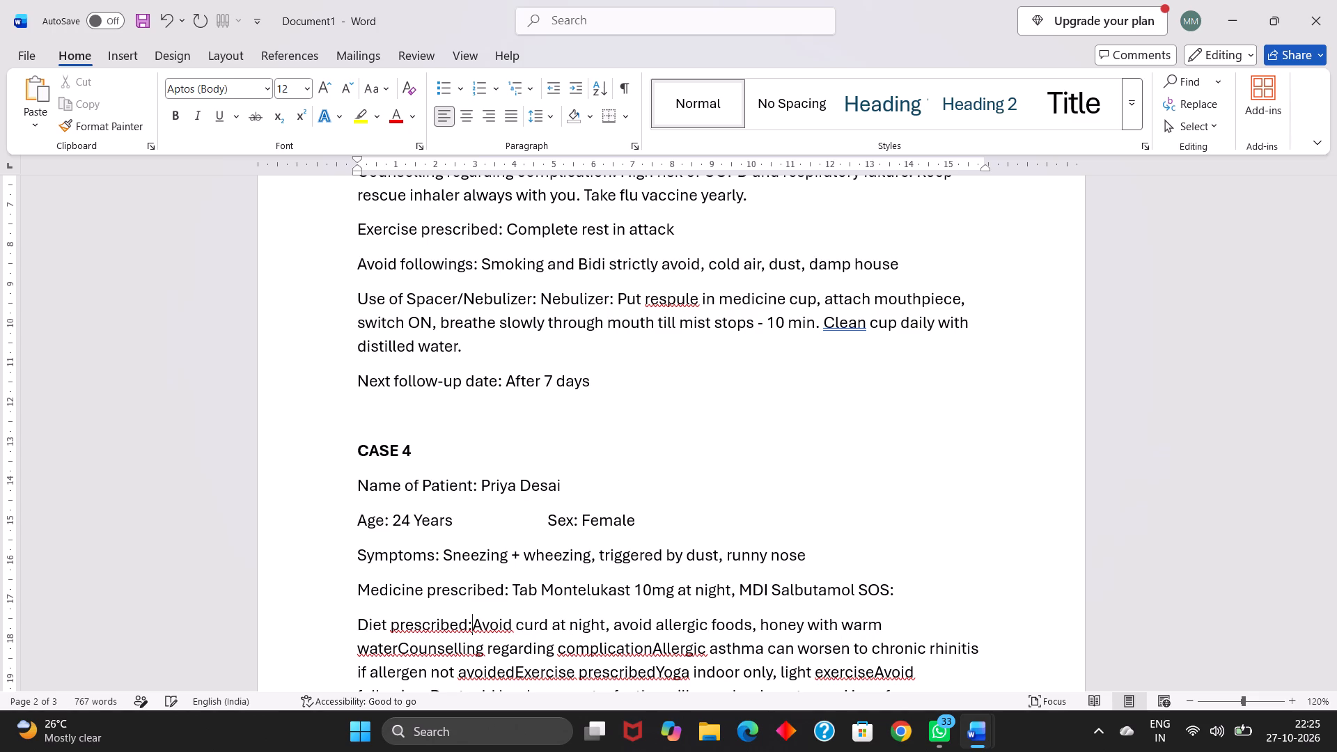
pyautogui.press('space')
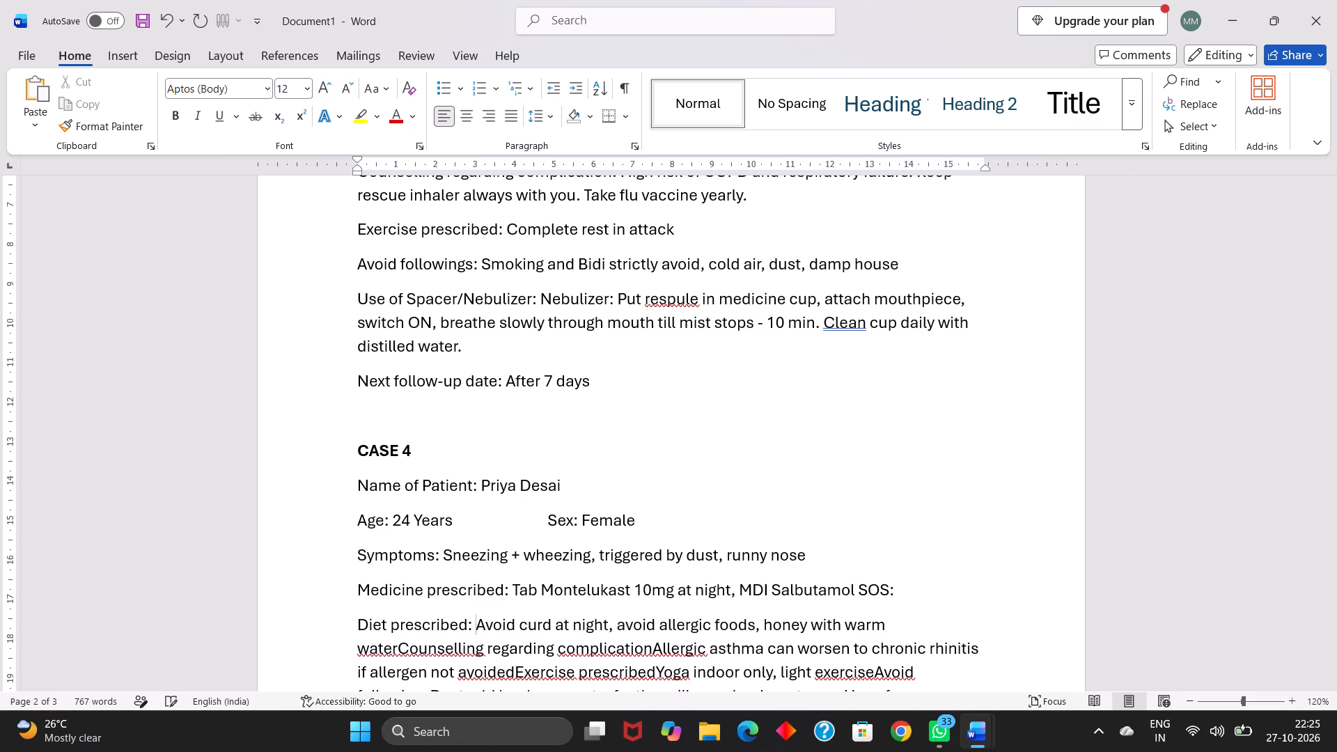
pyautogui.press('Down')
# Start a new line before "Counselling regarding complication" in CASE 4.
pyautogui.press('Left')
pyautogui.press('Left')
pyautogui.press('Left')
pyautogui.press('Left')
pyautogui.press('Left')
pyautogui.press('Left')
pyautogui.press('Left')
pyautogui.press('Left')
pyautogui.press('Left')
pyautogui.press('Left')
pyautogui.press('Left')
pyautogui.press('Right')
pyautogui.press('Return')
# Add a colon and space after "Counselling regarding complication" in CASE 4.
pyautogui.press('Right')
pyautogui.press('Right')
pyautogui.press('Right')
pyautogui.press('Right')
pyautogui.press('Right')
pyautogui.press('Right')
pyautogui.press('Right')
pyautogui.press('Right')
pyautogui.press('Right')
pyautogui.press('Right')
pyautogui.press('Right')
pyautogui.press('Right')
pyautogui.press('Right')
pyautogui.press('Right')
pyautogui.press('Right')
pyautogui.press('Right')
pyautogui.press('Right')
pyautogui.press('Right')
pyautogui.press('Right')
pyautogui.press('Right')
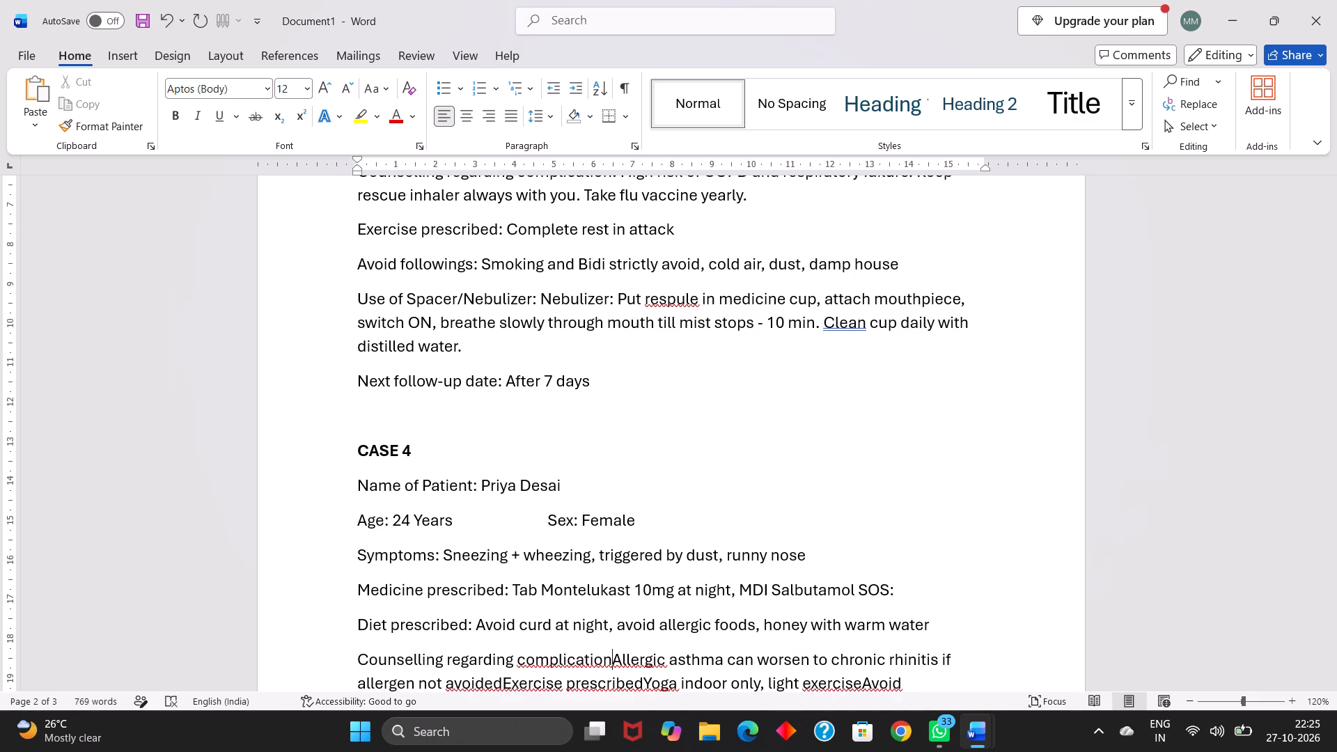
pyautogui.write(':')
pyautogui.press('space')
# Start a new line before "Exercise prescribed" in CASE 4.
pyautogui.press('Down')
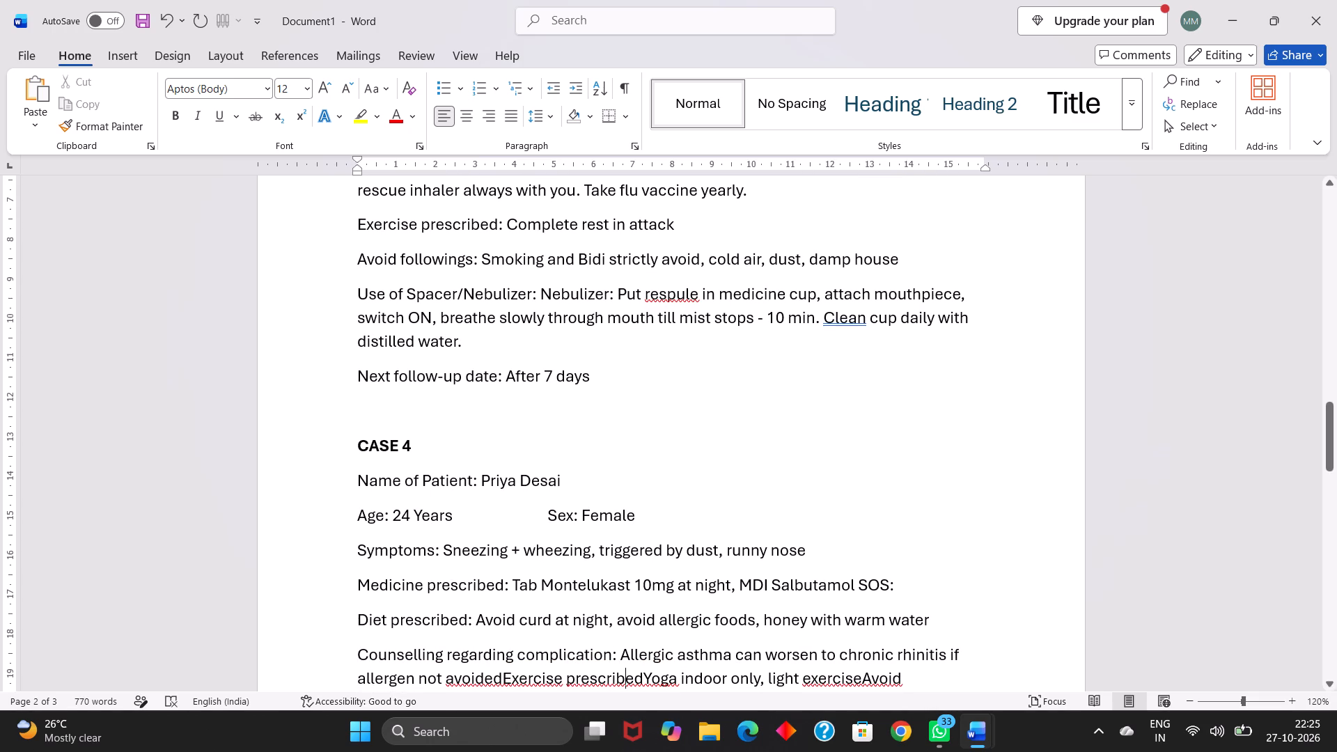
pyautogui.press('Left')
pyautogui.press('Left')
pyautogui.press('Left')
pyautogui.press('Left')
pyautogui.press('Left')
pyautogui.press('Left')
pyautogui.press('Left')
pyautogui.press('Left')
pyautogui.press('Left')
pyautogui.press('Left')
pyautogui.press('Left')
pyautogui.press('Left')
pyautogui.press('Left')
pyautogui.press('Left')
pyautogui.press('Left')
pyautogui.press('Left')
pyautogui.press('Left')
pyautogui.press('Return')
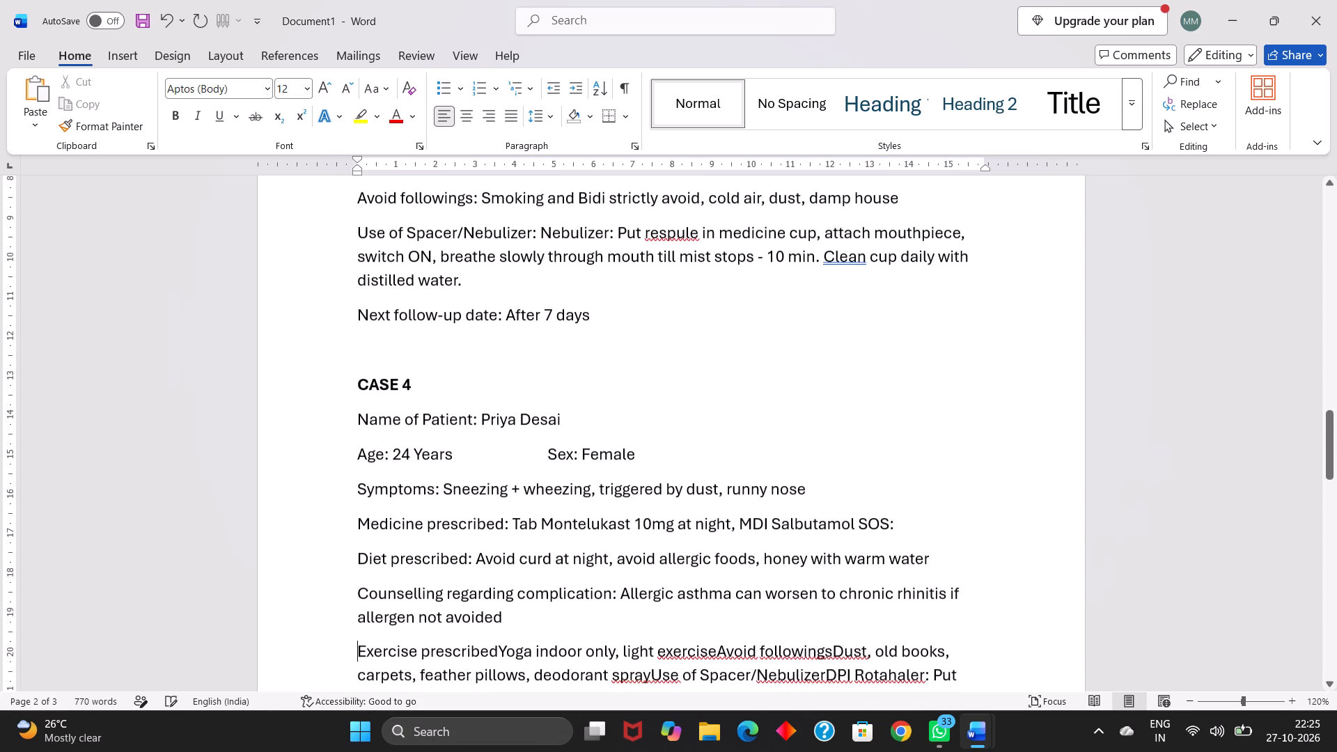
# Add a colon and space after "Exercise prescribed" in CASE 4.
pyautogui.scroll(-1, 472, 623)
pyautogui.click(498, 563)
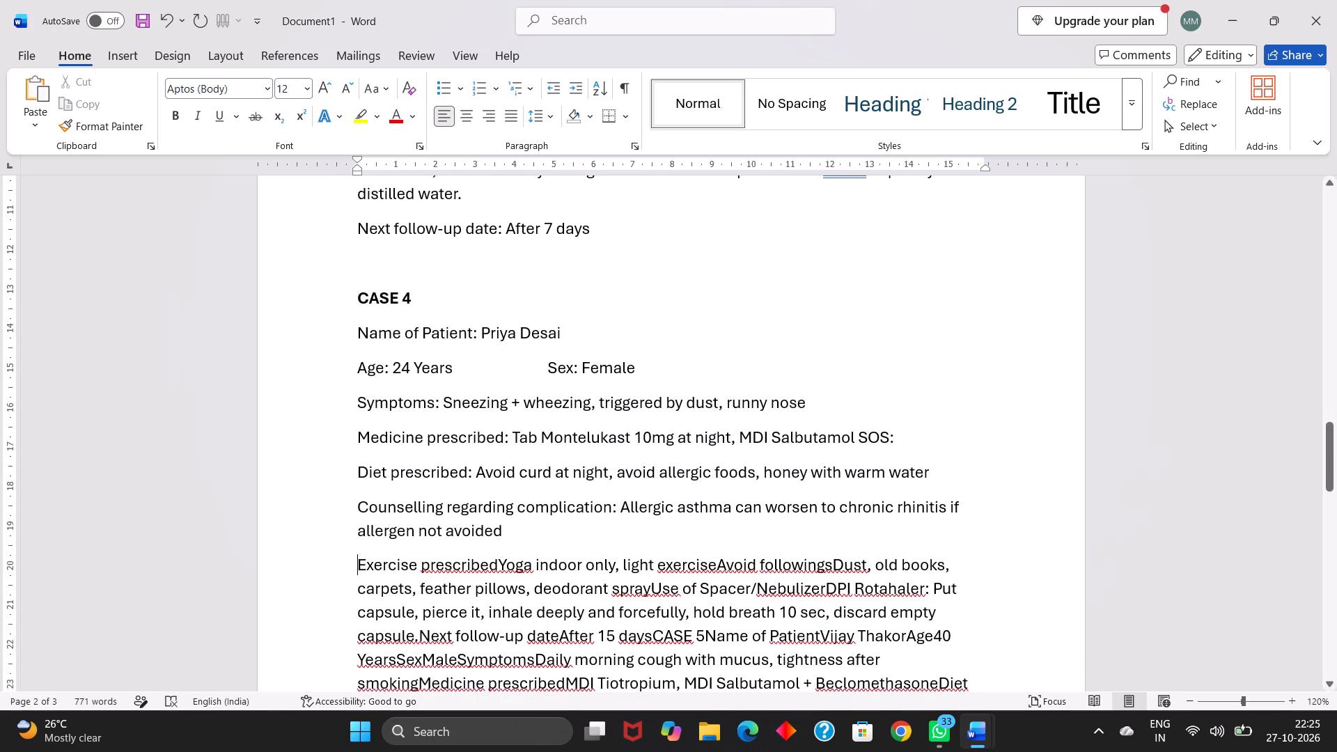
pyautogui.write(':')
pyautogui.press('space')
# Start a new line before "Avoid followings" in CASE 4.
pyautogui.press('Right')
pyautogui.press('Right')
pyautogui.press('Right')
pyautogui.press('Right')
pyautogui.press('Right')
pyautogui.press('Right')
pyautogui.press('Right')
pyautogui.press('Right')
pyautogui.press('Right')
pyautogui.press('Right')
pyautogui.press('Right')
pyautogui.press('Right')
pyautogui.press('Right')
pyautogui.press('Right')
pyautogui.press('Right')
pyautogui.press('Right')
pyautogui.press('Right')
pyautogui.press('Right')
pyautogui.press('Right')
pyautogui.press('Right')
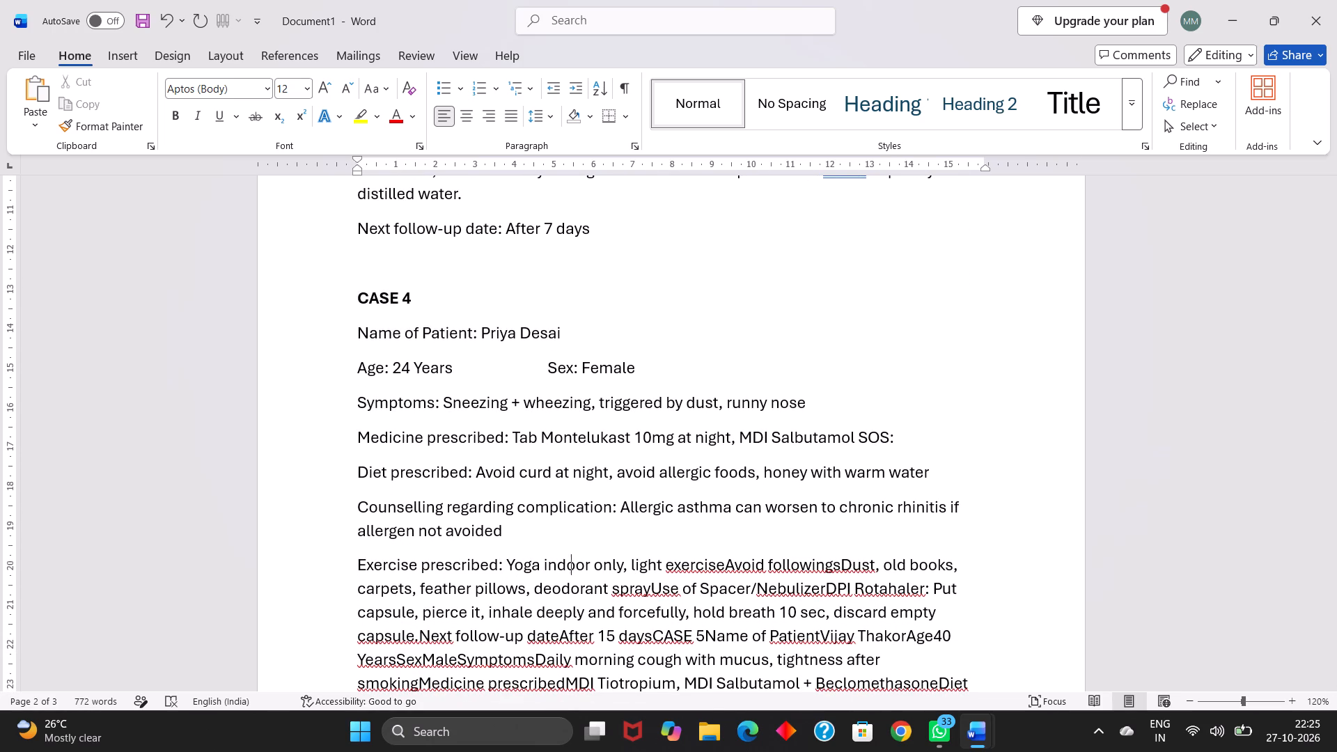
pyautogui.press('Right')
pyautogui.press('Return')
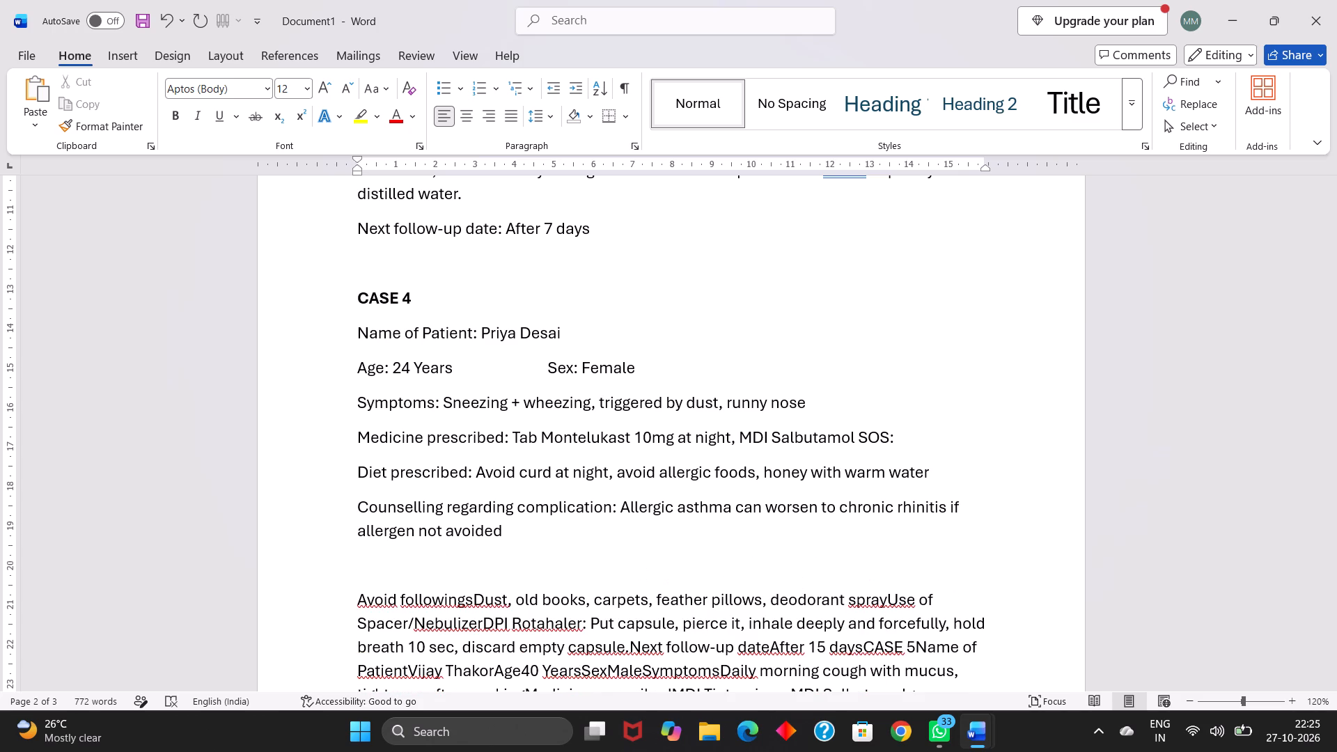
# Add a colon and space after "Avoid followings" in CASE 4.
pyautogui.press('Right')
pyautogui.press('0')
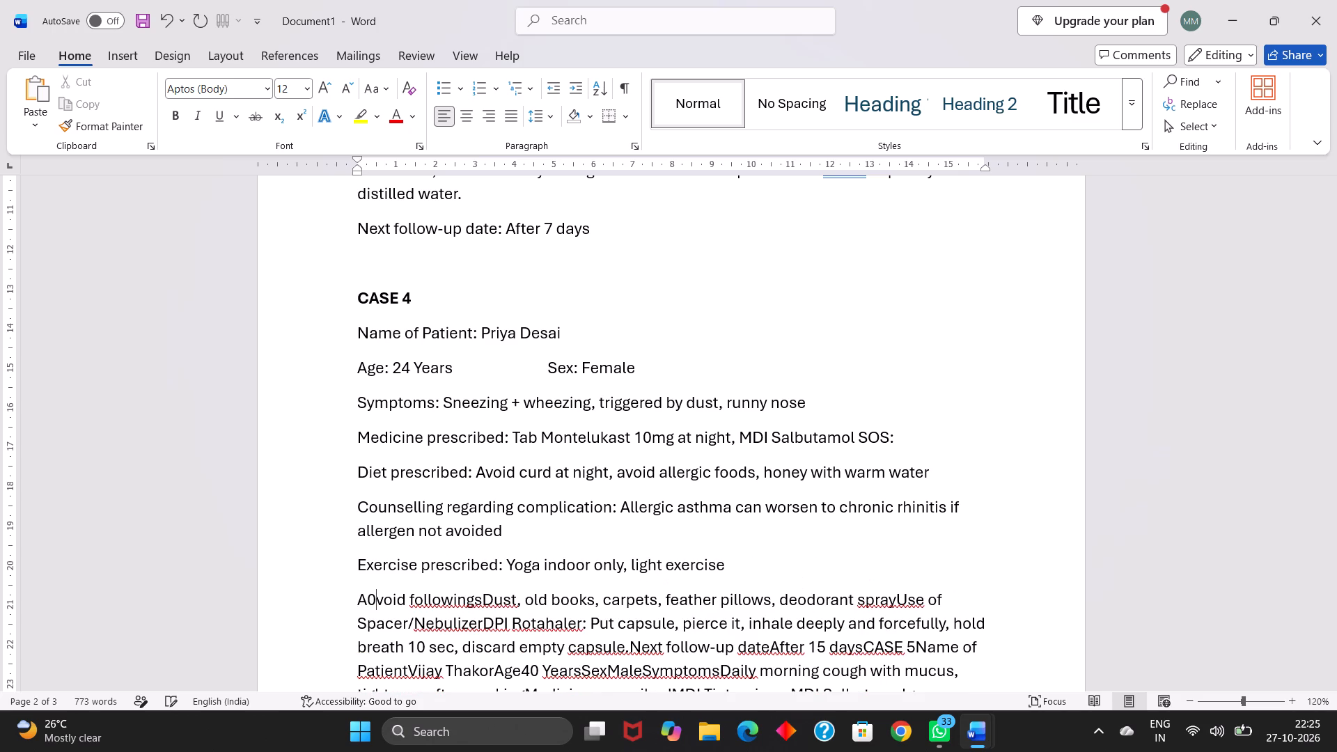
pyautogui.press('BackSpace')
pyautogui.press('Right')
pyautogui.press('Right')
pyautogui.press('Right')
pyautogui.press('Right')
pyautogui.press('Right')
pyautogui.press('Right')
pyautogui.press('Right')
pyautogui.press('Right')
pyautogui.press('Right')
pyautogui.press('Right')
pyautogui.press('Right')
pyautogui.press('Right')
pyautogui.press('Right')
pyautogui.press('Right')
pyautogui.press('Right')
pyautogui.press('Right')
pyautogui.press('Right')
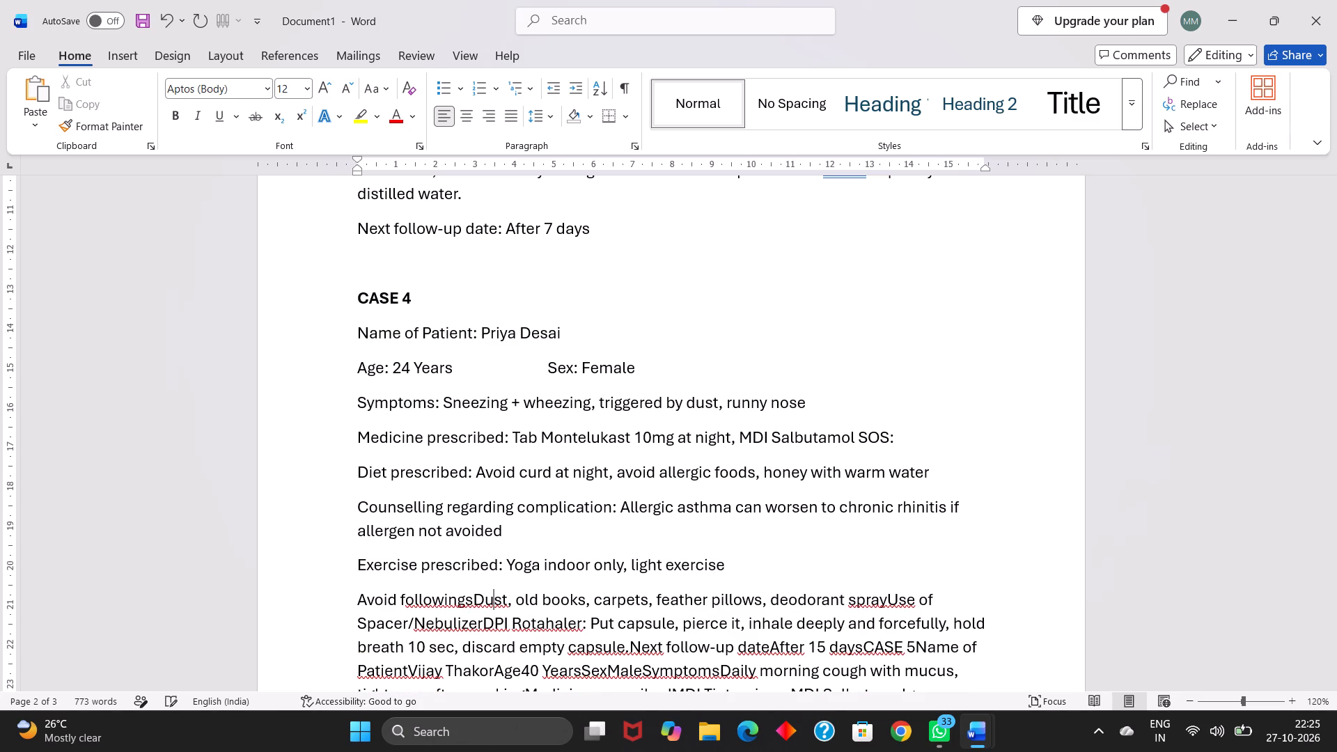
pyautogui.press('Down')
pyautogui.press('Left')
pyautogui.press('Up')
pyautogui.press('Left')
pyautogui.hotkey('shift', ':')
pyautogui.press('space')
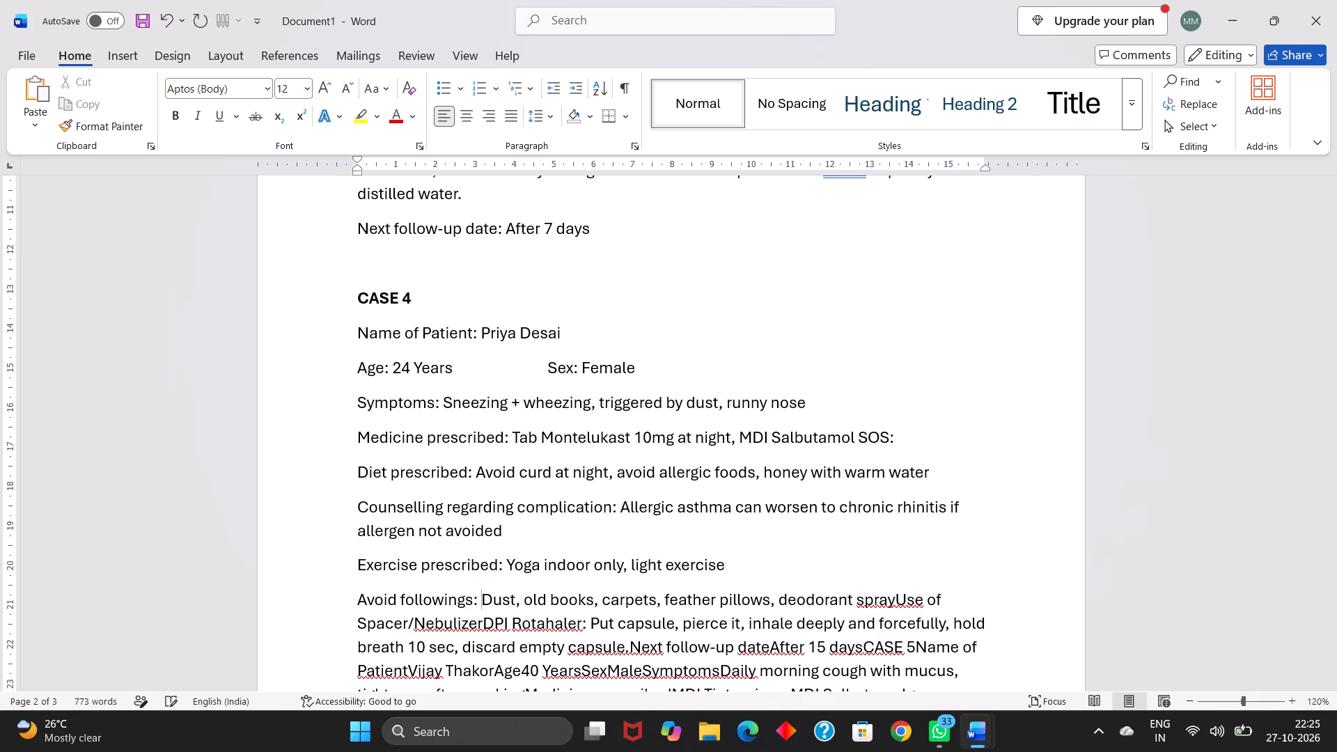
# Start a new line before "Use of Spacer/Nebulizer" in CASE 4.
pyautogui.press('Right')
pyautogui.press('Right')
pyautogui.press('Right')
pyautogui.press('Right')
pyautogui.press('Right')
pyautogui.press('Right')
pyautogui.press('Right')
pyautogui.press('Right')
pyautogui.press('Right')
pyautogui.press('Right')
pyautogui.press('Right')
pyautogui.press('Right')
pyautogui.press('Right')
pyautogui.press('Right')
pyautogui.press('Right')
pyautogui.press('Right')
pyautogui.press('Right')
pyautogui.press('Right')
pyautogui.press('Right')
pyautogui.press('Right')
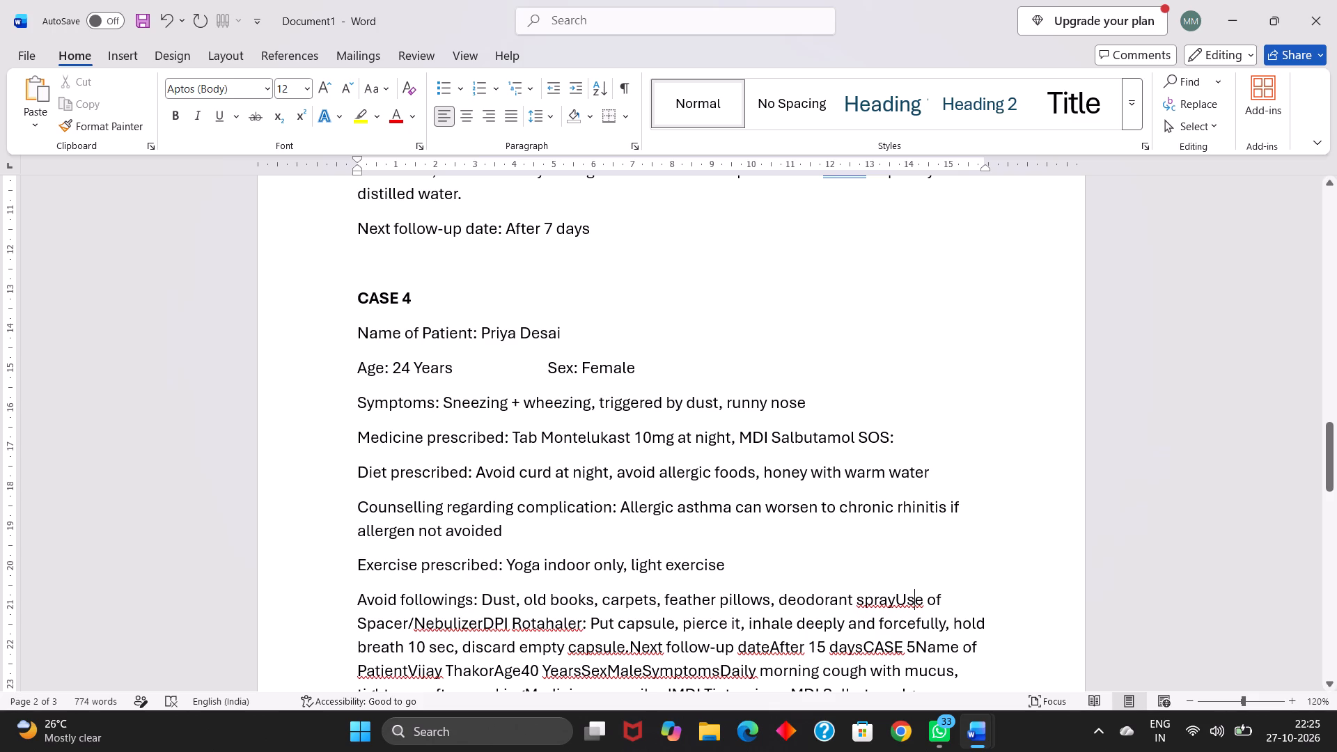
pyautogui.press('Left')
pyautogui.press('Left')
pyautogui.press('Return')
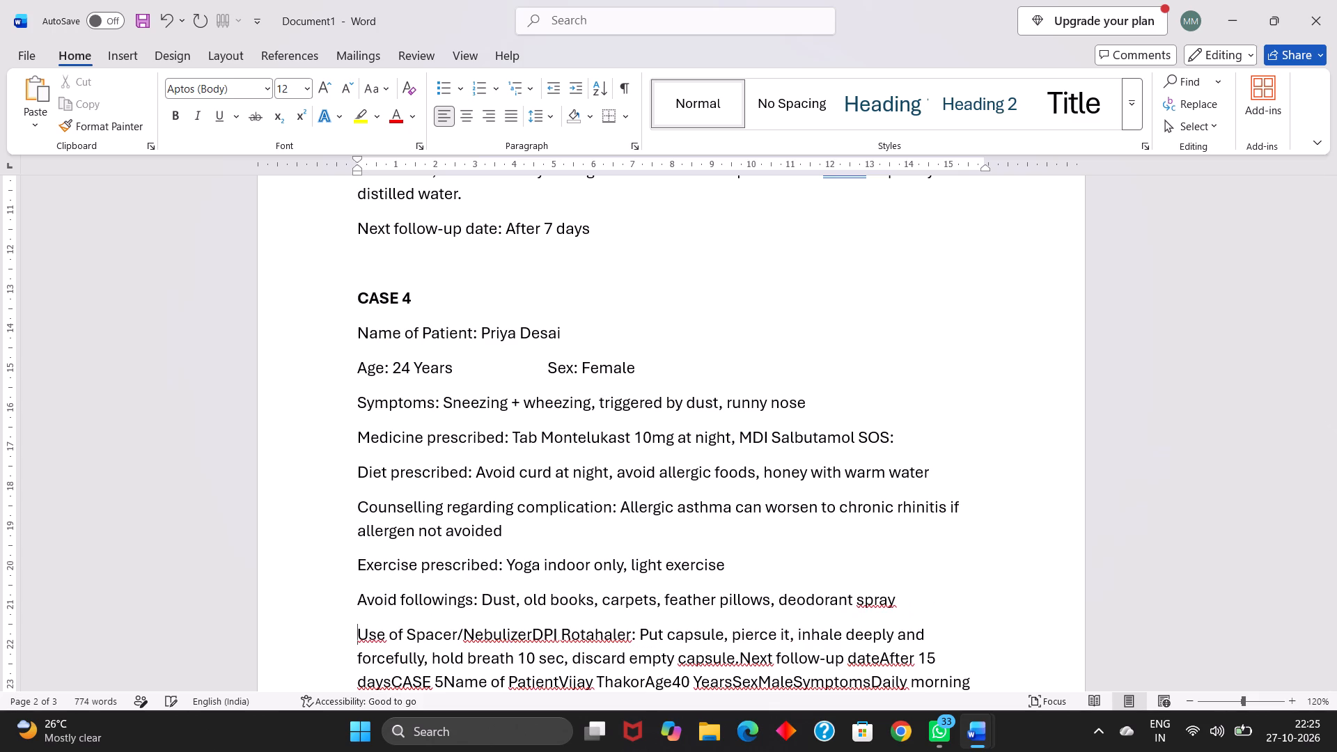
# Add a colon and space after "Use of Spacer/Nebulizer" in CASE 4.
pyautogui.press('Right')
pyautogui.press('Right')
pyautogui.press('Right')
pyautogui.press('Right')
pyautogui.press('Right')
pyautogui.press('Right')
pyautogui.press('Right')
pyautogui.press('Right')
pyautogui.press('Right')
pyautogui.press('Right')
pyautogui.press('Right')
pyautogui.press('Right')
pyautogui.press('Right')
pyautogui.press('Right')
pyautogui.press('Right')
pyautogui.press('Right')
pyautogui.press('Right')
pyautogui.press('Right')
pyautogui.press('Right')
pyautogui.press('Right')
pyautogui.press('Right')
pyautogui.press('Right')
pyautogui.write(':')
pyautogui.press('space')
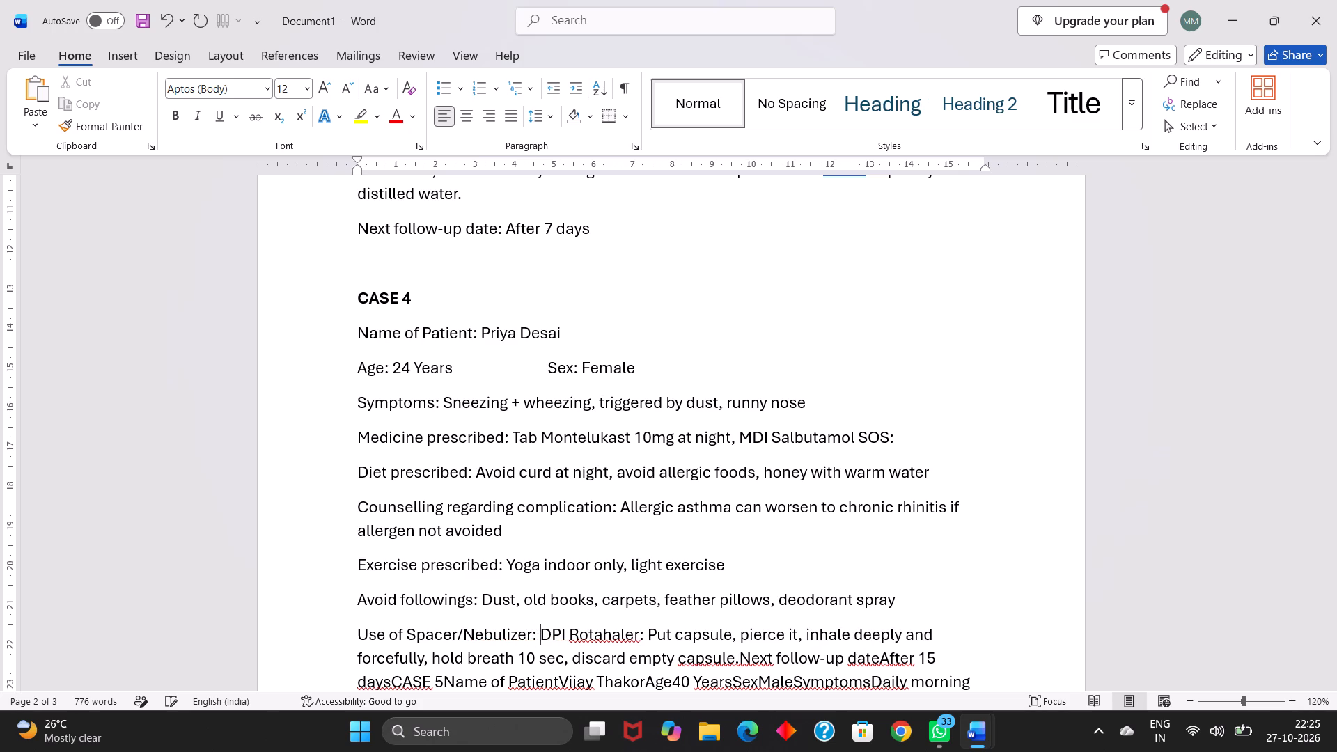
# Start a new line before "Next follow-up date" in CASE 4.
pyautogui.press('Down')
pyautogui.press('Right')
pyautogui.press('Right')
pyautogui.press('Right')
pyautogui.press('Right')
pyautogui.press('Right')
pyautogui.press('Right')
pyautogui.press('Right')
pyautogui.press('Right')
pyautogui.press('Right')
pyautogui.press('Right')
pyautogui.press('Right')
pyautogui.press('Right')
pyautogui.press('Right')
pyautogui.press('Right')
pyautogui.press('Right')
pyautogui.press('Right')
pyautogui.press('Right')
pyautogui.press('Right')
pyautogui.press('Right')
pyautogui.press('Right')
pyautogui.press('Right')
pyautogui.press('Right')
pyautogui.press('Right')
pyautogui.press('Right')
pyautogui.press('Return')
# Add a colon and space to the "Next follow-up date" label in CASE 4.
pyautogui.scroll(-1, 666, 633)
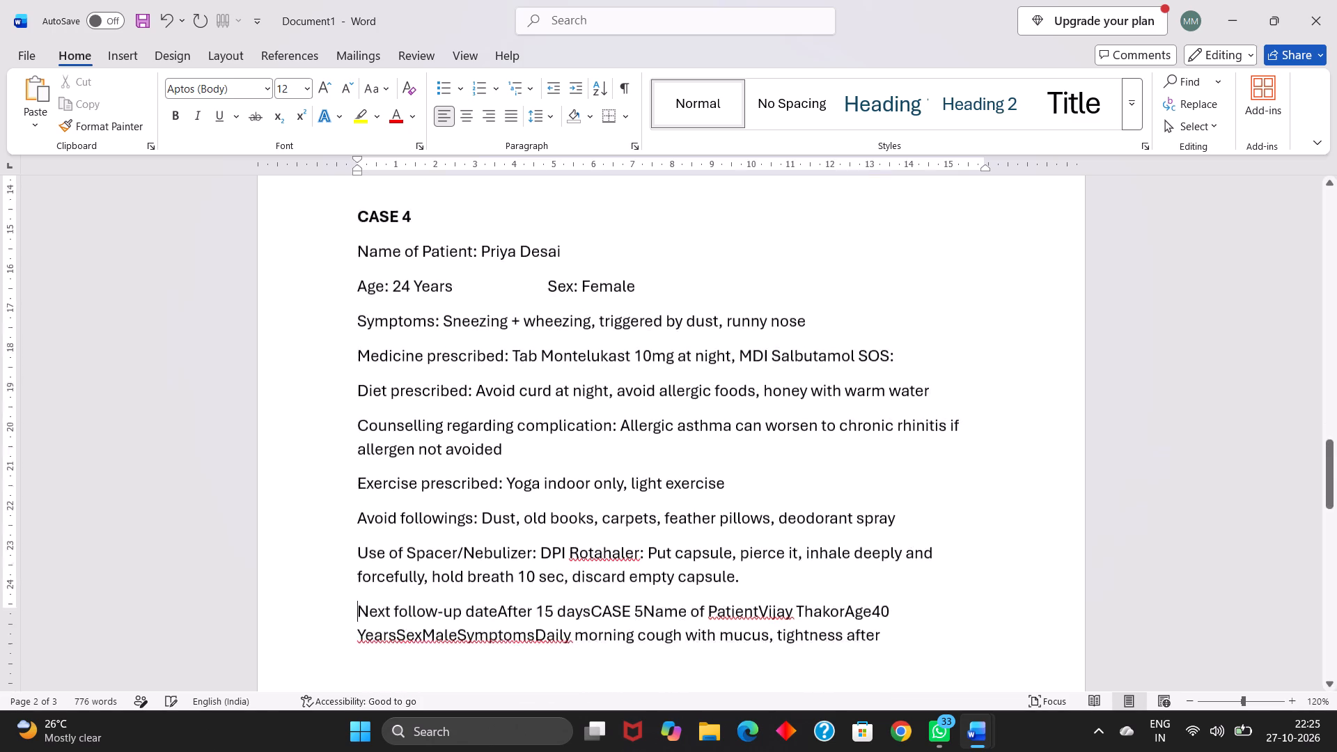
pyautogui.scroll(-1, 666, 633)
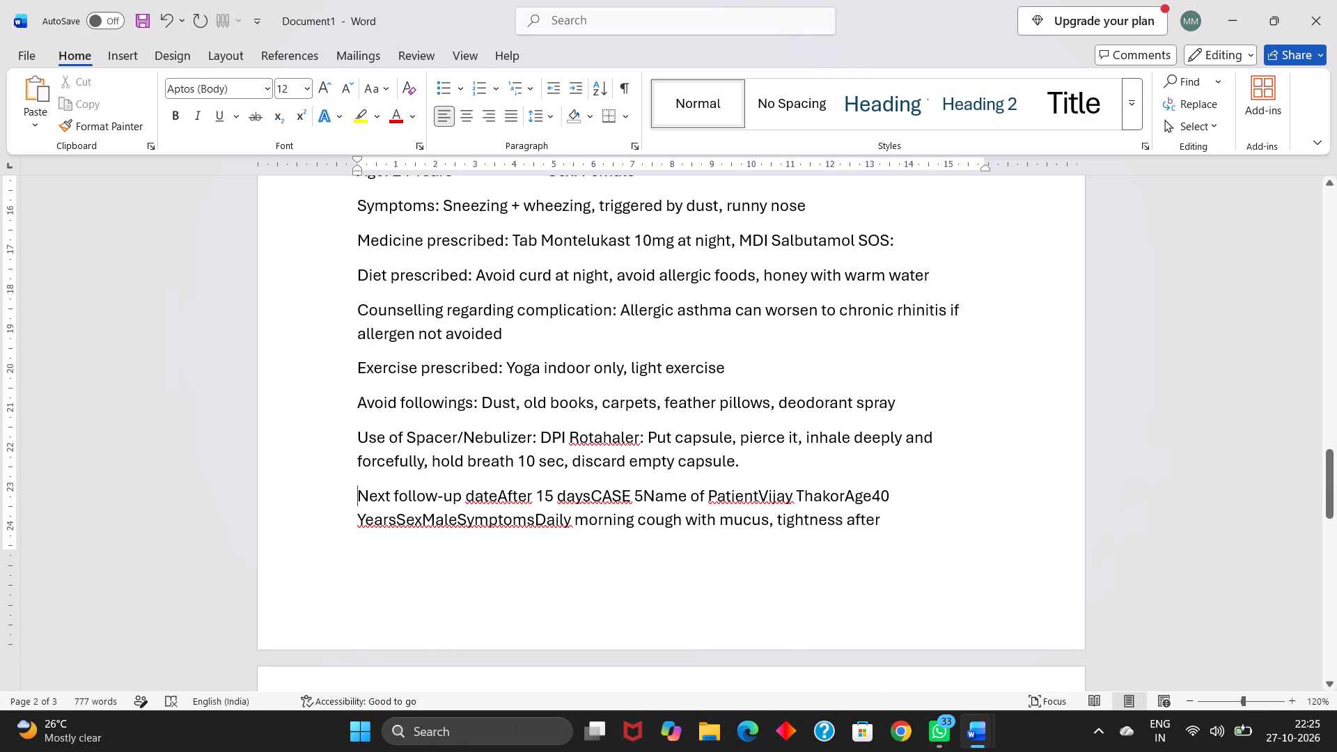
pyautogui.click(491, 493)
pyautogui.write(':')
pyautogui.press('space')
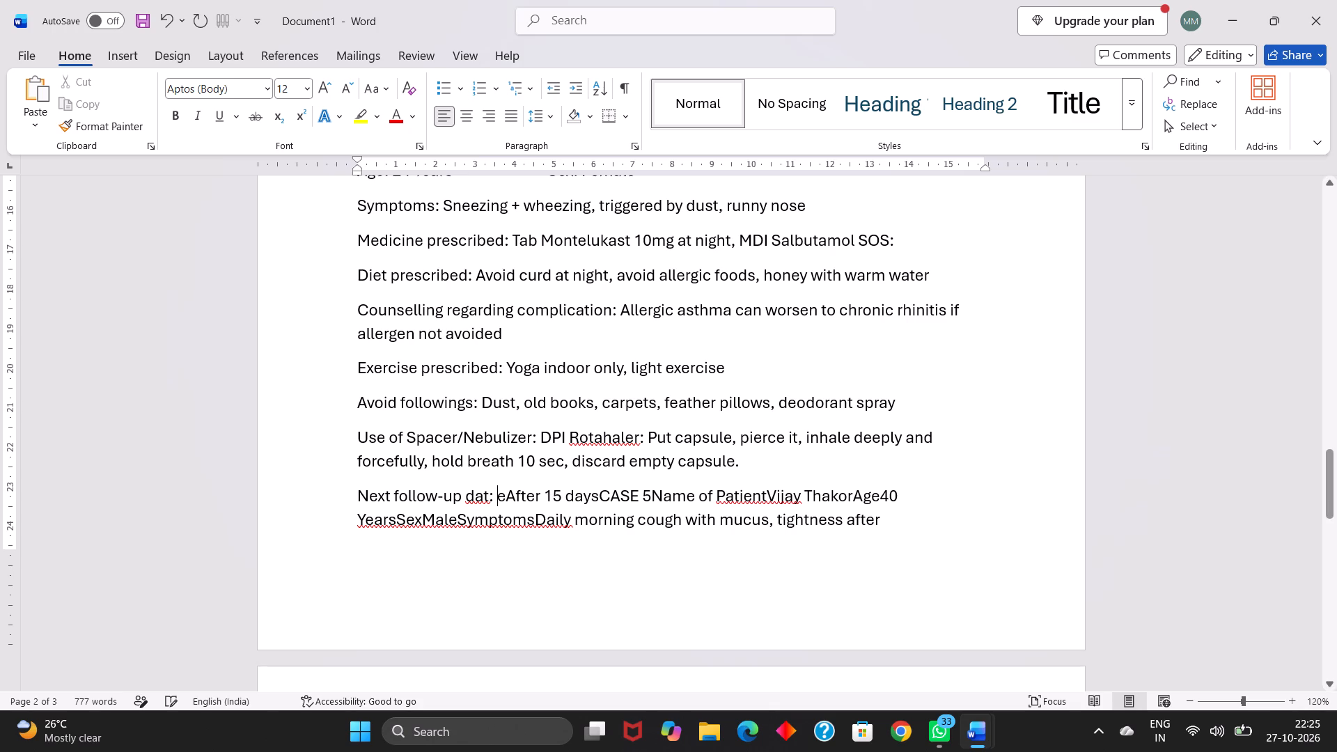
# Put the "CASE 5" heading on its own line, separate from the CASE 4 follow-up text and from "Name of Patient".
pyautogui.click(597, 501)
pyautogui.press('Return')
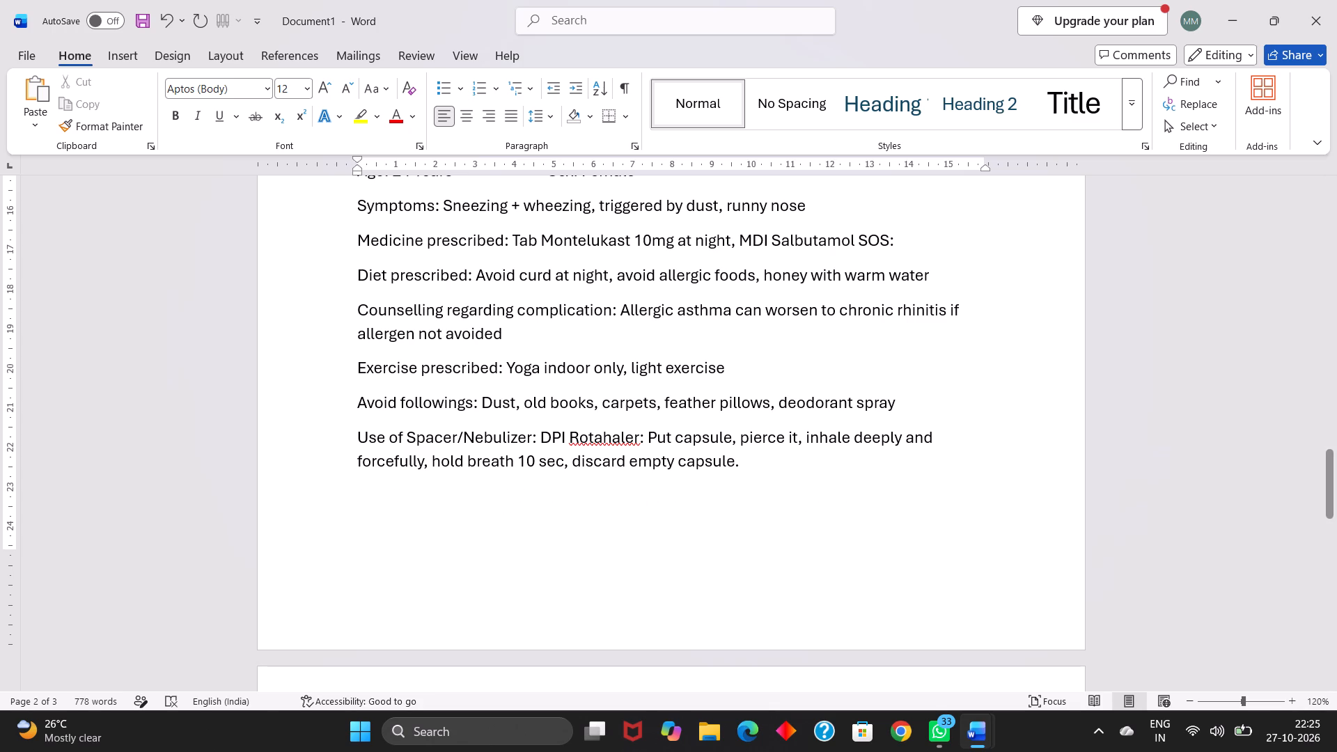
pyautogui.scroll(-2, 597, 501)
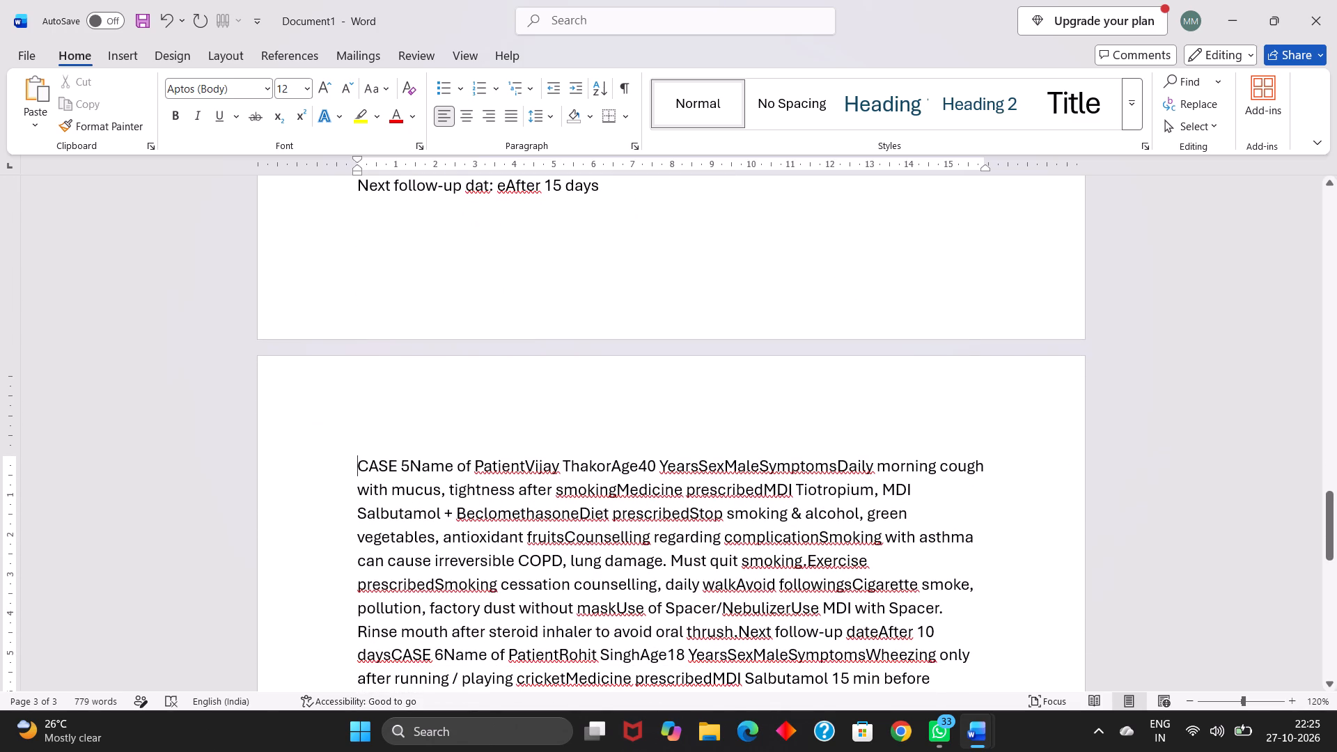
pyautogui.click(409, 463)
pyautogui.press('Return')
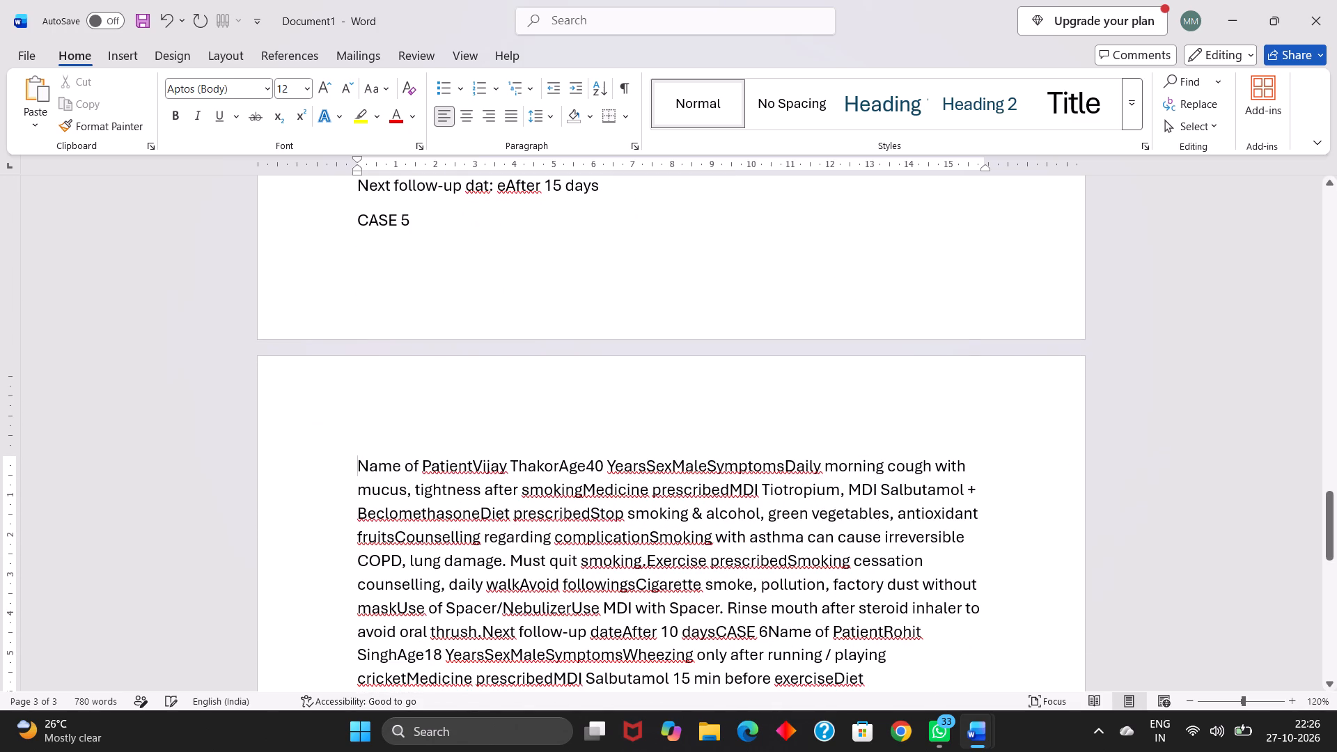
# Insert one blank line between the CASE 4 follow-up line and the "CASE 5" heading.
pyautogui.click(357, 207)
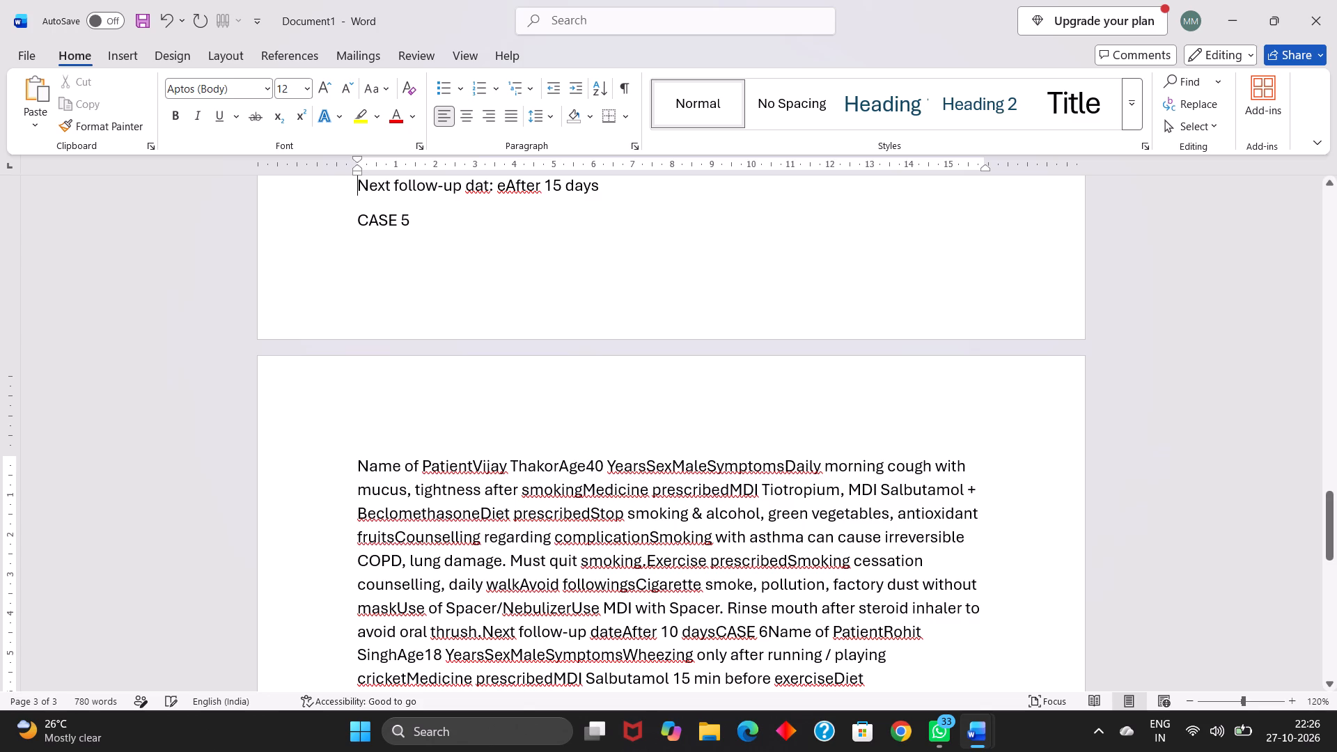
pyautogui.click(357, 207)
pyautogui.doubleClick(357, 207)
pyautogui.click(357, 211)
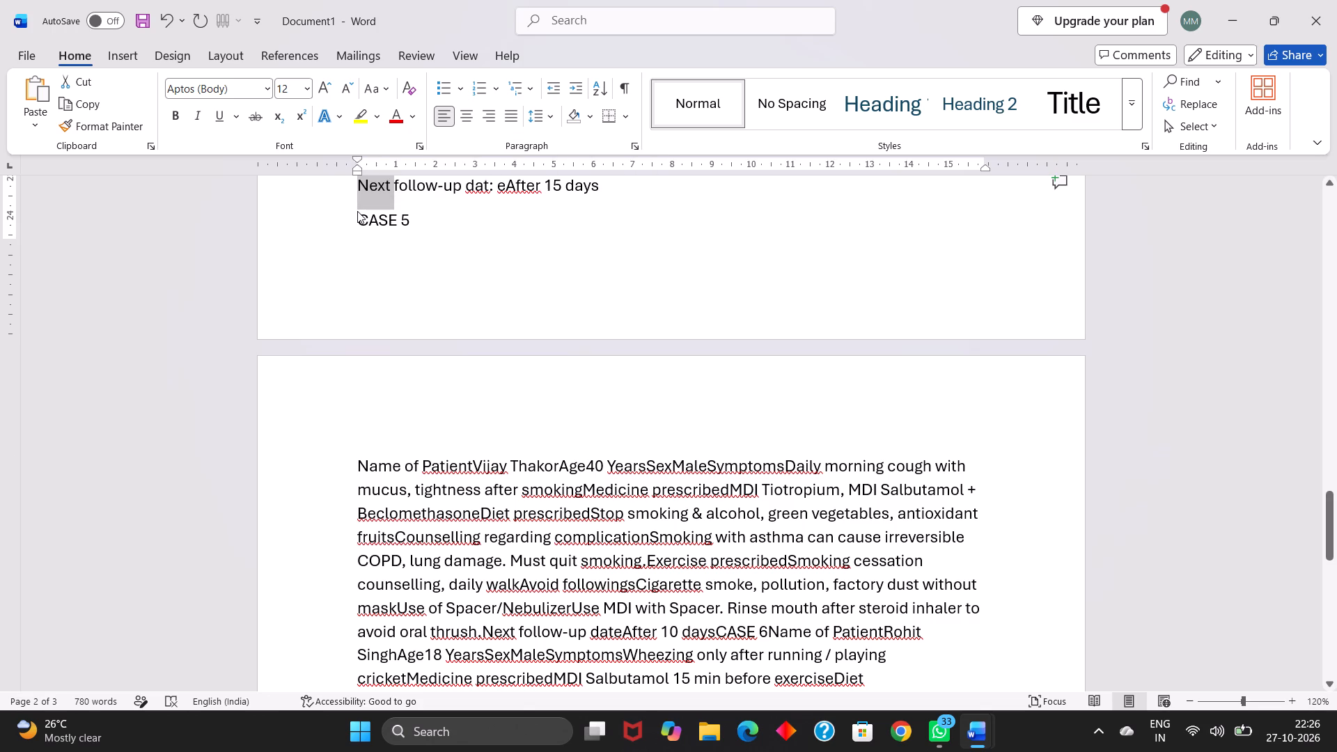
pyautogui.press('Return')
pyautogui.press('Return')
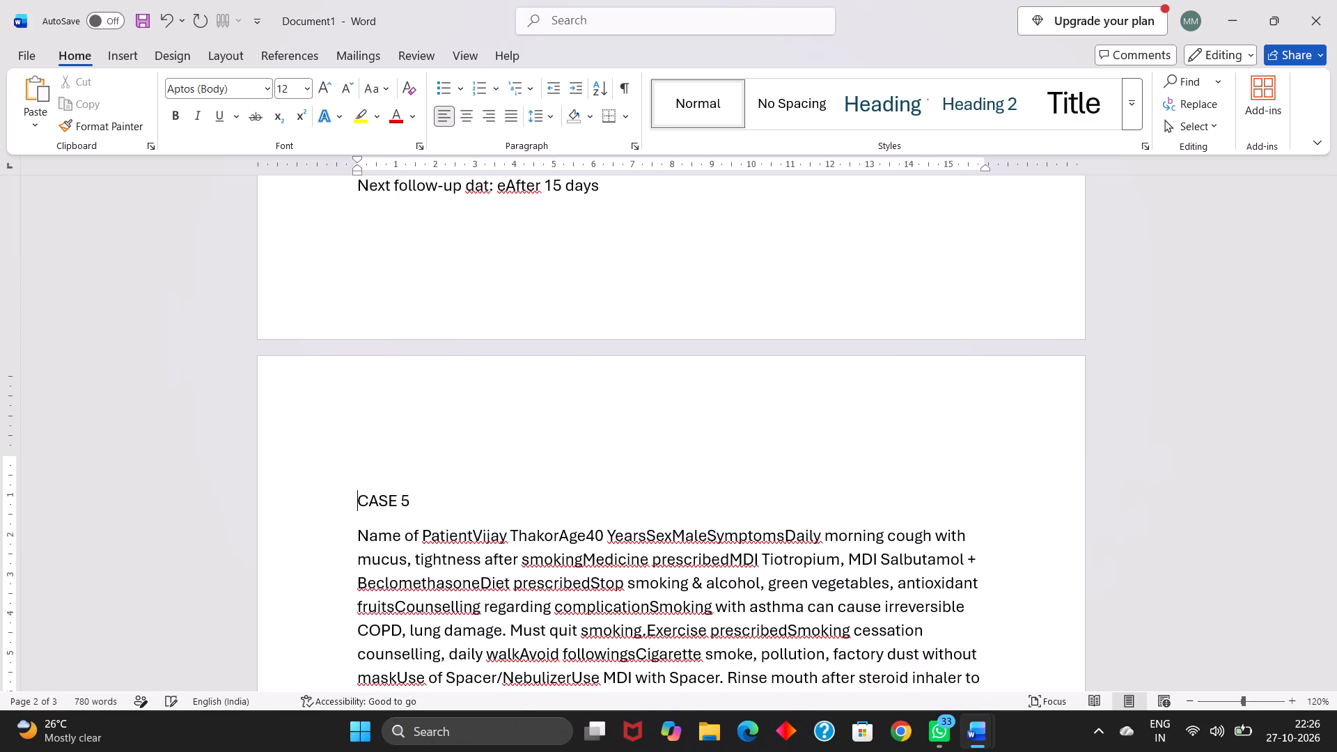
pyautogui.press('BackSpace')
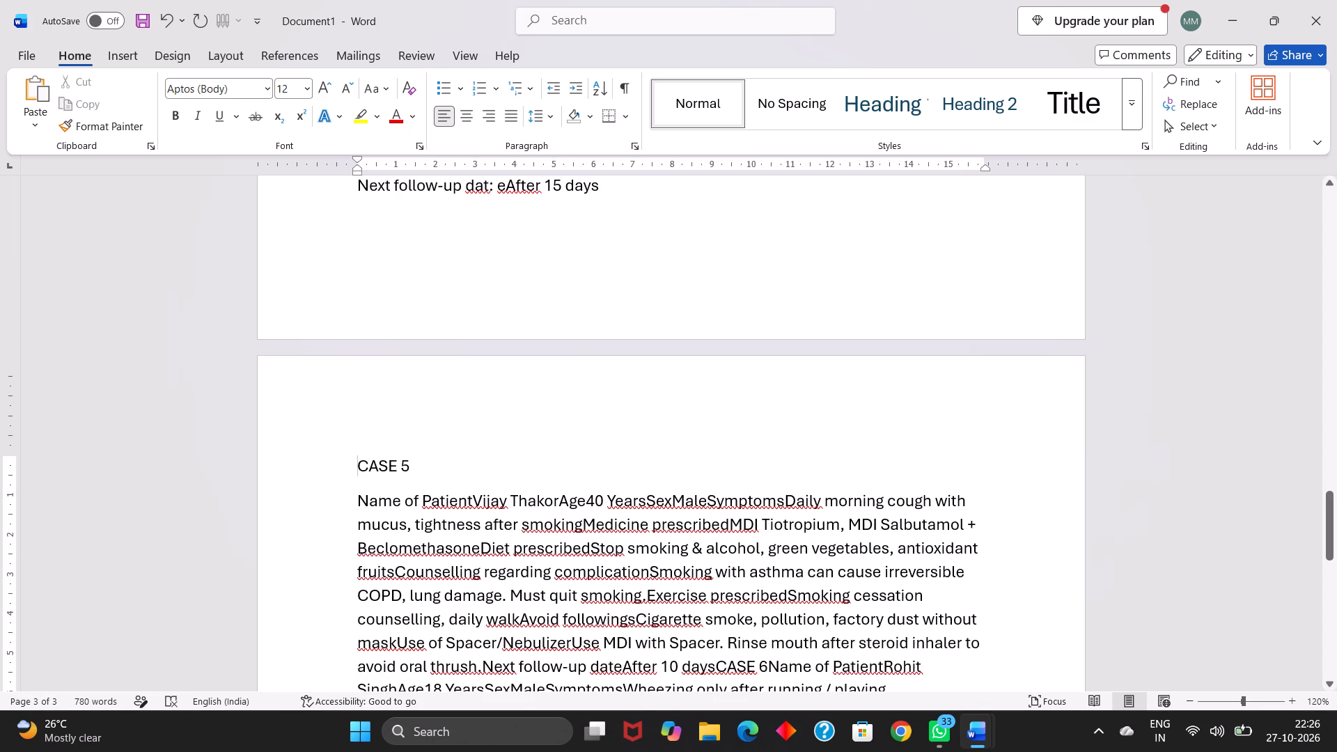
# Add a colon and space after "Name of Patient" in CASE 5.
pyautogui.click(475, 499)
pyautogui.write(':')
pyautogui.press('space')
# Start a new line before "Age" in CASE 5.
pyautogui.press('Right')
pyautogui.press('Right')
pyautogui.press('Right')
pyautogui.press('Right')
pyautogui.press('Right')
pyautogui.press('Right')
pyautogui.press('Right')
pyautogui.press('Right')
pyautogui.press('Right')
pyautogui.press('Right')
pyautogui.press('Right')
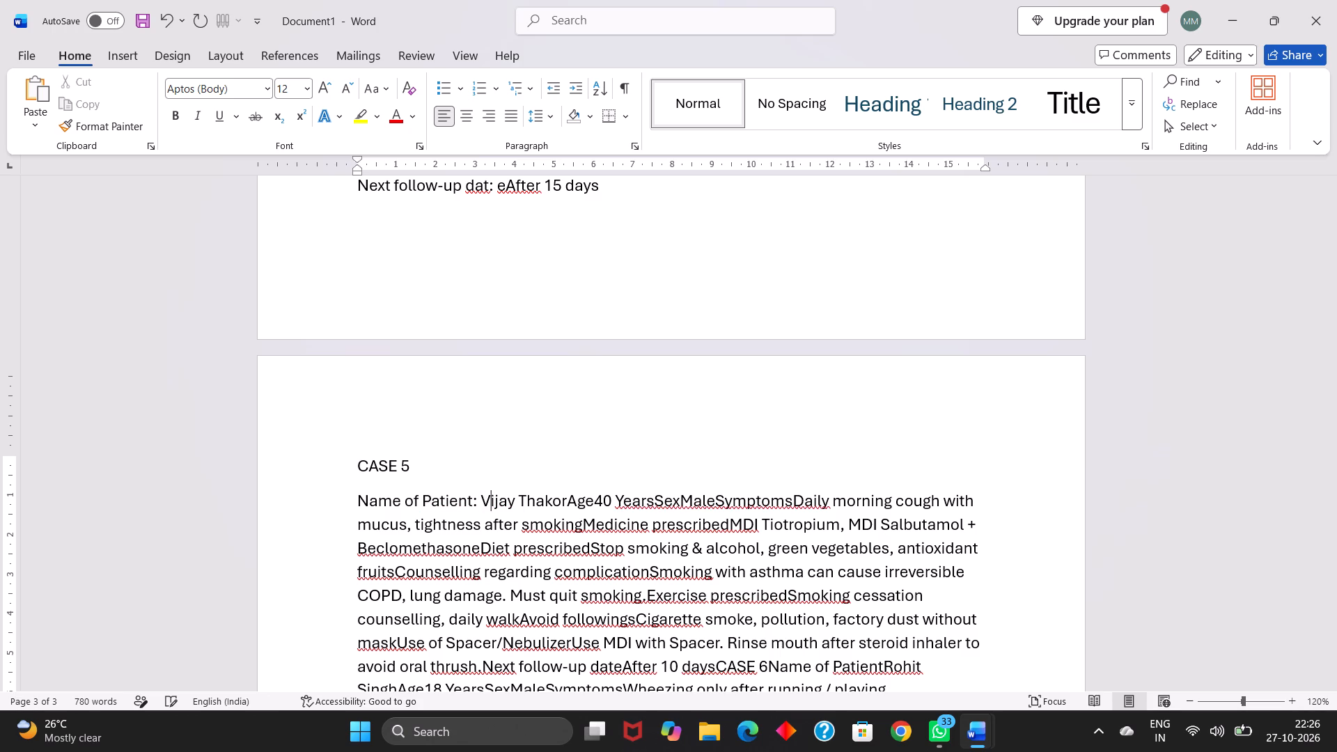
pyautogui.press('Right')
pyautogui.press('Return')
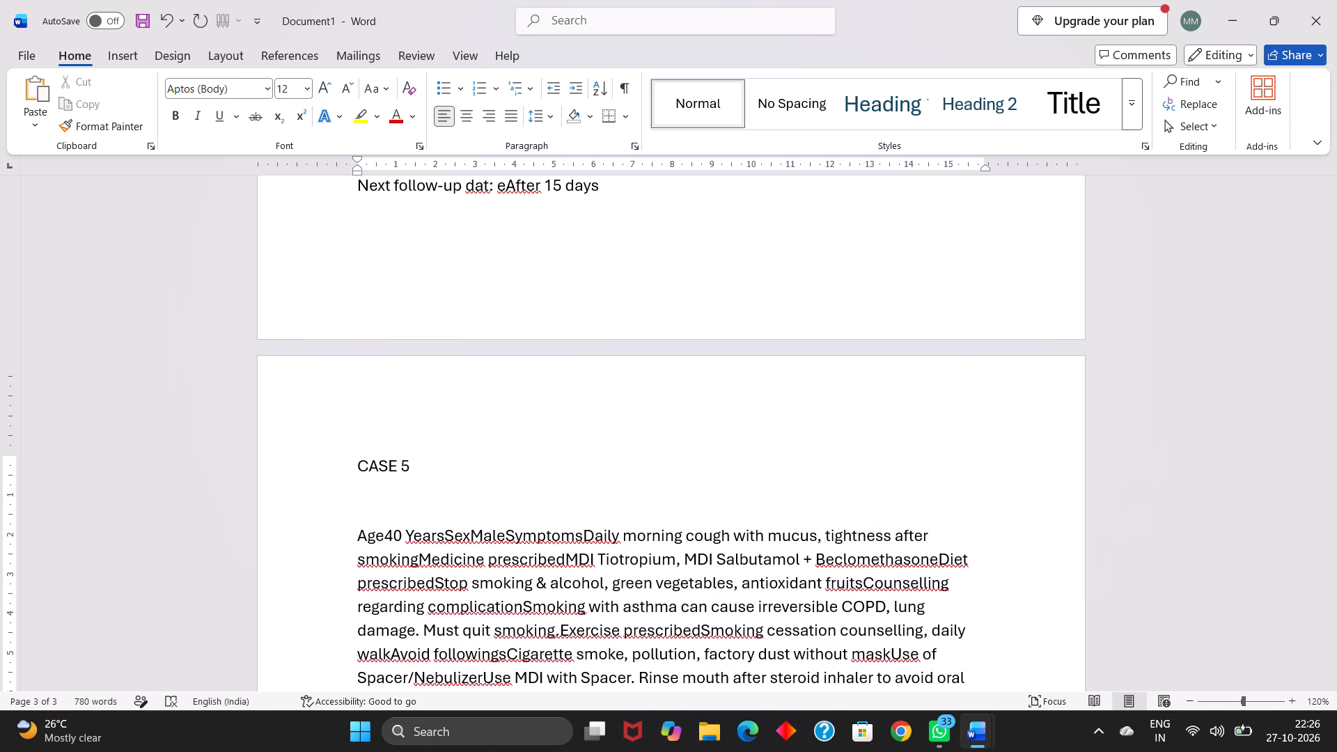
# Add a colon and space after "Age" in CASE 5.
pyautogui.press('Right')
pyautogui.press('Right')
pyautogui.press('Right')
pyautogui.write(':')
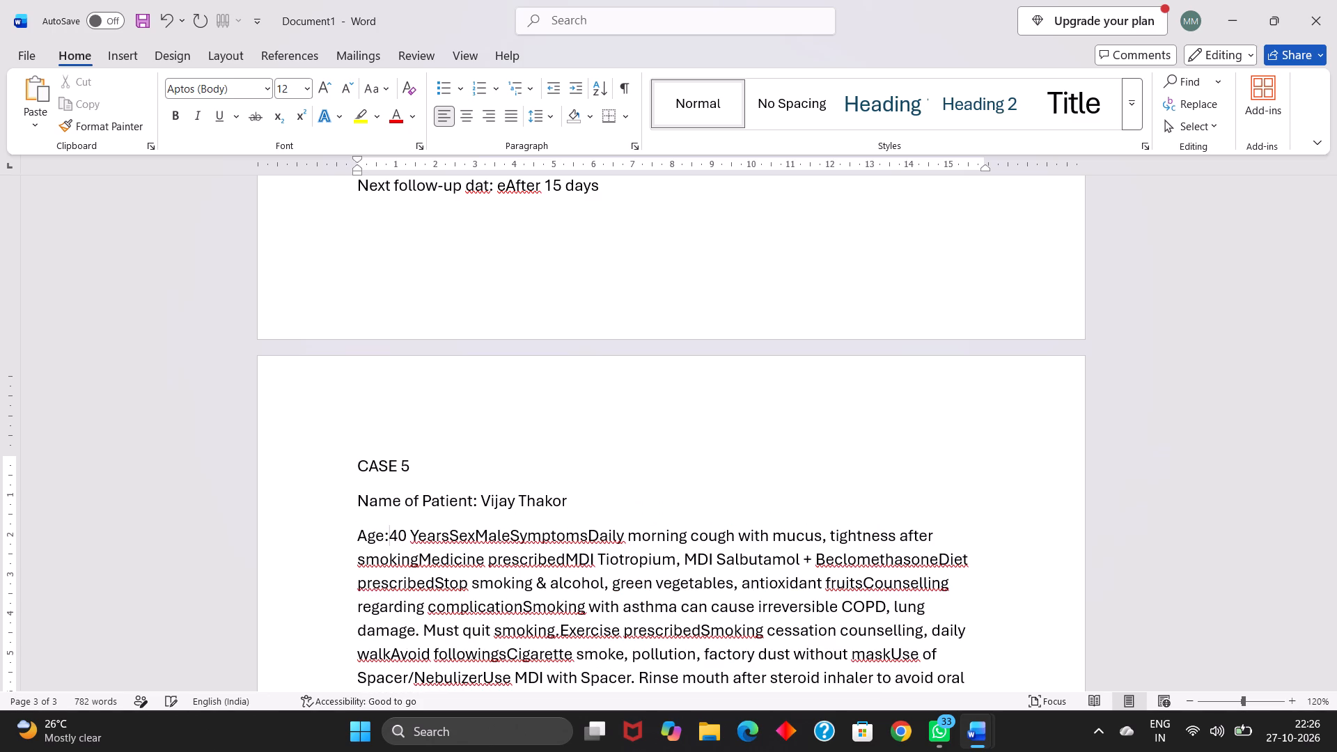
pyautogui.press('space')
# Insert a gap of 20 spaces between the age value and "Sex" in CASE 5.
pyautogui.press('Right')
pyautogui.press('Right')
pyautogui.press('Right')
pyautogui.press('Right')
pyautogui.press('Right')
pyautogui.press('Right')
pyautogui.press('Right')
pyautogui.press('Right')
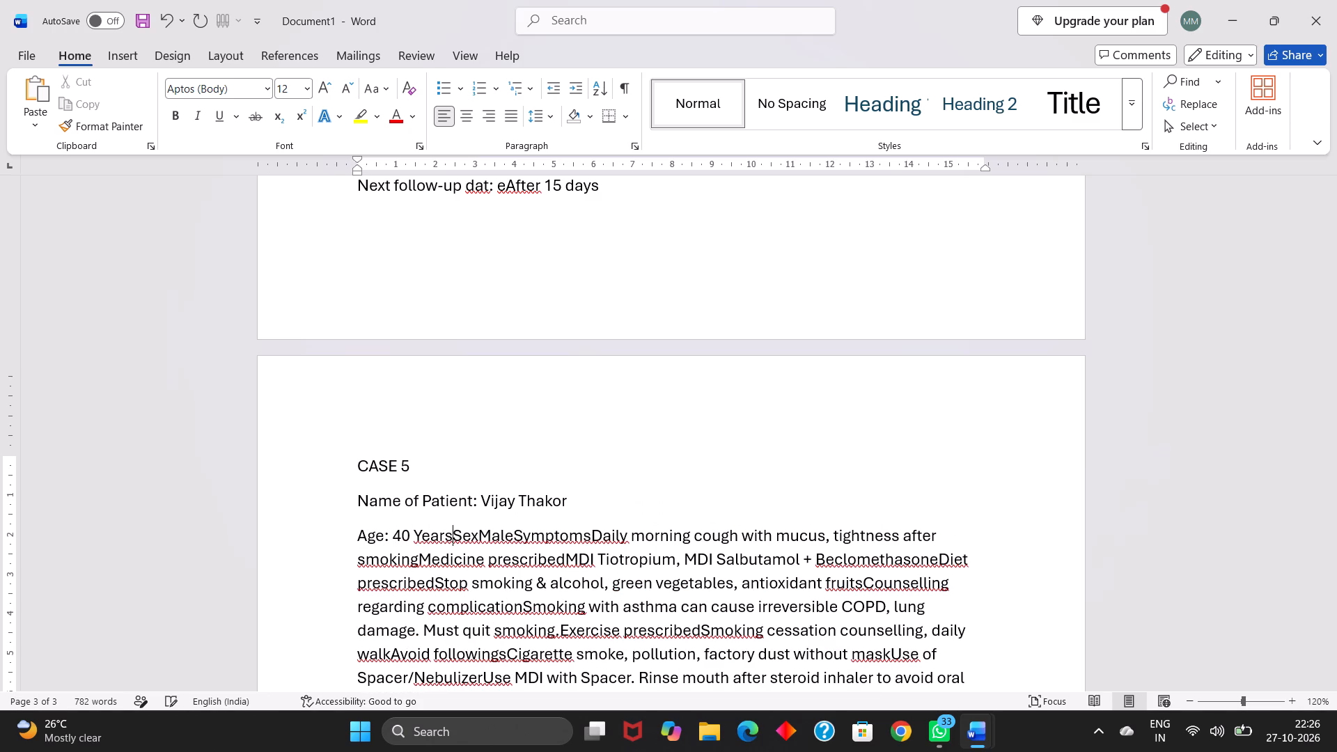
pyautogui.press('space')
pyautogui.press('space')
pyautogui.press('space')
pyautogui.press('space')
pyautogui.press('space')
pyautogui.press('space')
pyautogui.press('space')
pyautogui.press('space')
pyautogui.press('space')
pyautogui.press('space')
pyautogui.press('space')
pyautogui.press('space')
pyautogui.press('space')
pyautogui.press('space')
pyautogui.press('space')
pyautogui.press('space')
pyautogui.press('space')
pyautogui.press('space')
pyautogui.press('space')
pyautogui.press('space')
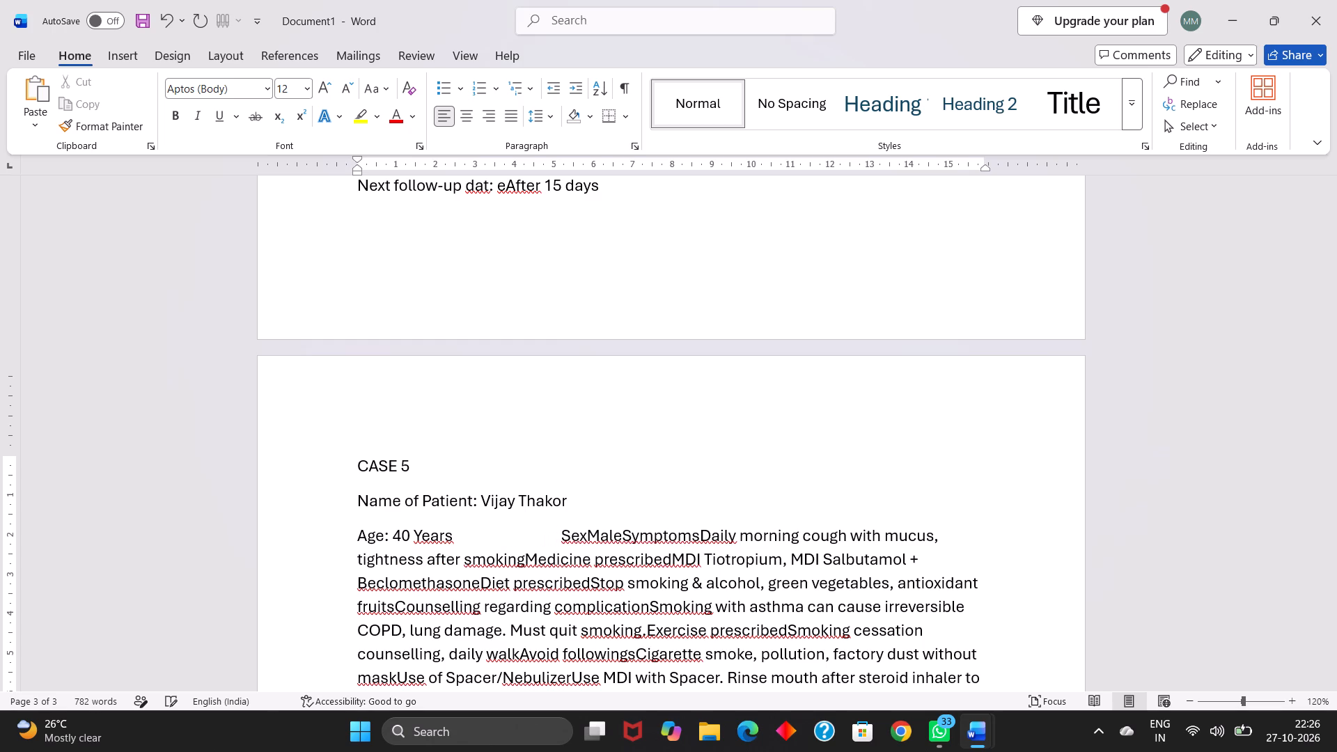
# Add a colon and space after "Sex" in CASE 5.
pyautogui.press('Right')
pyautogui.press('Right')
pyautogui.press('Right')
pyautogui.write(':')
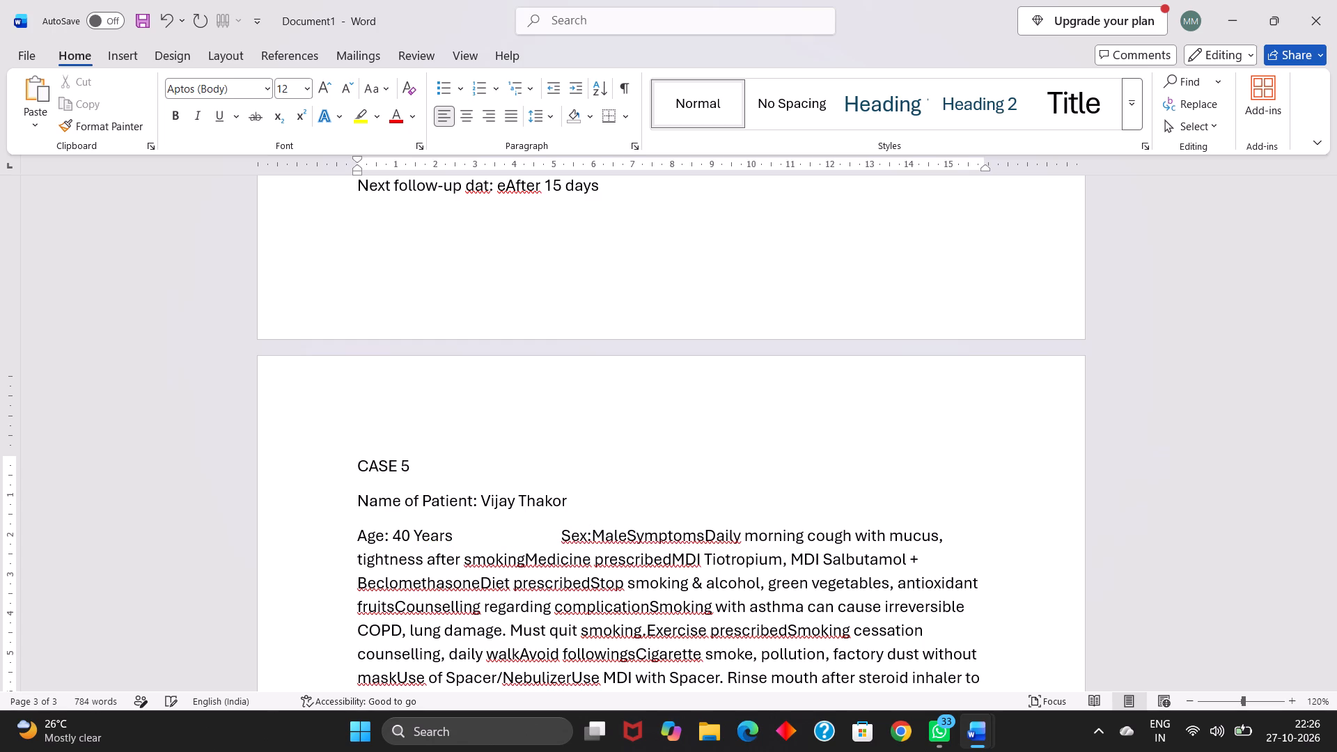
pyautogui.press('space')
# Start a new line before "Symptoms" in CASE 5.
pyautogui.press('Right')
pyautogui.press('Right')
pyautogui.press('Right')
pyautogui.press('Right')
pyautogui.press('Return')
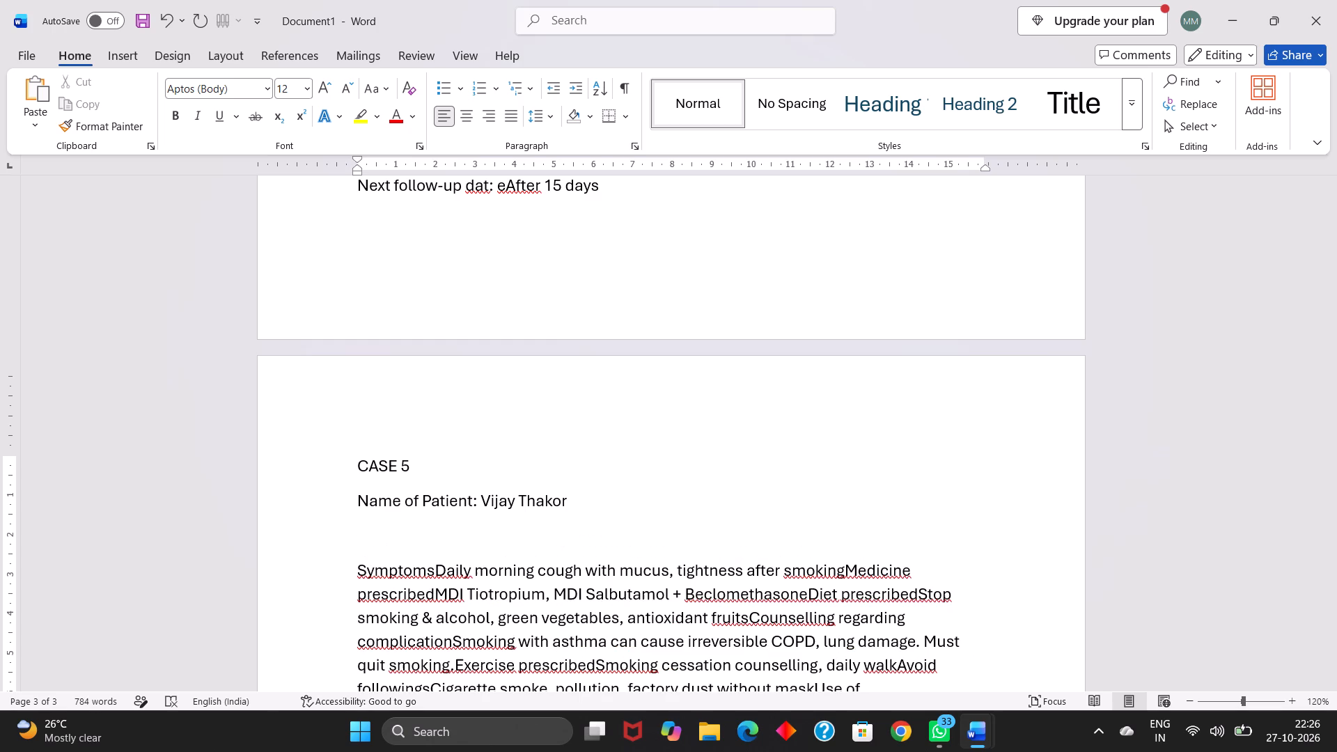
# Add a colon and space after "Symptoms" in CASE 5.
pyautogui.press('Right')
pyautogui.press('Right')
pyautogui.press('Right')
pyautogui.press('Right')
pyautogui.press('Right')
pyautogui.press('Right')
pyautogui.press('Right')
pyautogui.press('Right')
pyautogui.press('Right')
pyautogui.press('Right')
pyautogui.press('Right')
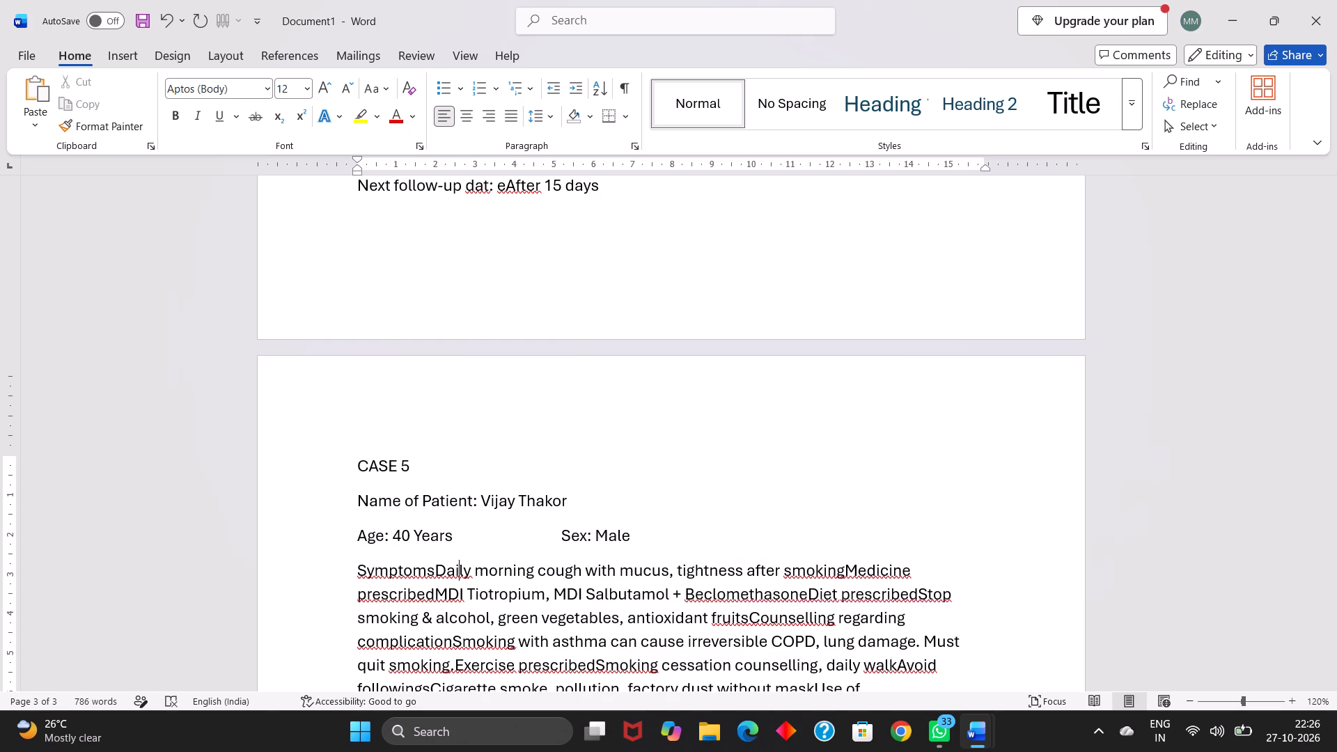
pyautogui.press('Left')
pyautogui.press('Left')
pyautogui.press('Left')
pyautogui.write(':')
pyautogui.press('space')
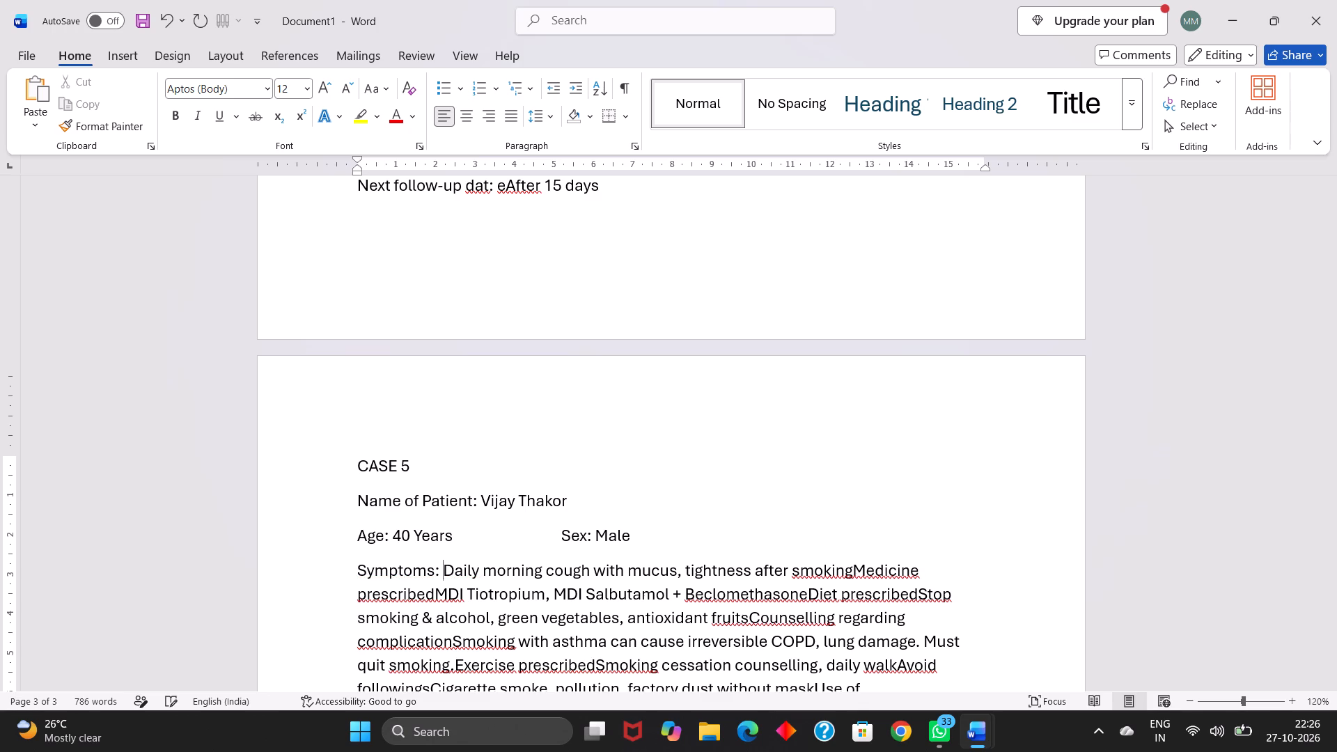
# Start a new line before "Medicine prescribed" in CASE 5.
pyautogui.press('Right')
pyautogui.press('Right')
pyautogui.press('Right')
pyautogui.press('Right')
pyautogui.press('Right')
pyautogui.press('Right')
pyautogui.press('Right')
pyautogui.press('Right')
pyautogui.press('Right')
pyautogui.press('Right')
pyautogui.press('Right')
pyautogui.press('Right')
pyautogui.press('Right')
pyautogui.press('Right')
pyautogui.press('Right')
pyautogui.press('Right')
pyautogui.press('Right')
pyautogui.press('Right')
pyautogui.press('Right')
pyautogui.press('Right')
pyautogui.press('Right')
pyautogui.press('Right')
pyautogui.press('Right')
pyautogui.press('Right')
pyautogui.press('Right')
pyautogui.press('Right')
pyautogui.press('Return')
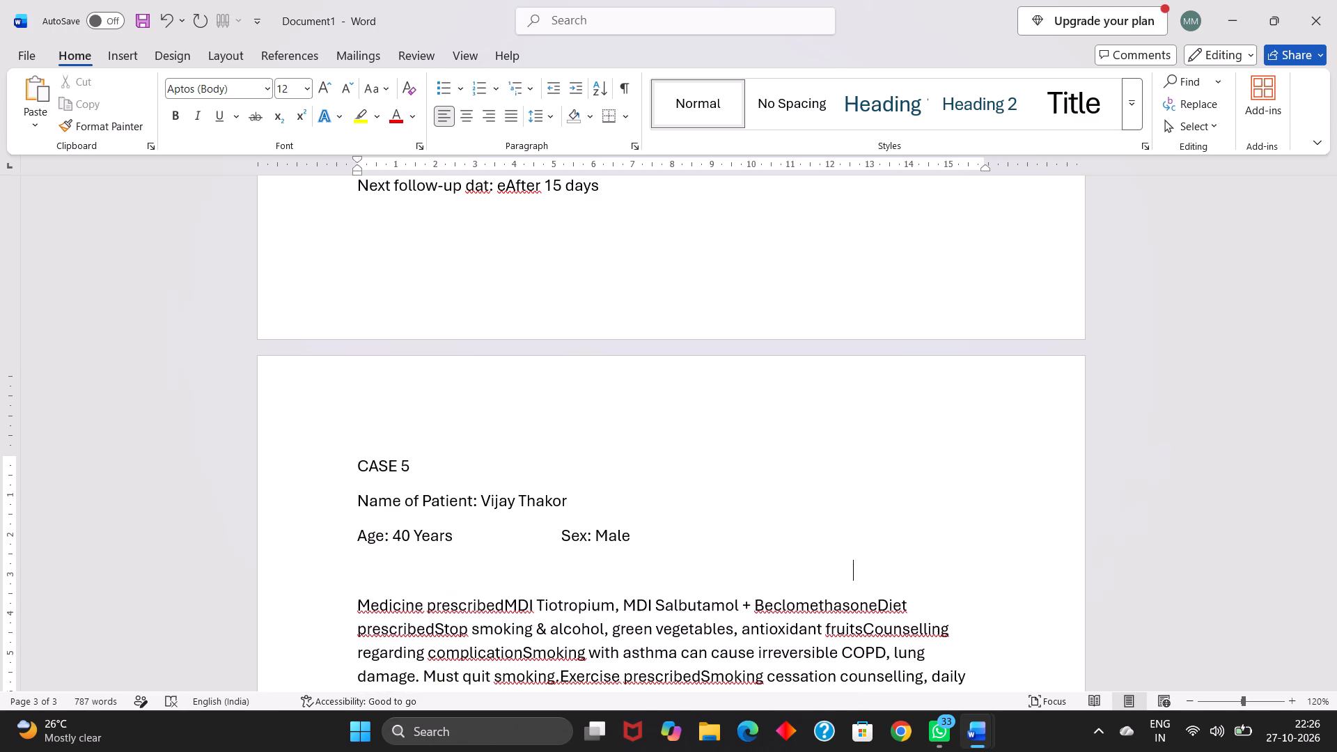
# Add a colon and space after "Medicine prescribed" in CASE 5.
pyautogui.press('Right')
pyautogui.press('Right')
pyautogui.press('Right')
pyautogui.press('Right')
pyautogui.press('Right')
pyautogui.press('Right')
pyautogui.press('Right')
pyautogui.press('Right')
pyautogui.press('Right')
pyautogui.press('Right')
pyautogui.press('Right')
pyautogui.press('Right')
pyautogui.press('Right')
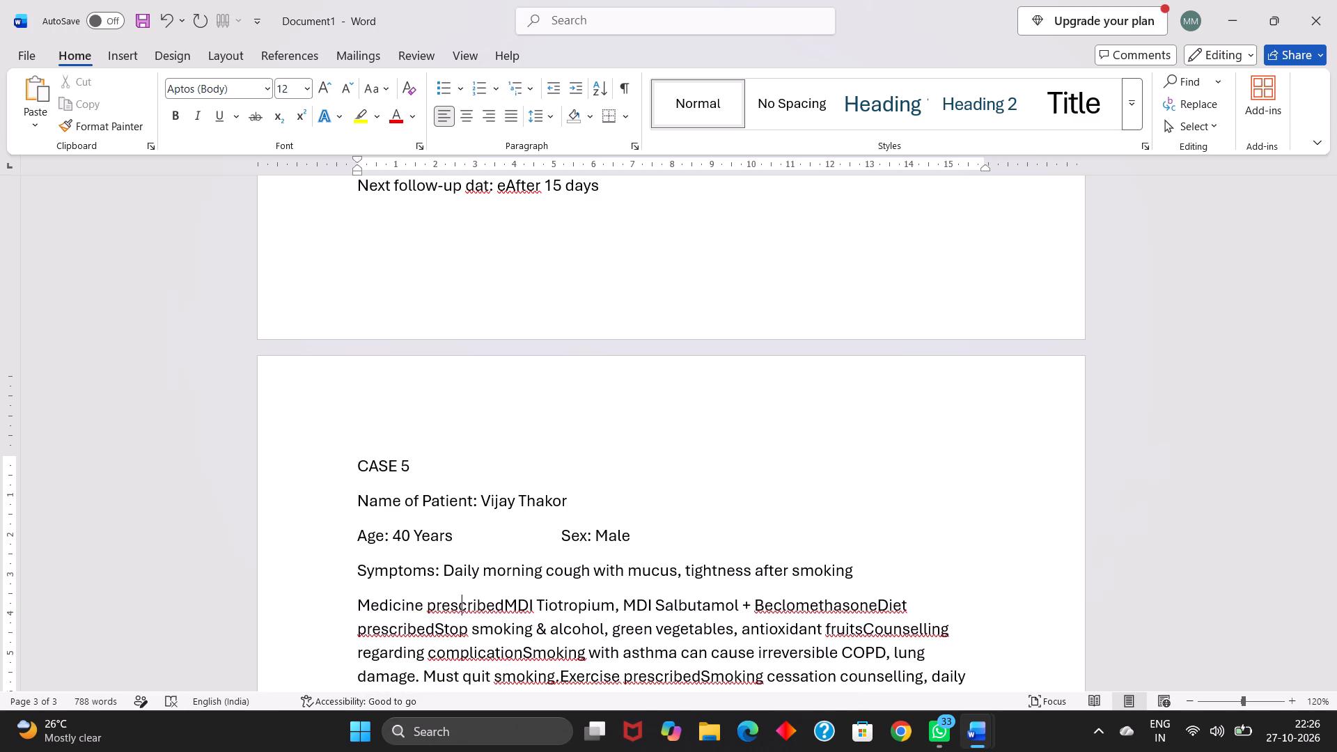
pyautogui.press('Right')
pyautogui.press('Right')
pyautogui.press('Right')
pyautogui.press('Right')
pyautogui.press('Right')
pyautogui.press('Right')
pyautogui.write(':')
pyautogui.press('space')
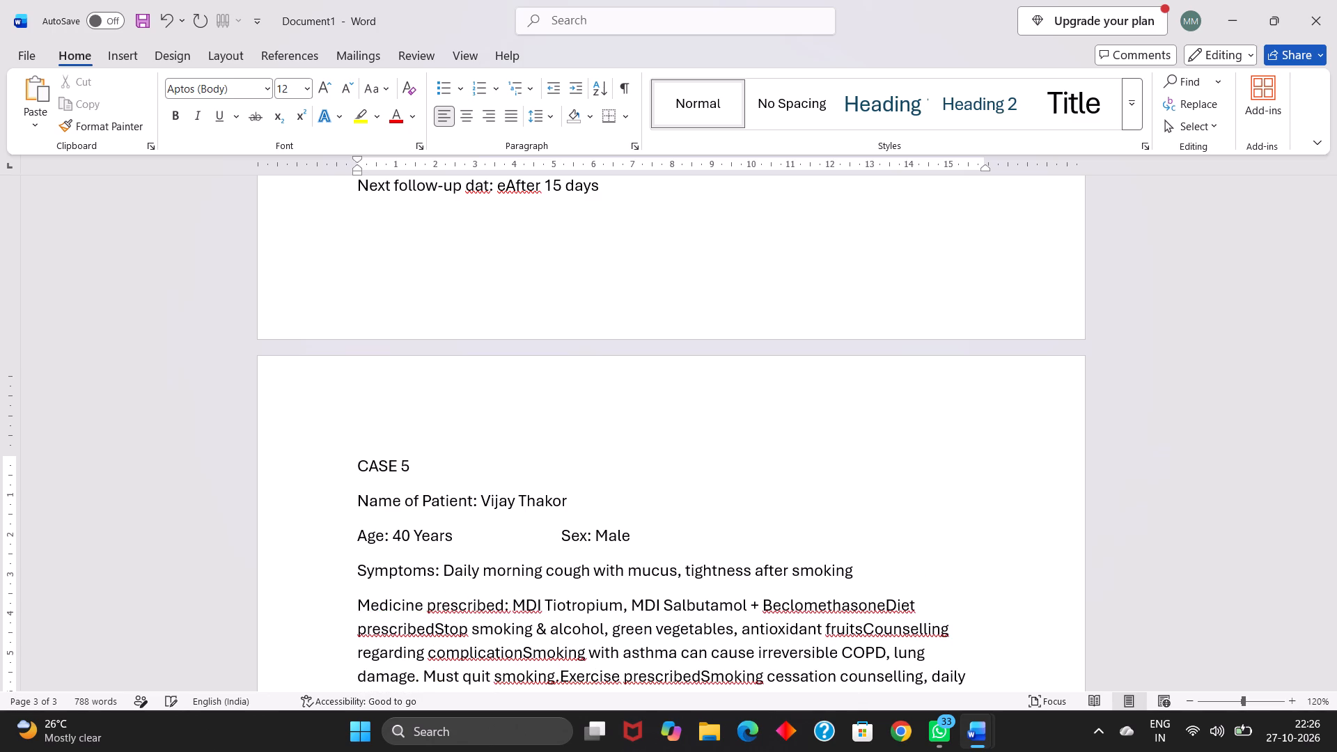
# Start a new line before "Diet prescribed" in CASE 5.
pyautogui.press('Right')
pyautogui.press('Right')
pyautogui.press('Right')
pyautogui.press('Right')
pyautogui.press('Right')
pyautogui.press('Right')
pyautogui.press('Right')
pyautogui.press('Right')
pyautogui.press('Right')
pyautogui.press('Right')
pyautogui.press('Right')
pyautogui.press('Right')
pyautogui.press('Right')
pyautogui.press('Right')
pyautogui.press('Right')
pyautogui.press('Right')
pyautogui.press('Right')
pyautogui.press('Right')
pyautogui.press('Right')
pyautogui.press('Right')
pyautogui.press('Right')
pyautogui.press('Right')
pyautogui.press('Return')
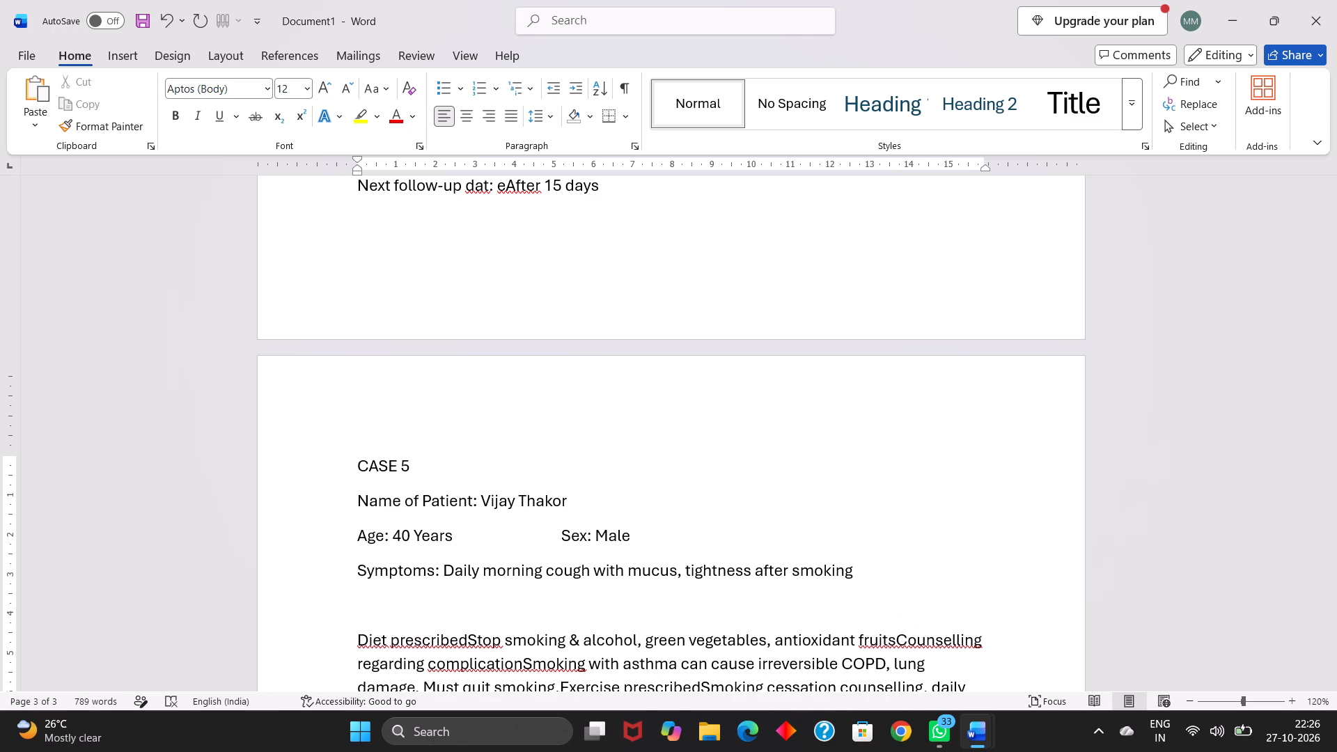
# Add a colon and space after "Diet prescribed" in CASE 5.
pyautogui.press('Right')
pyautogui.press('Right')
pyautogui.press('Right')
pyautogui.press('Right')
pyautogui.press('Right')
pyautogui.press('Right')
pyautogui.press('Right')
pyautogui.press('Right')
pyautogui.press('Right')
pyautogui.press('Right')
pyautogui.press('Right')
pyautogui.press('Right')
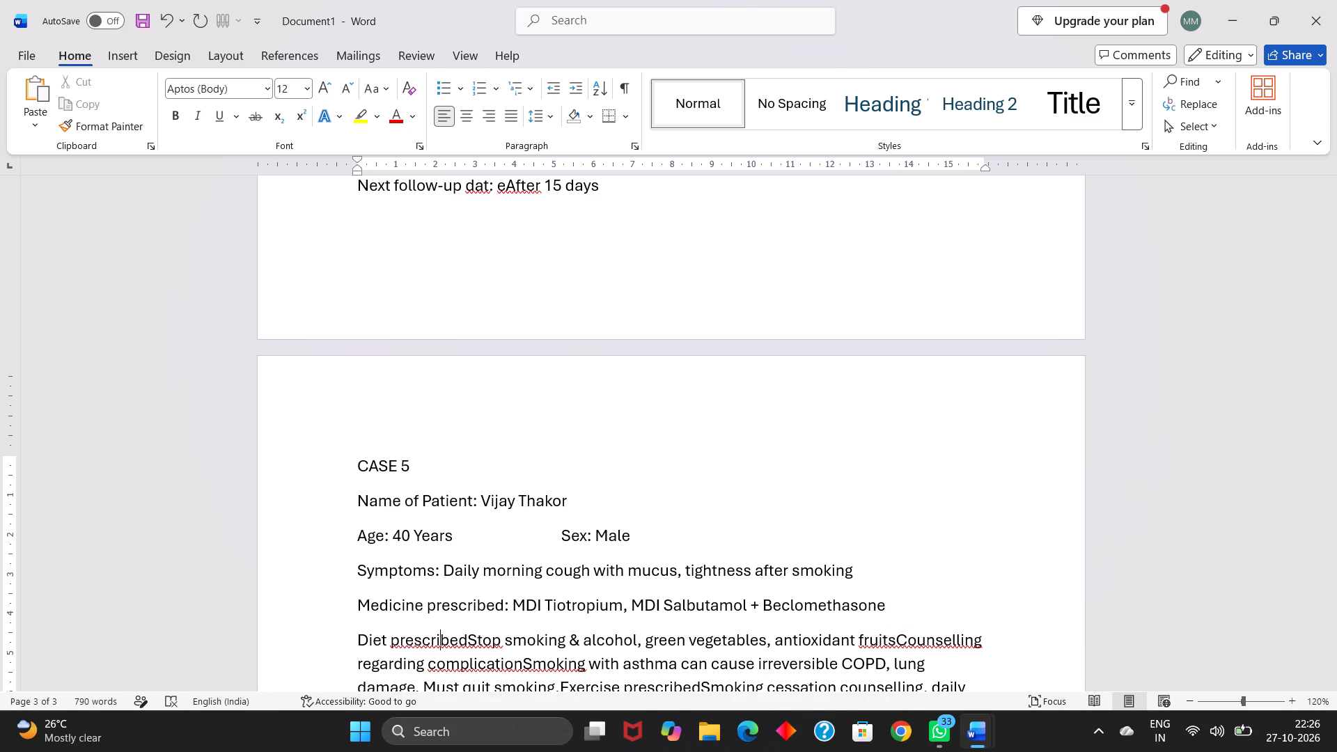
pyautogui.press('Right')
pyautogui.press('Right')
pyautogui.press('Right')
pyautogui.press('Right')
pyautogui.press('Left')
pyautogui.write(':')
pyautogui.press('space')
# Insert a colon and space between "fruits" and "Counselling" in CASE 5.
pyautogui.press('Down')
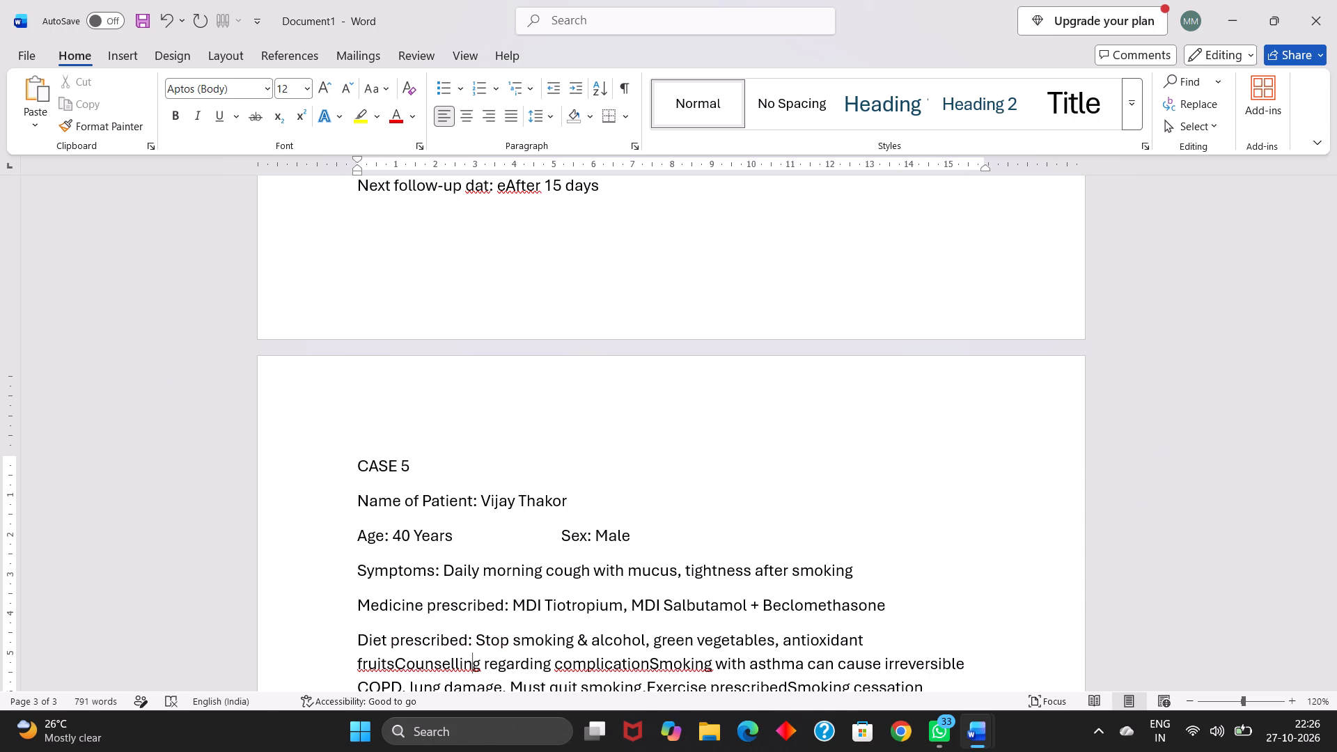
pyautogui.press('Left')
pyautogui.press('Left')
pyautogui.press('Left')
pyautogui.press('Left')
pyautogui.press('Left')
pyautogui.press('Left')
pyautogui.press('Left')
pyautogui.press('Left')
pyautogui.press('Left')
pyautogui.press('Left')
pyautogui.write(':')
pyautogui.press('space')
# Add a colon and space after "Counselling regarding complication" in CASE 5.
pyautogui.press('Right')
pyautogui.press('Right')
pyautogui.press('Right')
pyautogui.press('Right')
pyautogui.press('Right')
pyautogui.press('Right')
pyautogui.press('Right')
pyautogui.press('Right')
pyautogui.press('Right')
pyautogui.press('Right')
pyautogui.press('Right')
pyautogui.press('Right')
pyautogui.press('Right')
pyautogui.press('Right')
pyautogui.press('Right')
pyautogui.press('Right')
pyautogui.press('Right')
pyautogui.press('Right')
pyautogui.press('Right')
pyautogui.press('Right')
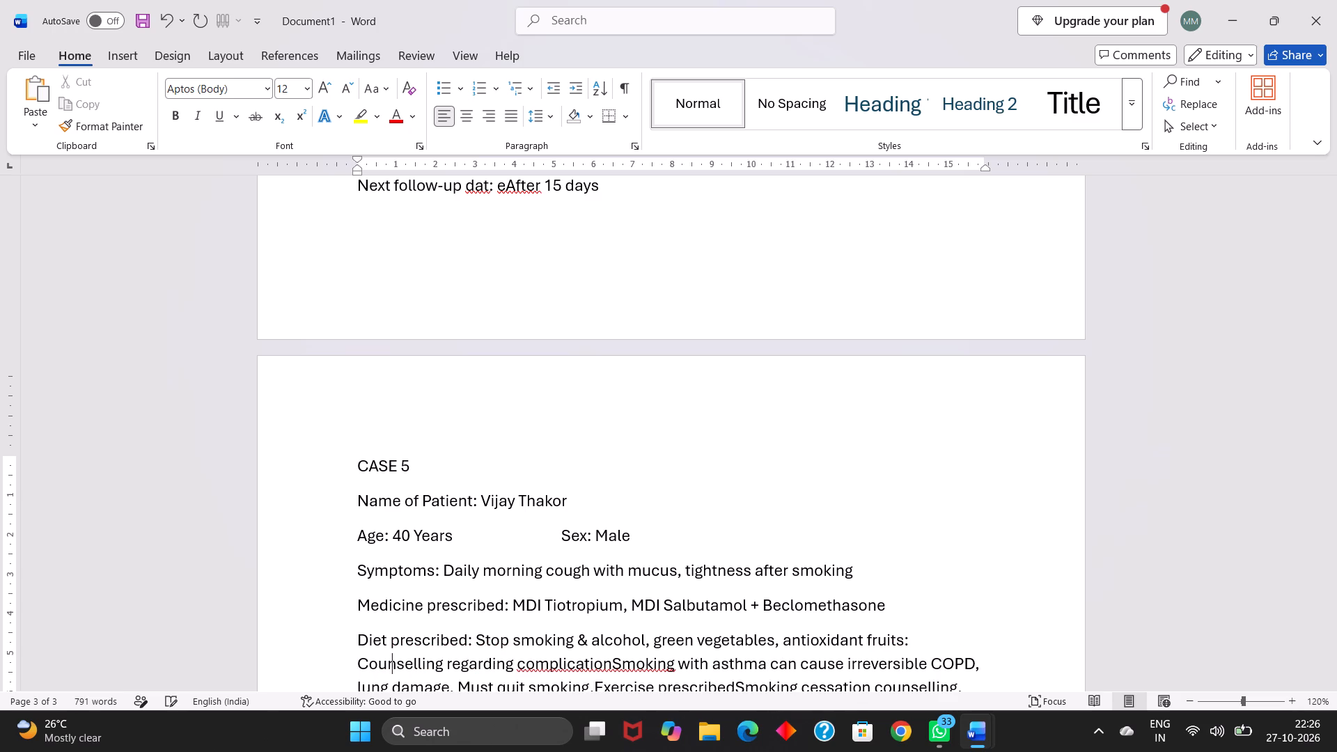
pyautogui.press('Left')
pyautogui.write(':')
pyautogui.press('space')
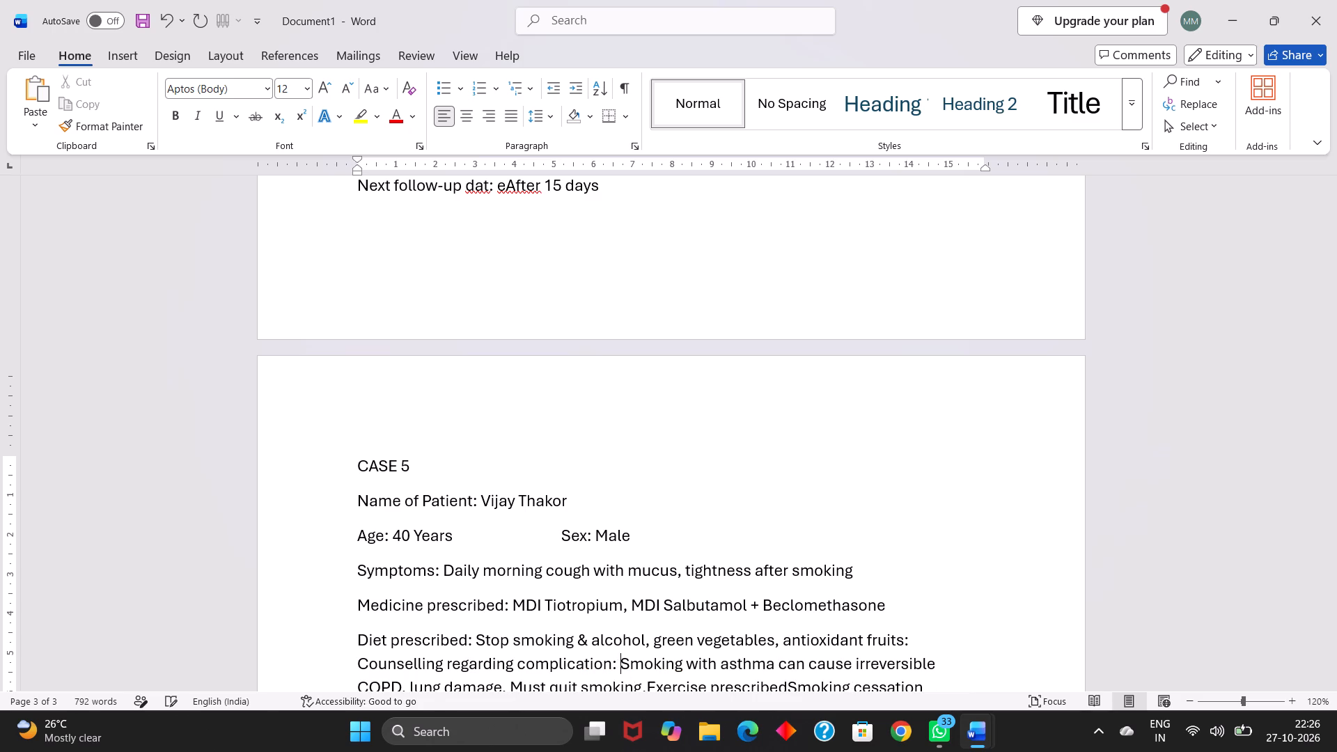
pyautogui.press('Right')
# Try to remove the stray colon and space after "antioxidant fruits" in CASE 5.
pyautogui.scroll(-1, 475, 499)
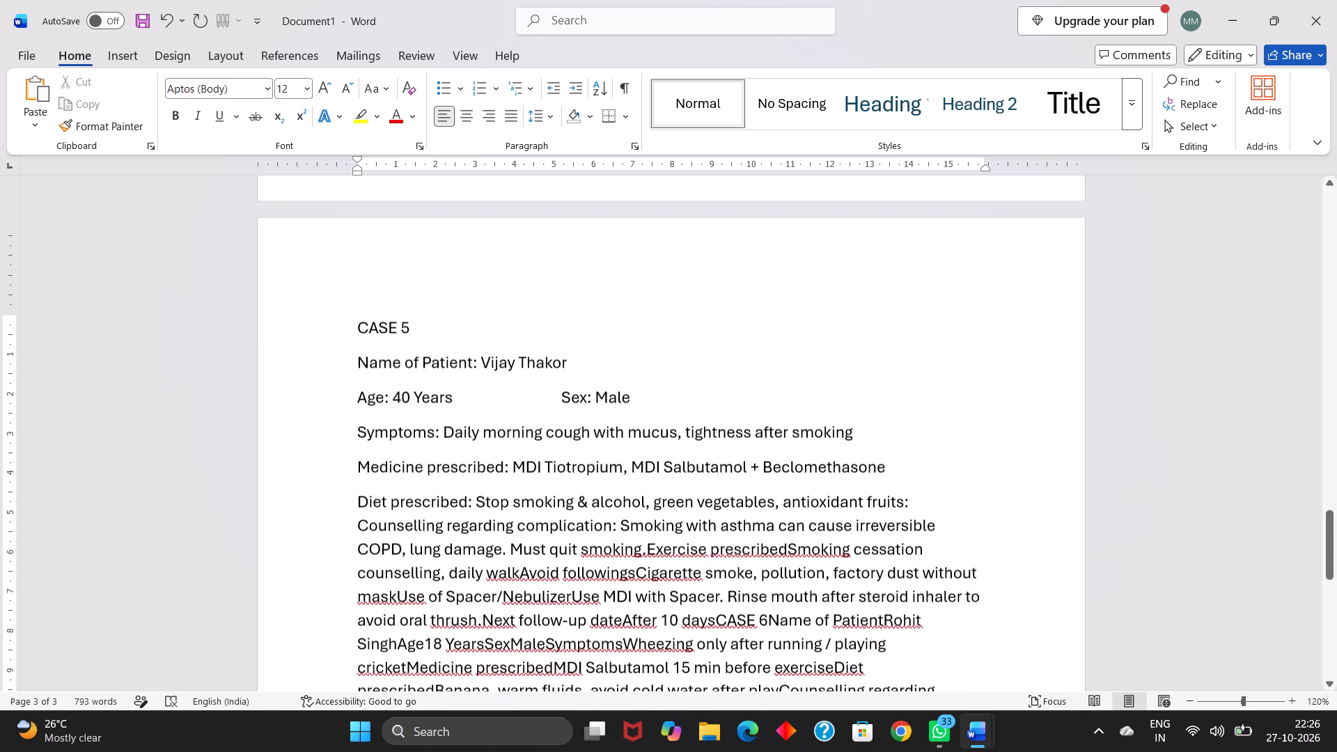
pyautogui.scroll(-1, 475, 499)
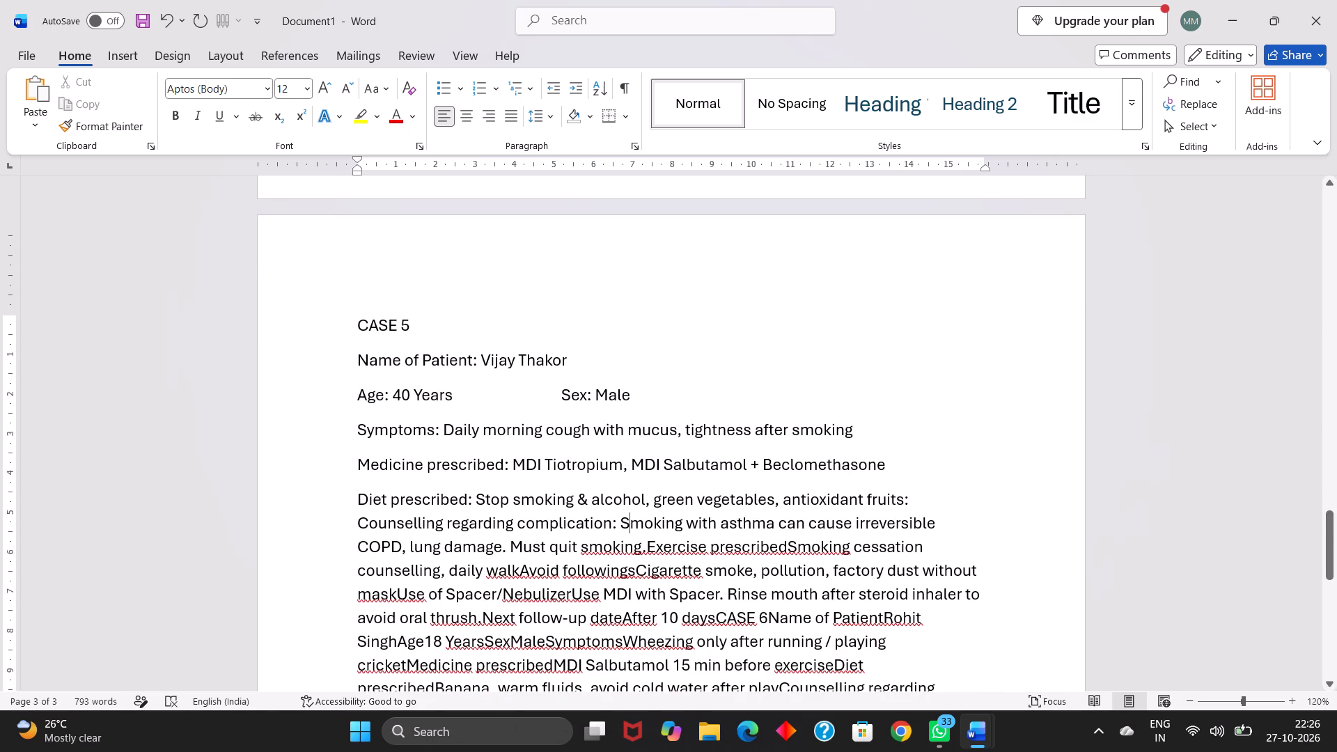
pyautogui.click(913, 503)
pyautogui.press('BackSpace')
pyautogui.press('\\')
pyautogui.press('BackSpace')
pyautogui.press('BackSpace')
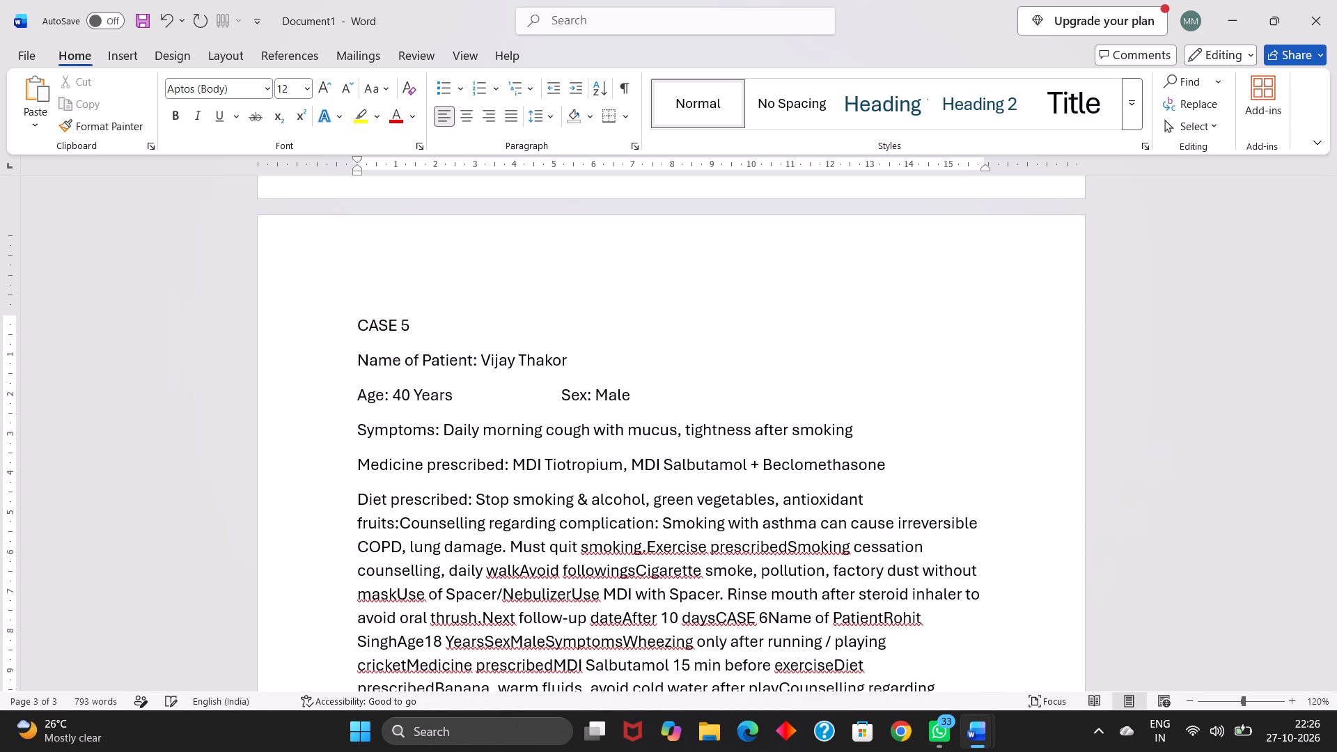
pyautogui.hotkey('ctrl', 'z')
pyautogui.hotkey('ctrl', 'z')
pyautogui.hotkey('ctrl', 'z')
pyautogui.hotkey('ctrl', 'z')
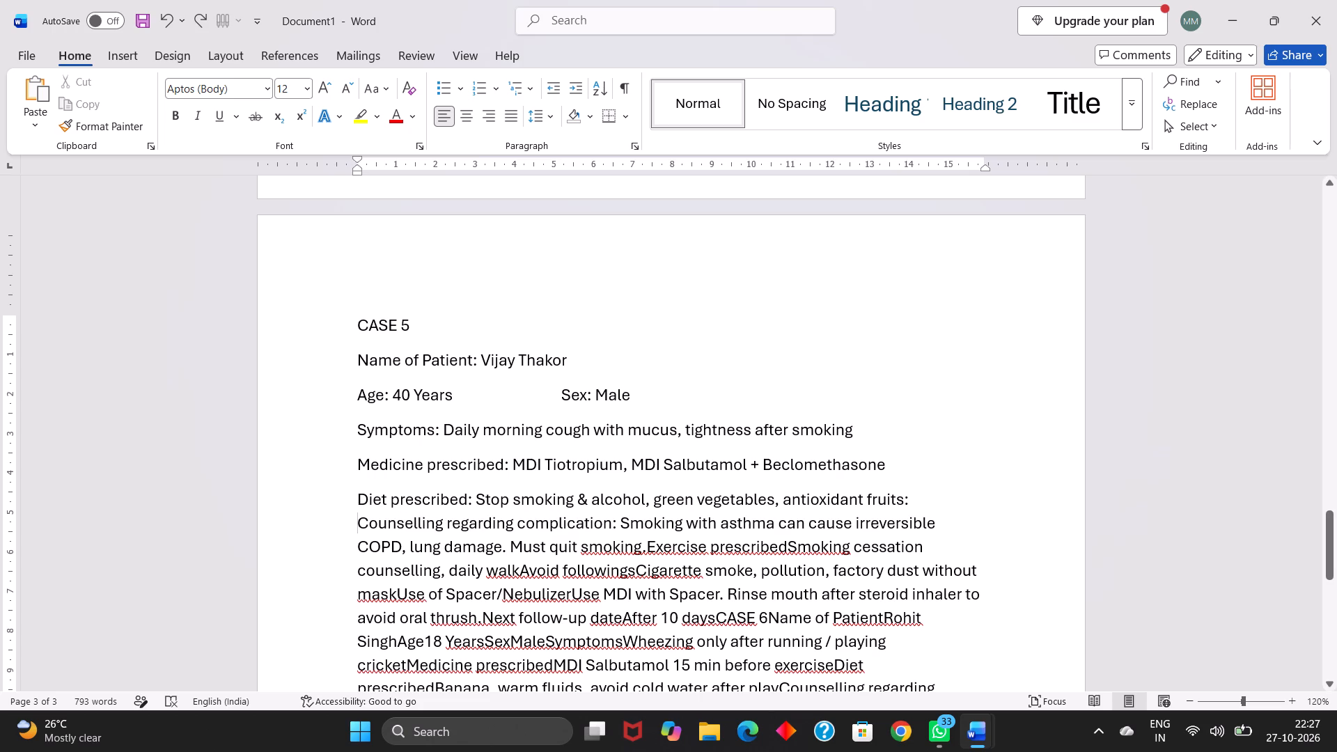
# Delete ", antioxidant fruits:" after "green vegetables" in the CASE 5 diet text.
pyautogui.moveTo(788, 499); pyautogui.dragTo(905, 502)
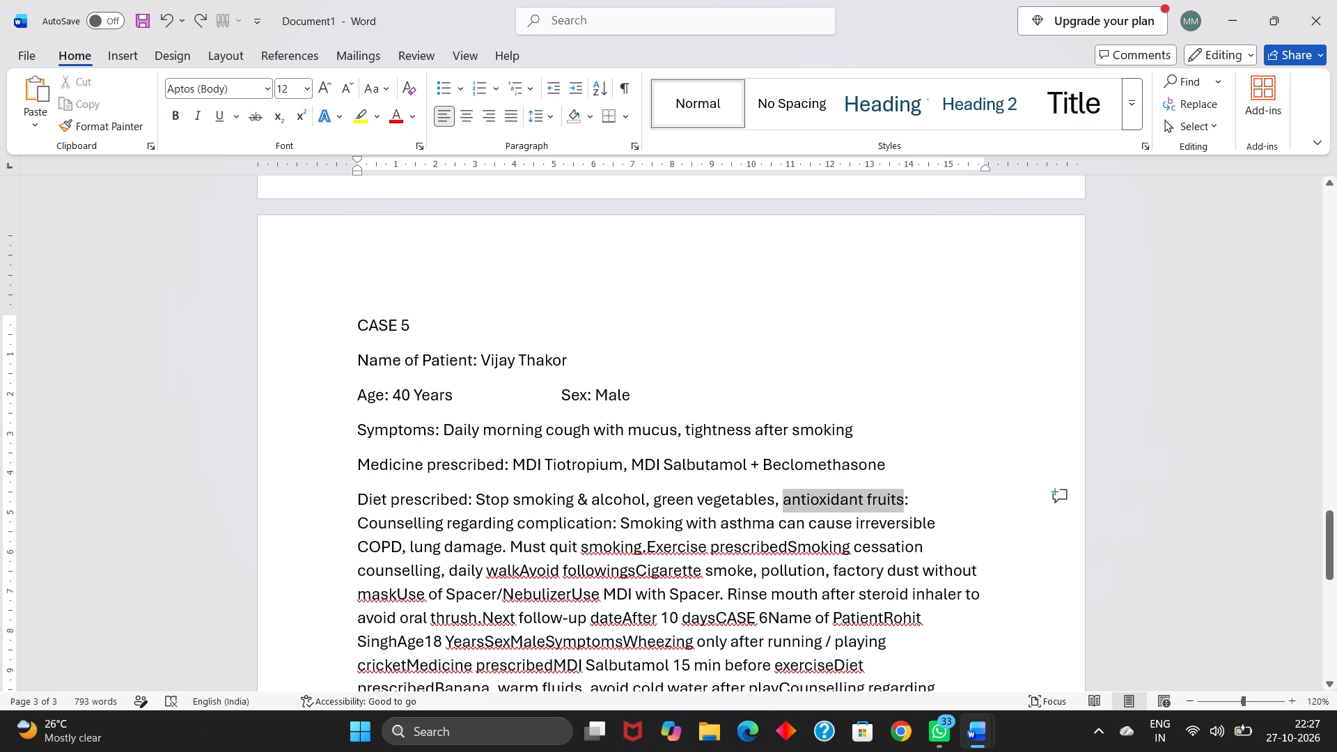
pyautogui.moveTo(905, 502); pyautogui.dragTo(909, 501)
pyautogui.press('\\')
pyautogui.press('BackSpace')
pyautogui.press('BackSpace')
pyautogui.press('BackSpace')
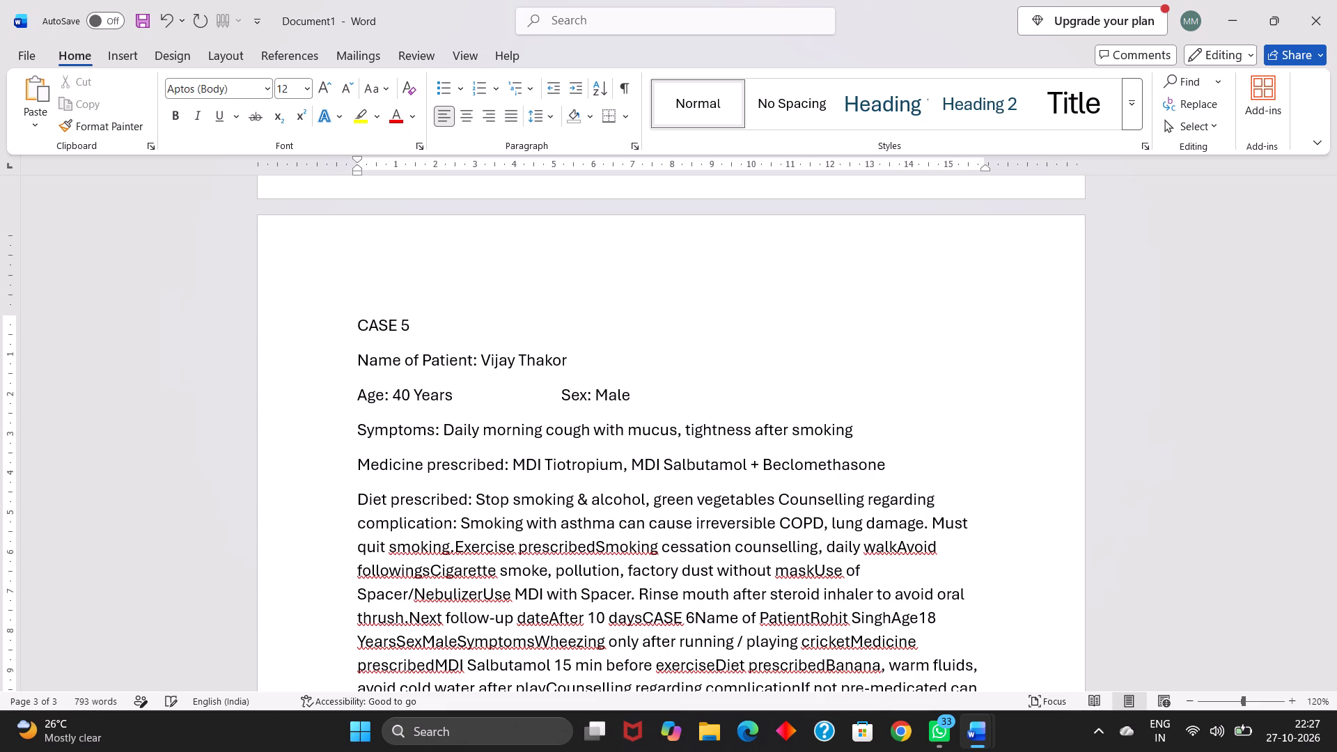
# Start a new line before "Counselling regarding complication" in CASE 5, without a leading space.
pyautogui.press('Return')
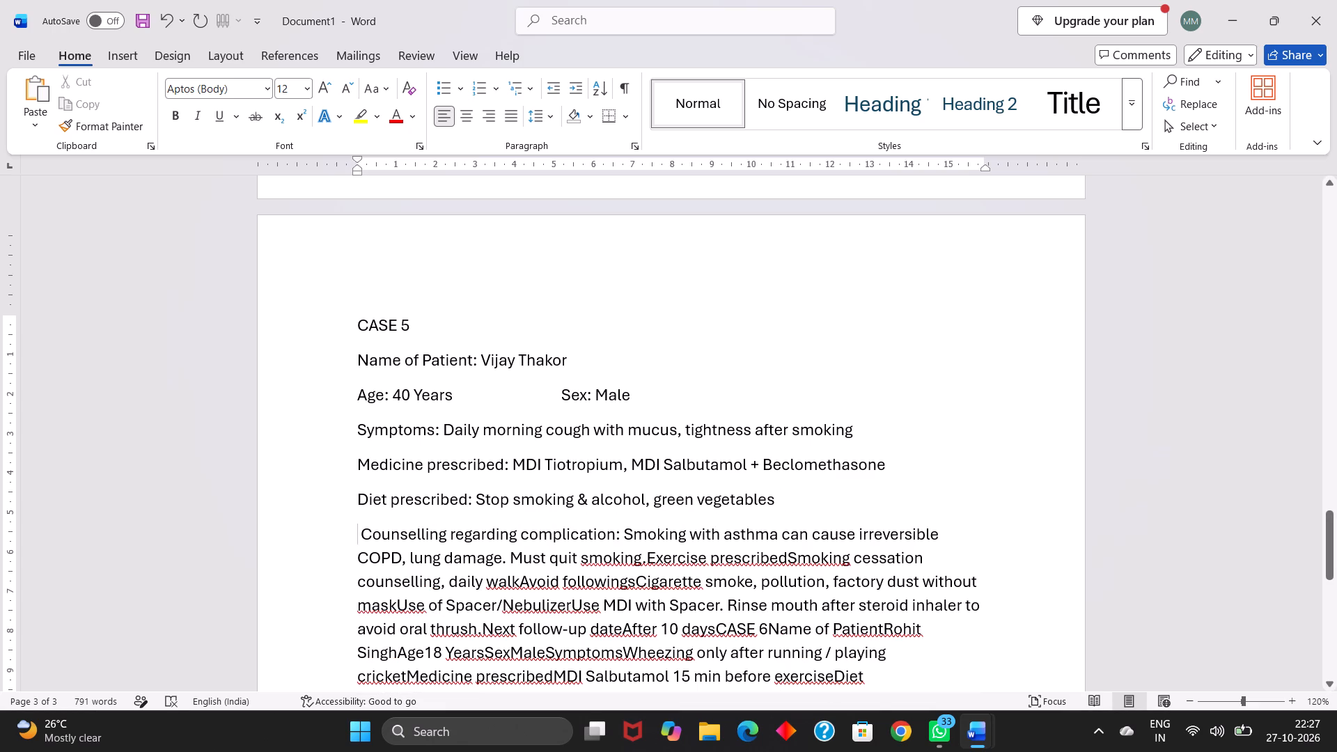
pyautogui.click(361, 536)
pyautogui.press('BackSpace')
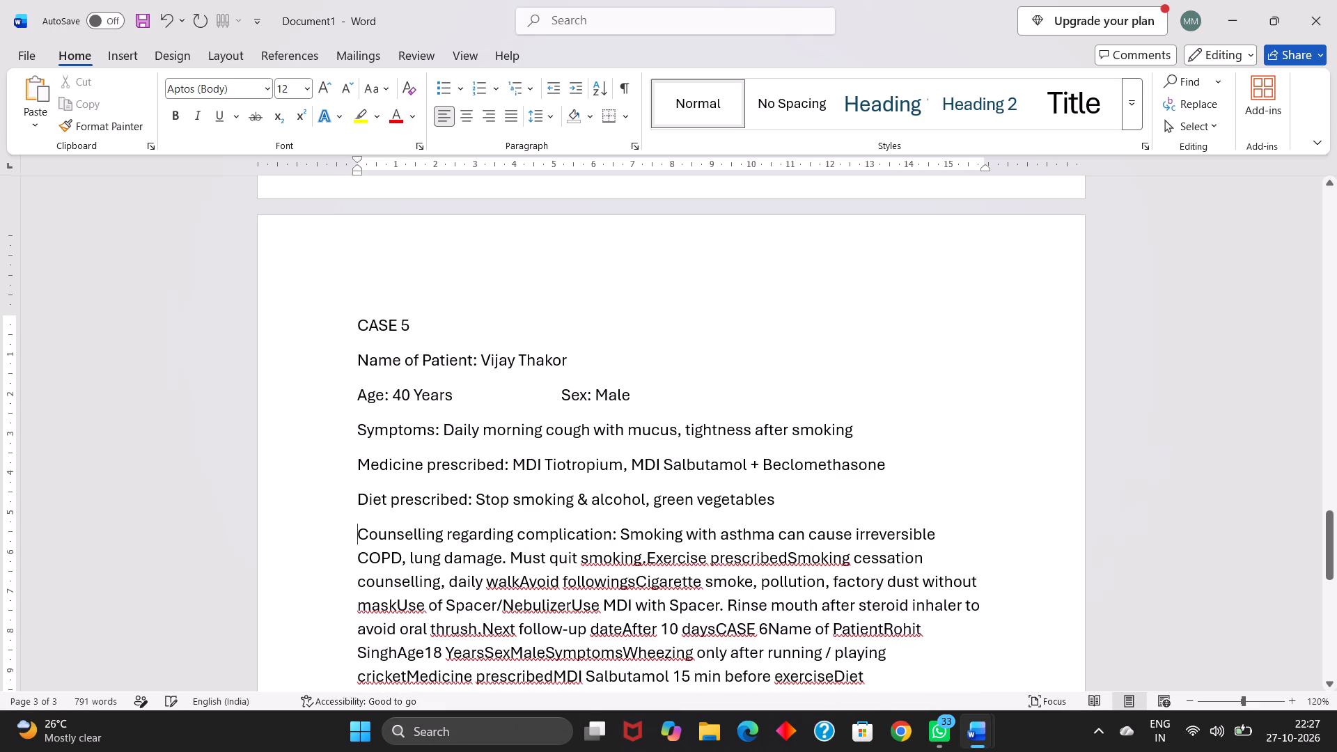
# Start a new line before "Exercise prescribed" in CASE 5.
pyautogui.click(648, 561)
pyautogui.press('Return')
# Add a colon and space after "Exercise prescribed" in CASE 5.
pyautogui.press('Right')
pyautogui.press('Right')
pyautogui.press('Right')
pyautogui.press('Right')
pyautogui.press('Right')
pyautogui.press('Right')
pyautogui.press('Right')
pyautogui.press('Right')
pyautogui.press('Right')
pyautogui.press('Right')
pyautogui.press('Right')
pyautogui.press('Right')
pyautogui.press('Right')
pyautogui.press('Right')
pyautogui.press('Right')
pyautogui.press('Right')
pyautogui.press('Right')
pyautogui.press('Right')
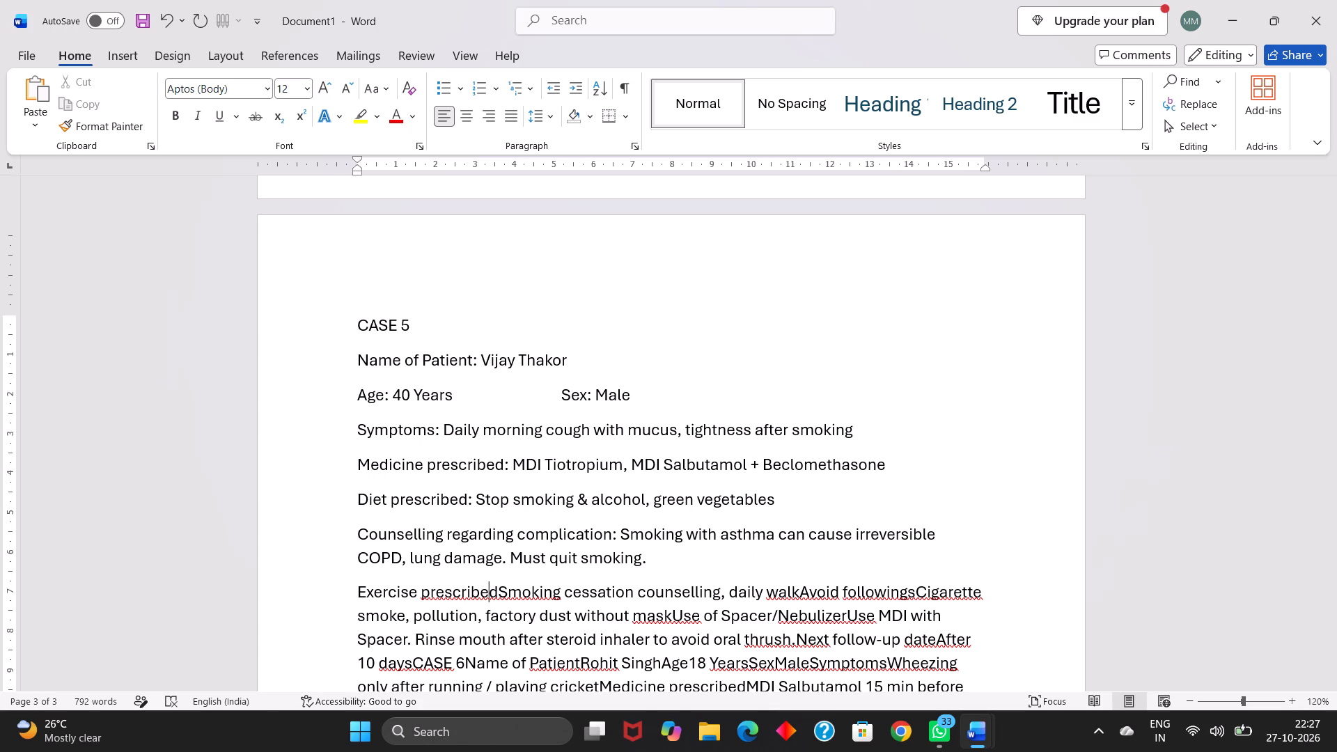
pyautogui.press('Right')
pyautogui.write(':')
pyautogui.press('space')
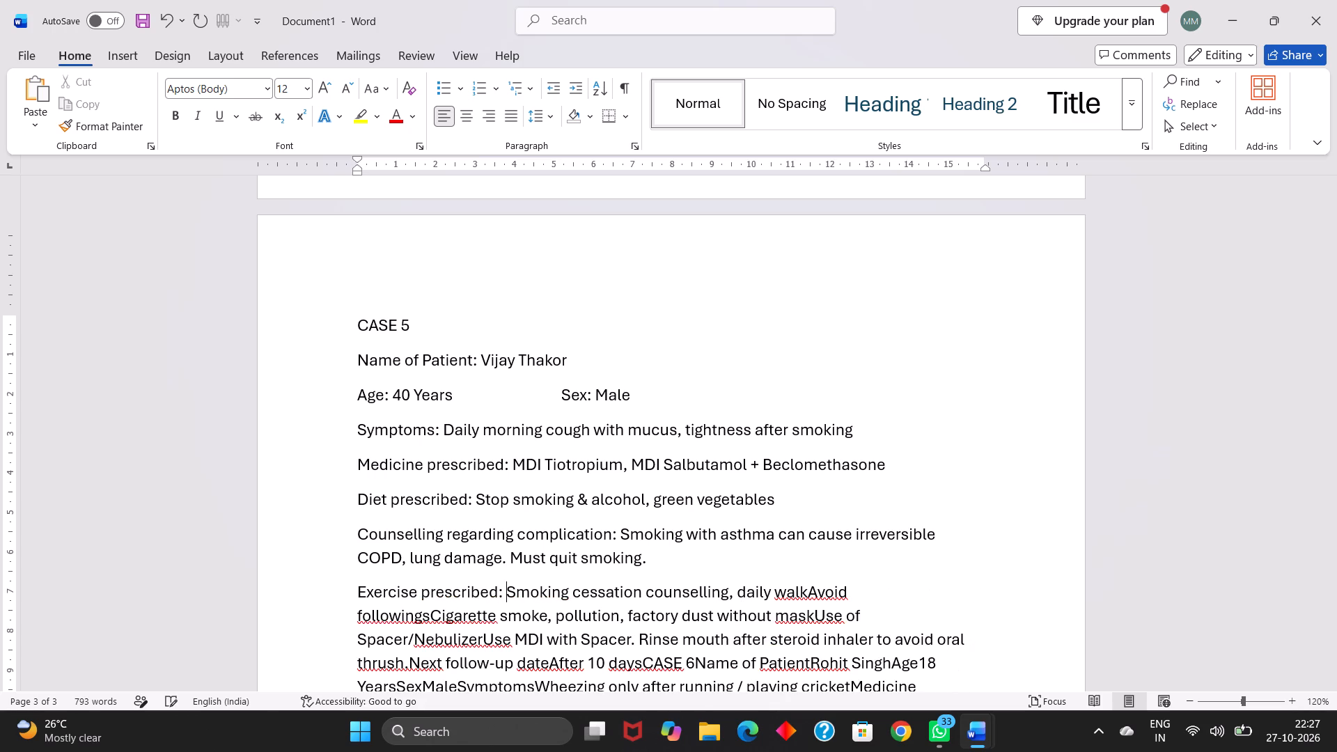
# Start a new line before "Avoid followings" in CASE 5.
pyautogui.press('Right')
pyautogui.press('Right')
pyautogui.press('Right')
pyautogui.press('Right')
pyautogui.press('Right')
pyautogui.press('Right')
pyautogui.press('Right')
pyautogui.press('Right')
pyautogui.press('Right')
pyautogui.press('Right')
pyautogui.press('Right')
pyautogui.press('Right')
pyautogui.press('Right')
pyautogui.press('Right')
pyautogui.press('Right')
pyautogui.press('Right')
pyautogui.press('Right')
pyautogui.press('Right')
pyautogui.press('Right')
pyautogui.press('Right')
pyautogui.press('Right')
pyautogui.press('Right')
pyautogui.press('Right')
pyautogui.press('Return')
# Add a colon and space after "Avoid followings" in CASE 5.
pyautogui.press('Right')
pyautogui.press('Right')
pyautogui.press('Right')
pyautogui.press('Right')
pyautogui.press('Right')
pyautogui.press('Right')
pyautogui.press('Right')
pyautogui.press('Right')
pyautogui.press('Right')
pyautogui.press('Right')
pyautogui.press('Right')
pyautogui.press('Right')
pyautogui.press('Right')
pyautogui.press('Right')
pyautogui.press('Right')
pyautogui.press('Right')
pyautogui.press('Right')
pyautogui.press('Right')
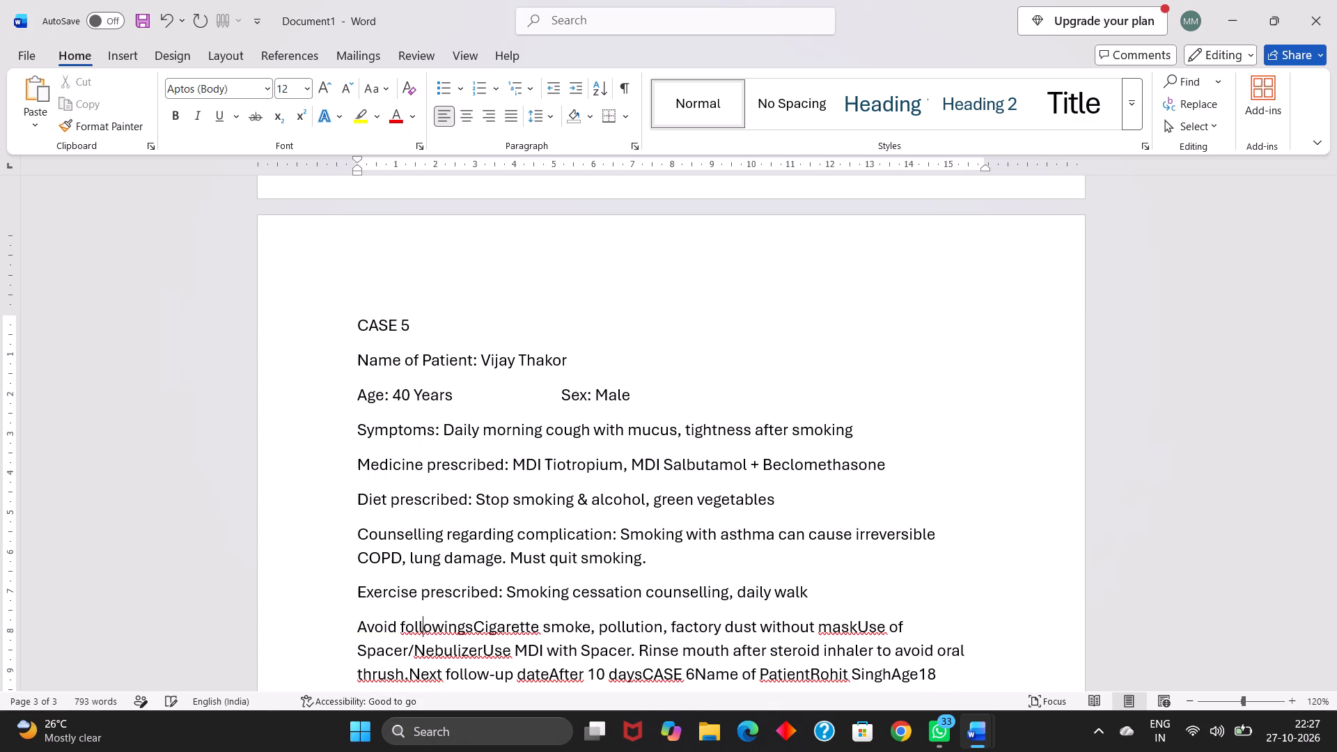
pyautogui.press('Left')
pyautogui.press('Left')
pyautogui.write(':')
pyautogui.press('space')
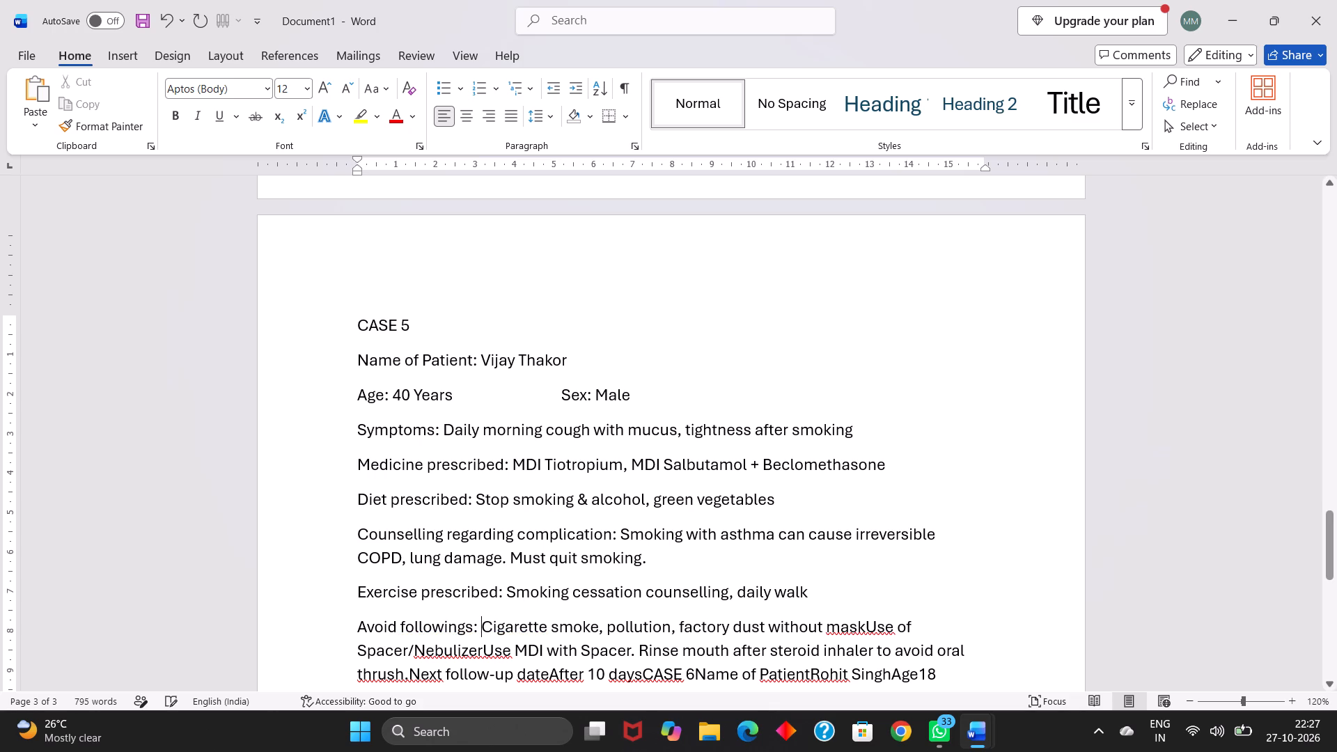
# Start a new line before "Use of Spacer/Nebulizer" in CASE 5.
pyautogui.press('Right')
pyautogui.press('Right')
pyautogui.press('Right')
pyautogui.press('Right')
pyautogui.press('Right')
pyautogui.press('Right')
pyautogui.press('Right')
pyautogui.press('Right')
pyautogui.press('Right')
pyautogui.press('Right')
pyautogui.press('Right')
pyautogui.press('Right')
pyautogui.press('Right')
pyautogui.press('Right')
pyautogui.press('Right')
pyautogui.press('Right')
pyautogui.press('Right')
pyautogui.press('Right')
pyautogui.press('Right')
pyautogui.press('Right')
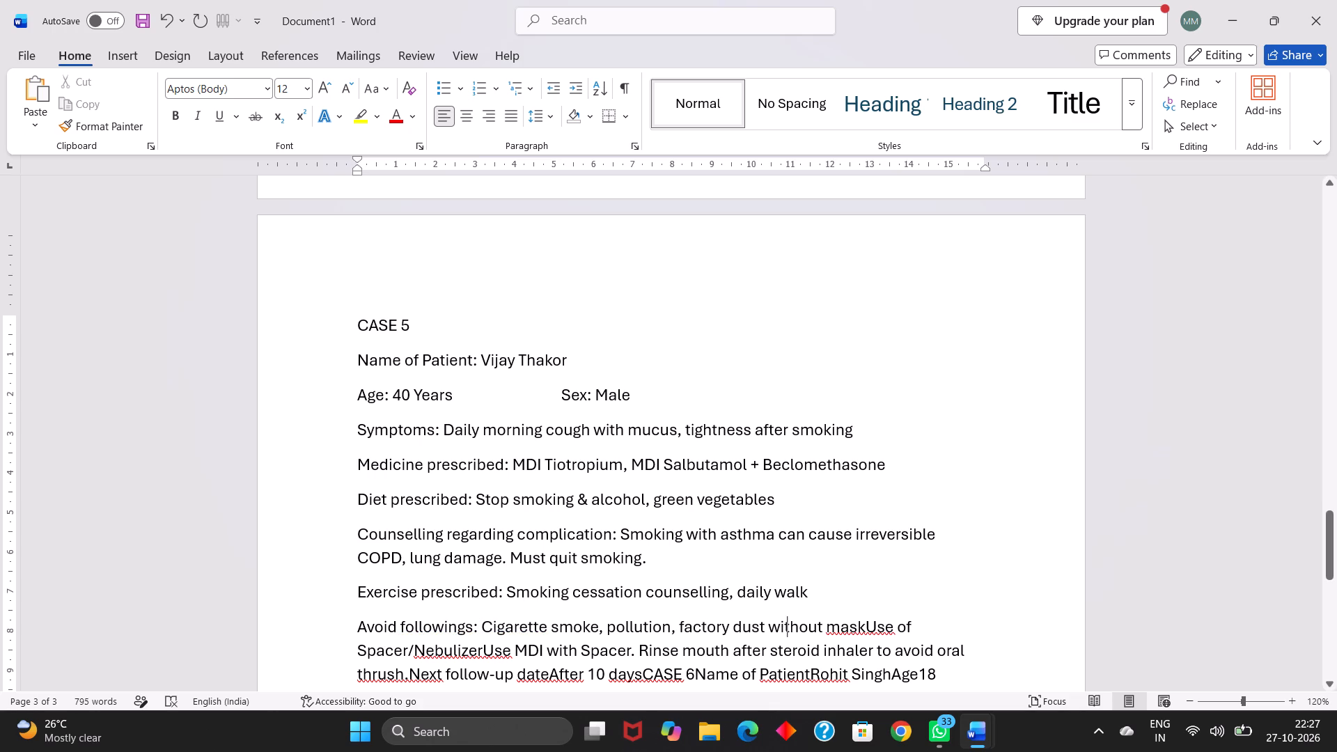
pyautogui.press('Left')
pyautogui.press('Left')
pyautogui.press('Return')
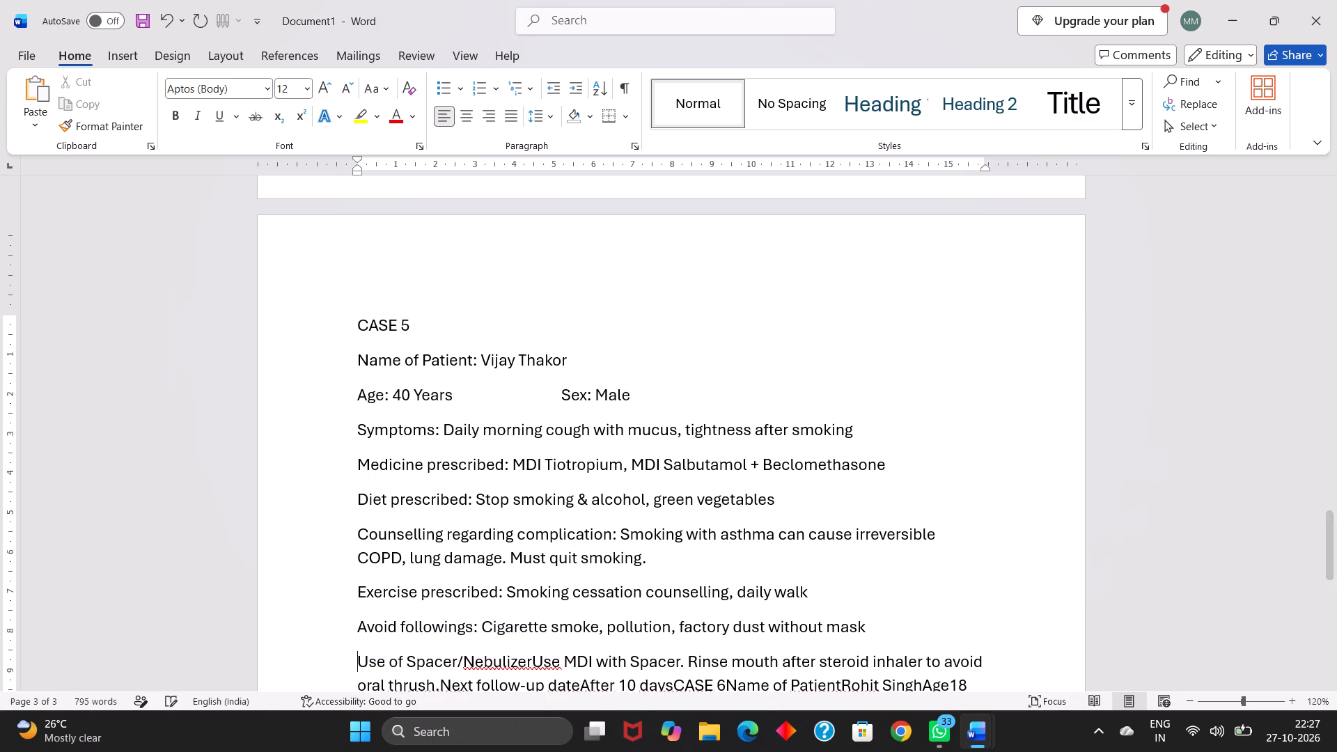
# Add a colon and space after "Use of Spacer/Nebulizer" in CASE 5.
pyautogui.press('Right')
pyautogui.press('Right')
pyautogui.press('Right')
pyautogui.press('Right')
pyautogui.press('Right')
pyautogui.press('Right')
pyautogui.press('Right')
pyautogui.press('Right')
pyautogui.press('Right')
pyautogui.press('Right')
pyautogui.press('Right')
pyautogui.press('Right')
pyautogui.press('Right')
pyautogui.press('Right')
pyautogui.press('Right')
pyautogui.press('Right')
pyautogui.press('Right')
pyautogui.press('Right')
pyautogui.press('Right')
pyautogui.press('Right')
pyautogui.press('Right')
pyautogui.press('Right')
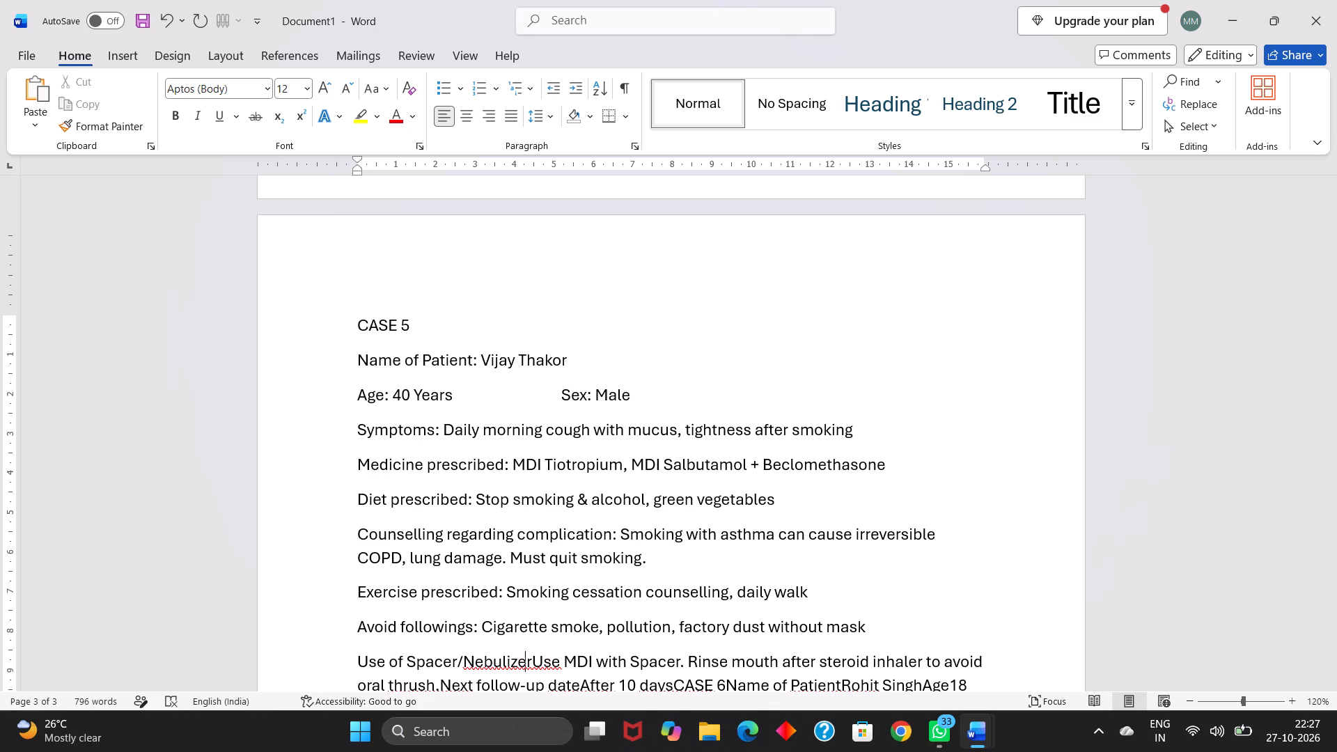
pyautogui.press('Right')
pyautogui.write(':')
pyautogui.press('space')
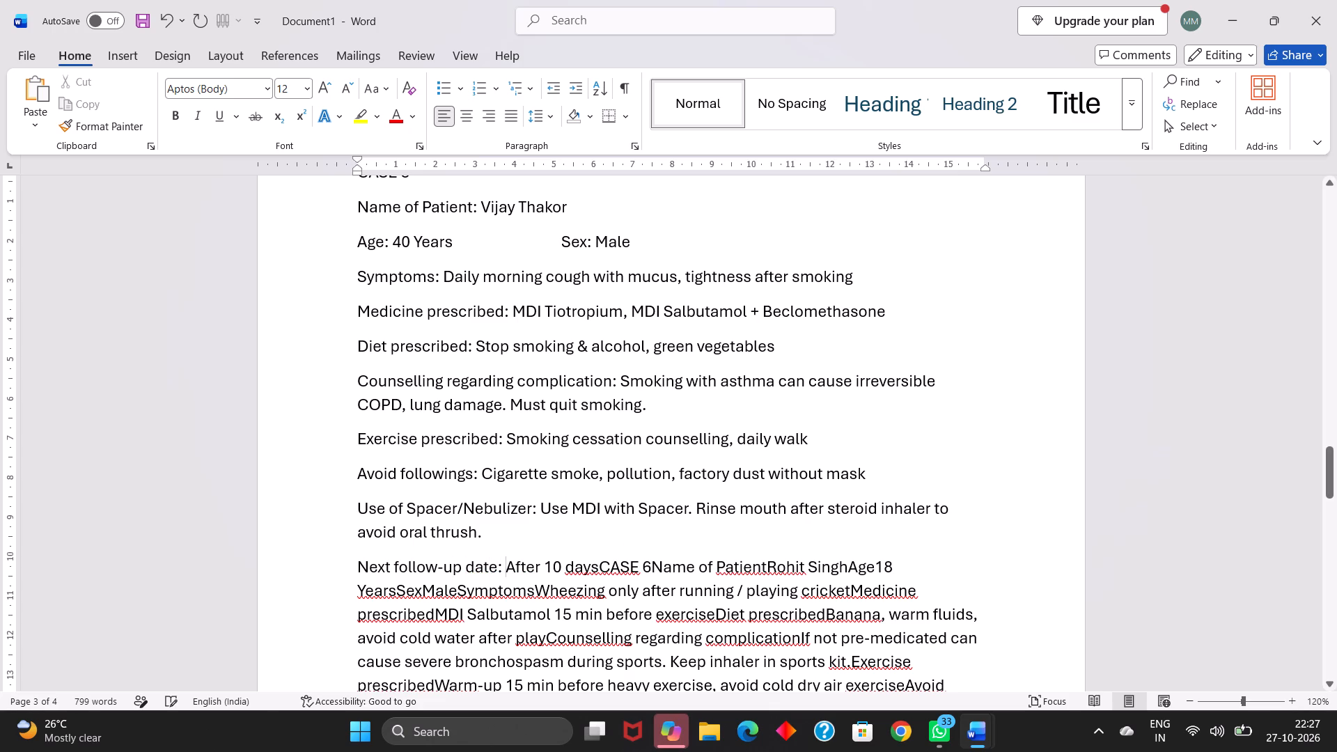
# Separate the CASE 6 text from the CASE 5 follow-up line and push it down toward the next page with blank lines.
pyautogui.click(598, 565)
pyautogui.press('Return')
pyautogui.press('Return')
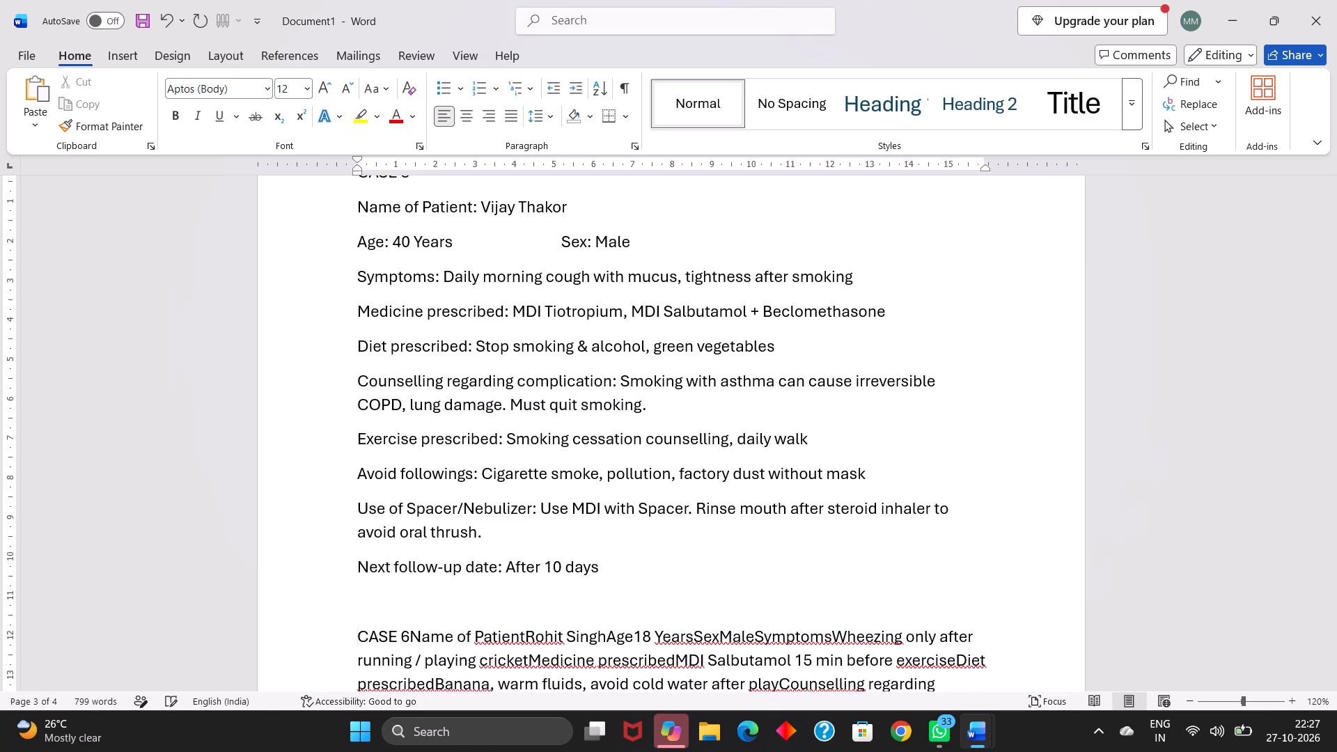
pyautogui.press('Return')
pyautogui.press('Return')
pyautogui.press('Return')
pyautogui.press('Return')
pyautogui.press('Return')
pyautogui.press('Return')
pyautogui.press('Return')
pyautogui.press('Return')
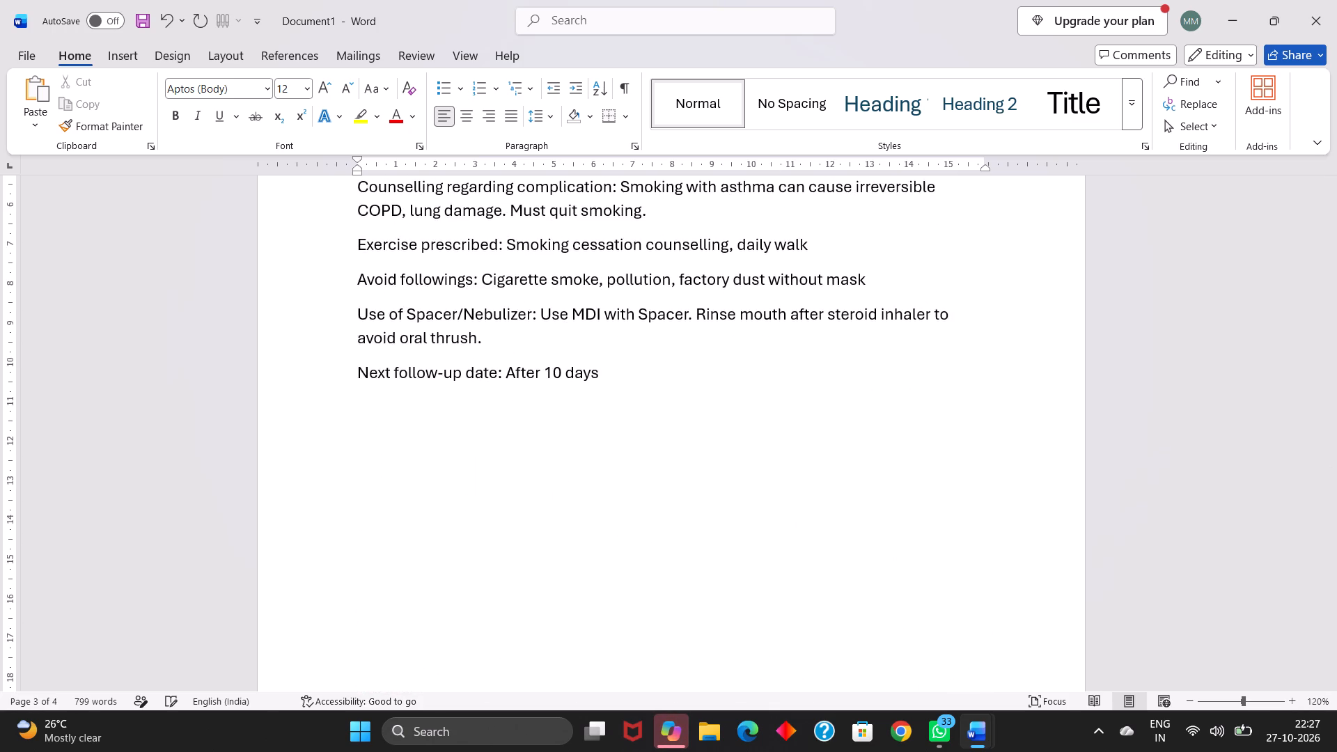
pyautogui.press('Return')
pyautogui.press('Return')
pyautogui.press('Return')
pyautogui.press('Return')
pyautogui.press('Return')
pyautogui.press('Return')
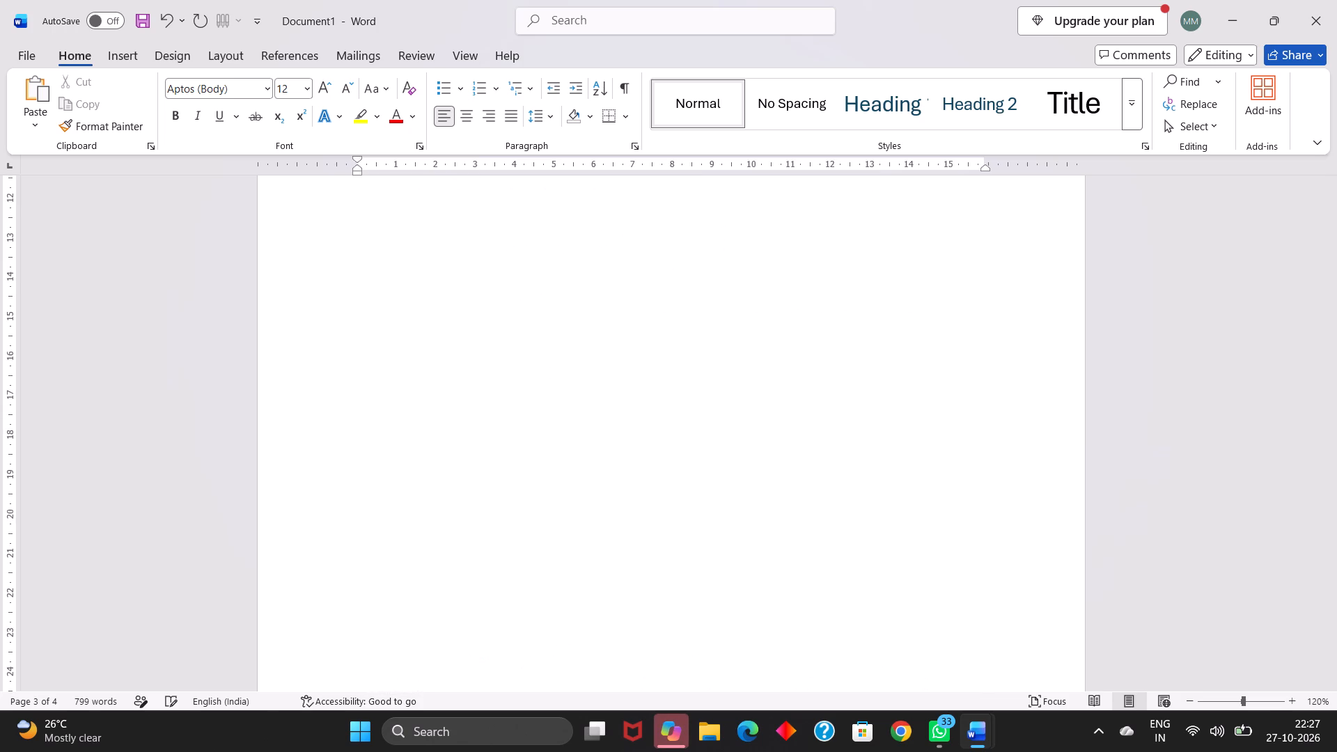
pyautogui.press('Return')
pyautogui.press('Return')
# Convert the CASE 3 lines from "Name of Patient" through "Next follow-up date" into a one-column table separated at paragraphs.
pyautogui.scroll(7, 598, 565)
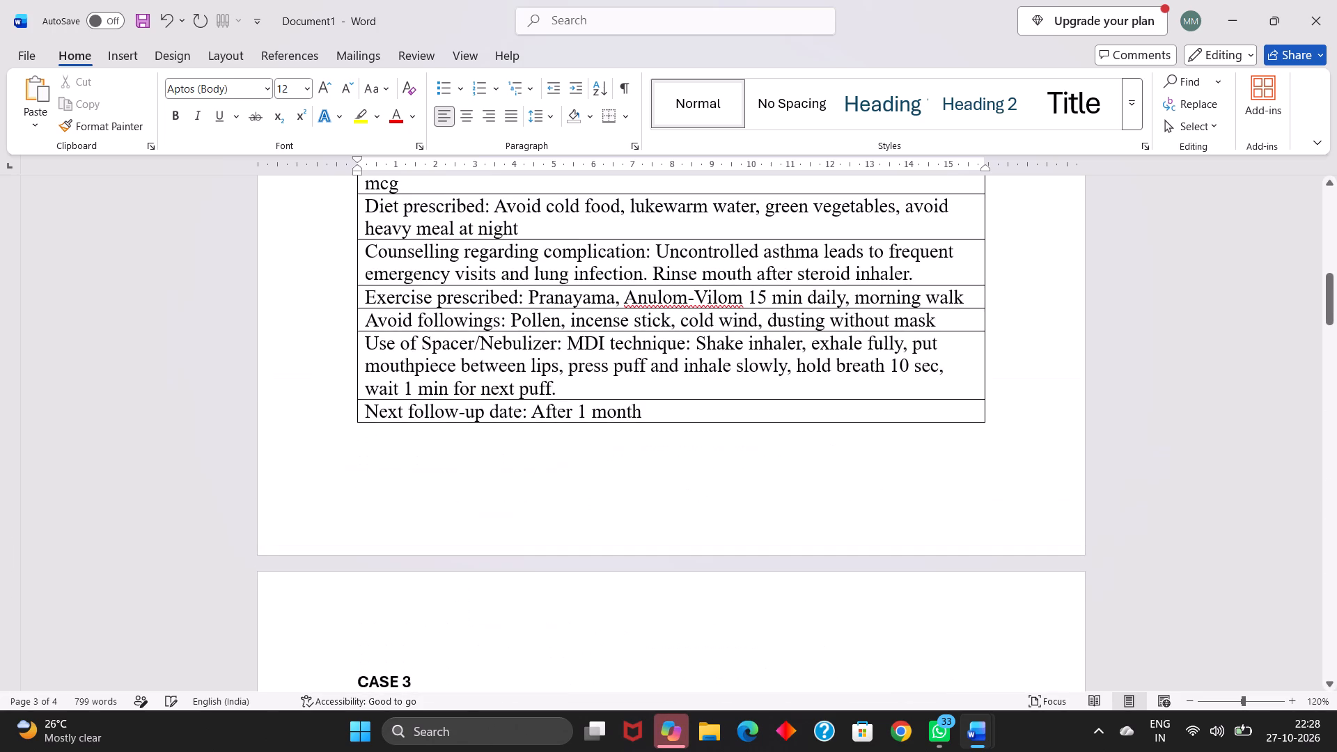
pyautogui.scroll(-3, 590, 432)
pyautogui.scroll(1, 590, 432)
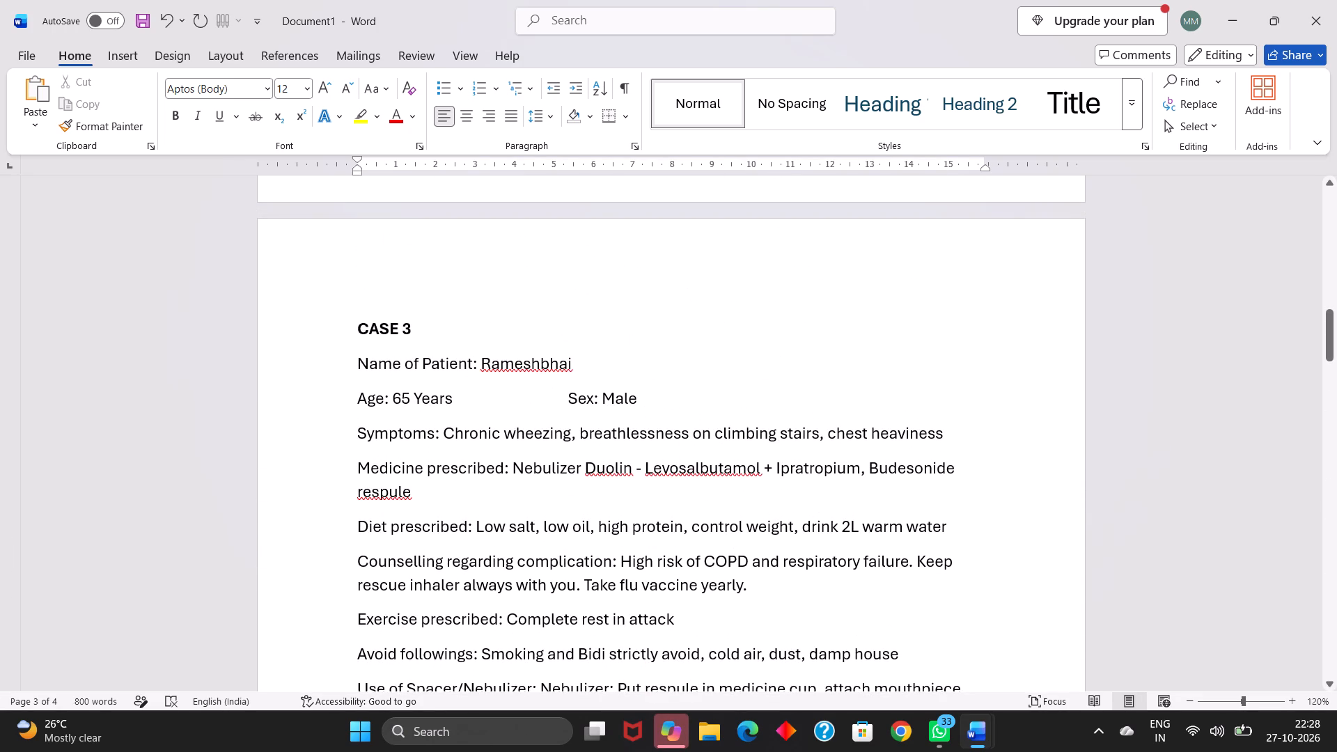
pyautogui.moveTo(355, 359); pyautogui.dragTo(662, 708)
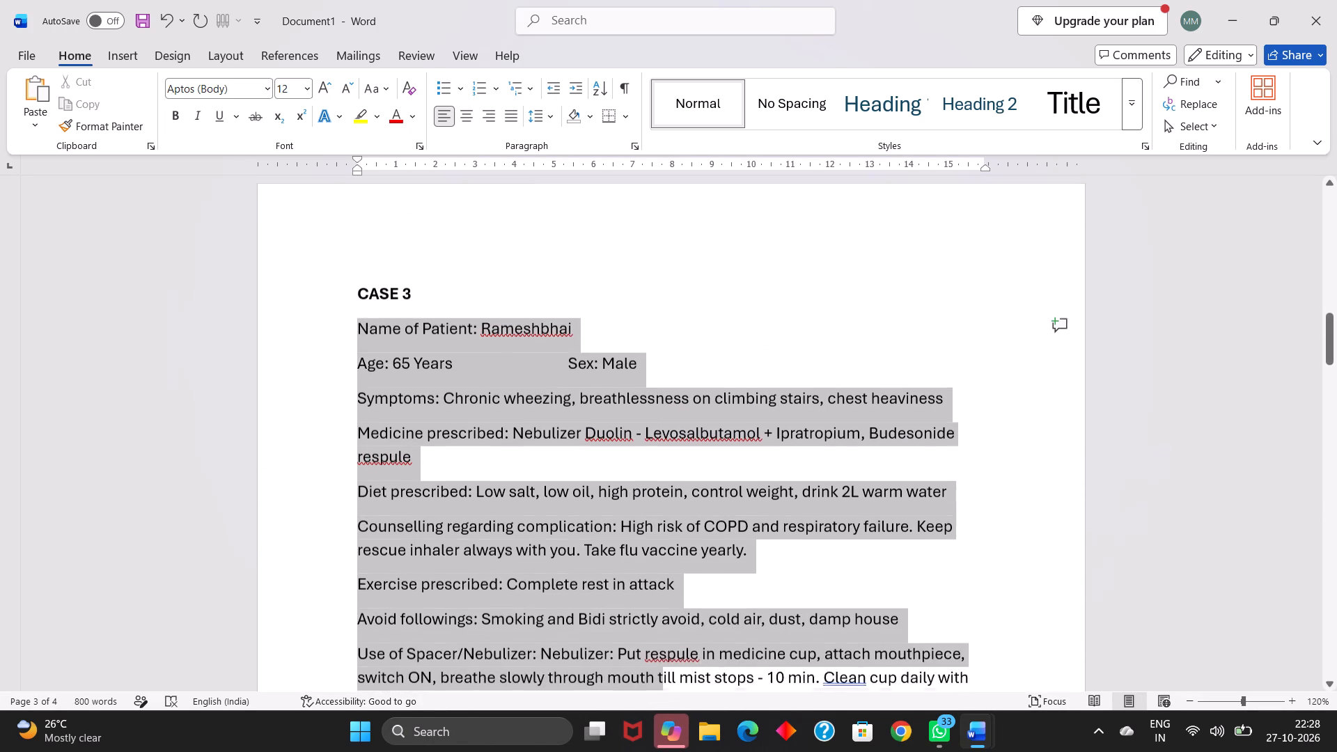
pyautogui.moveTo(662, 708); pyautogui.dragTo(603, 613)
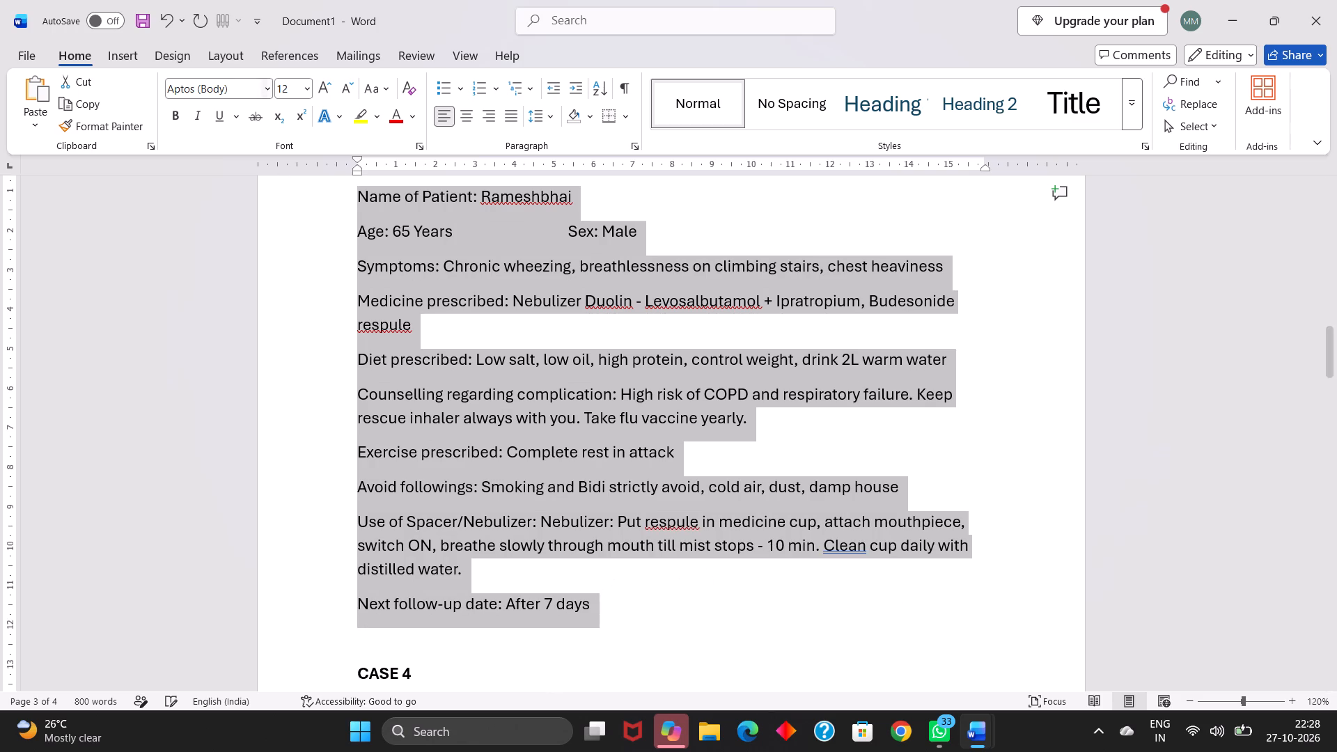
pyautogui.click(132, 56)
pyautogui.click(136, 85)
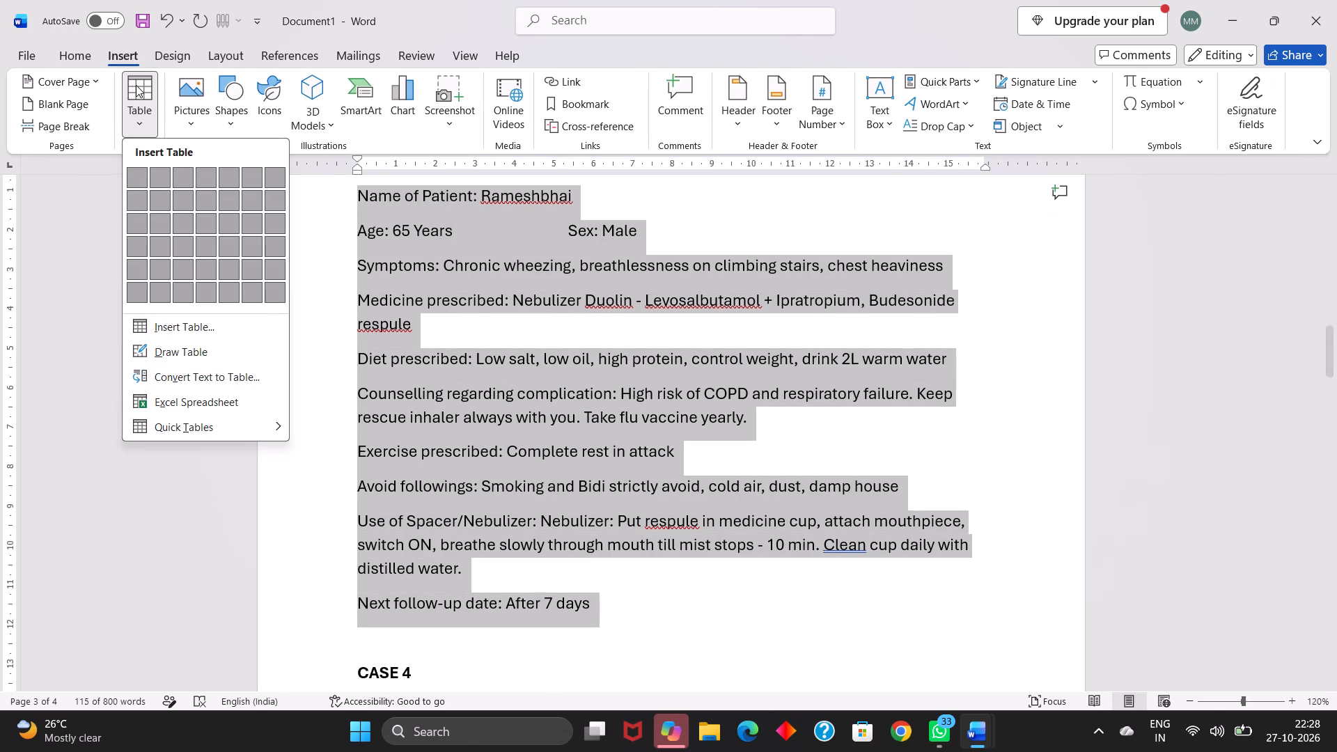
pyautogui.click(191, 381)
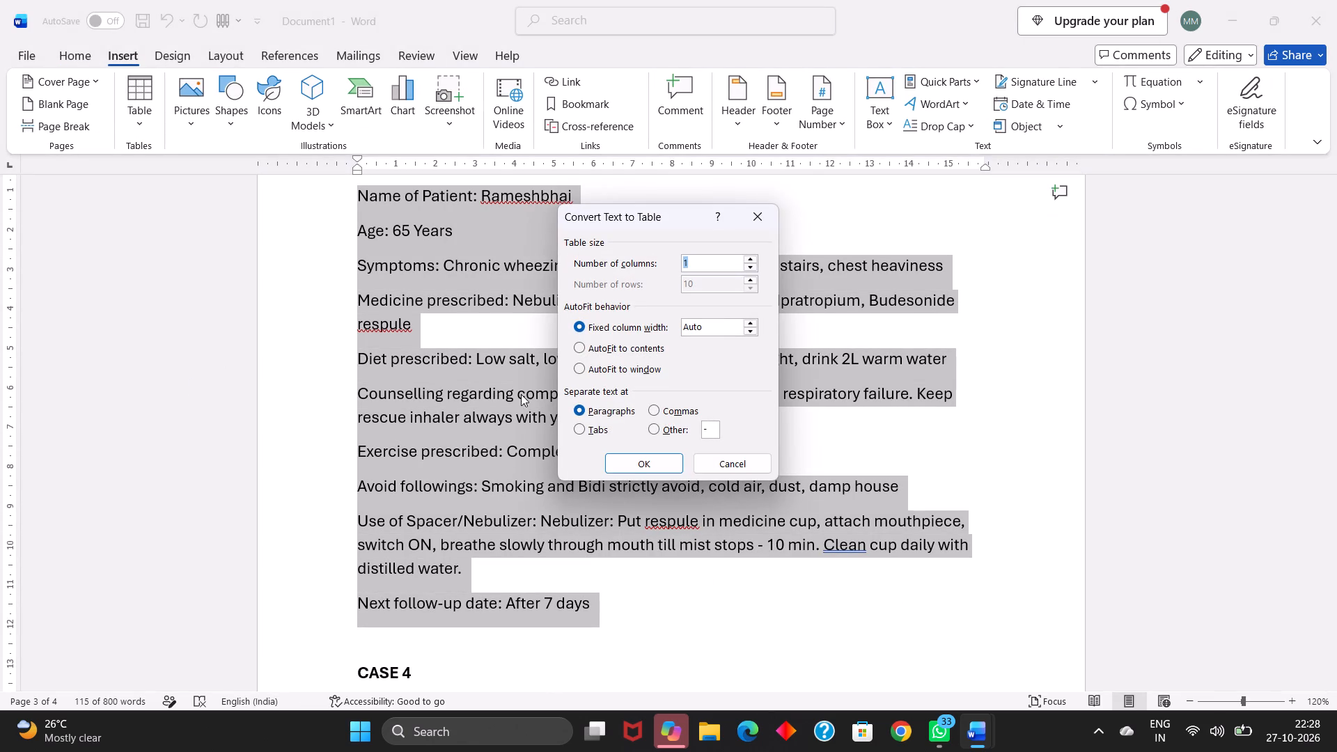
pyautogui.click(635, 467)
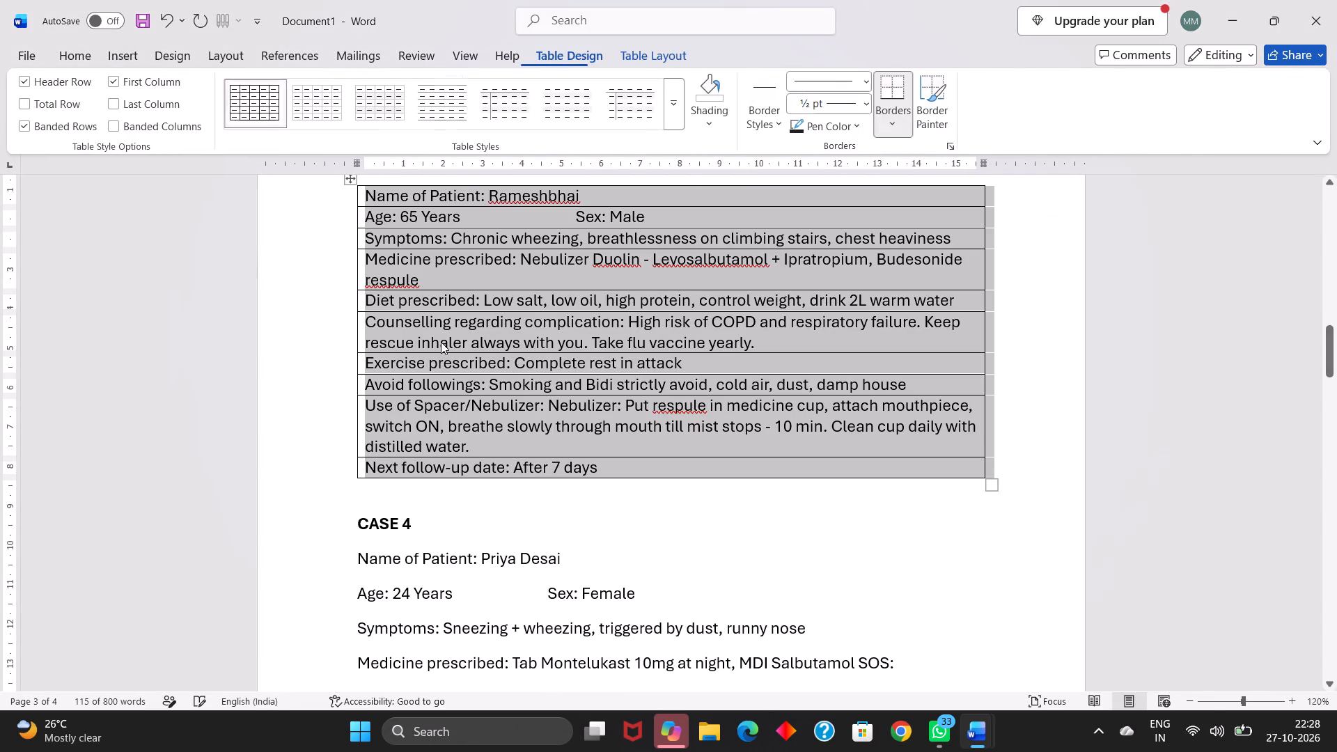
# Set the CASE 3 table's font to Times New Roman.
pyautogui.click(68, 51)
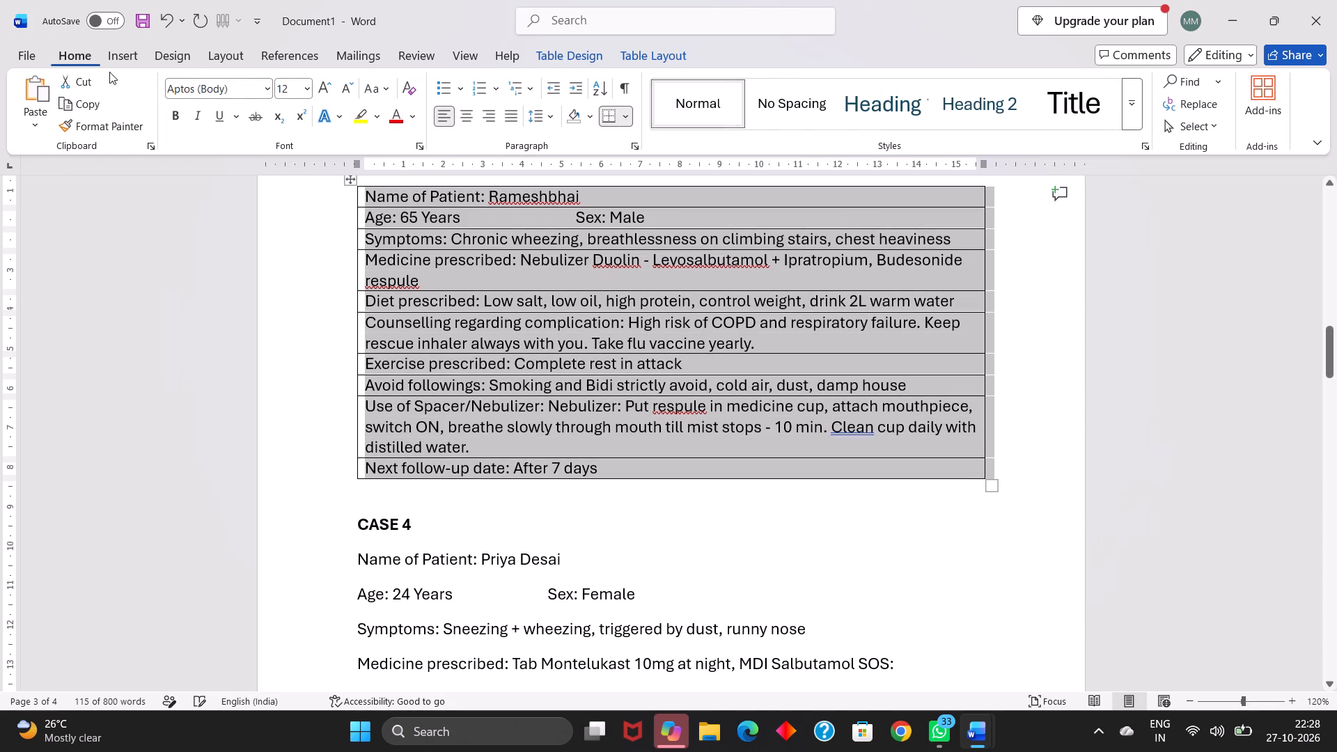
pyautogui.click(257, 91)
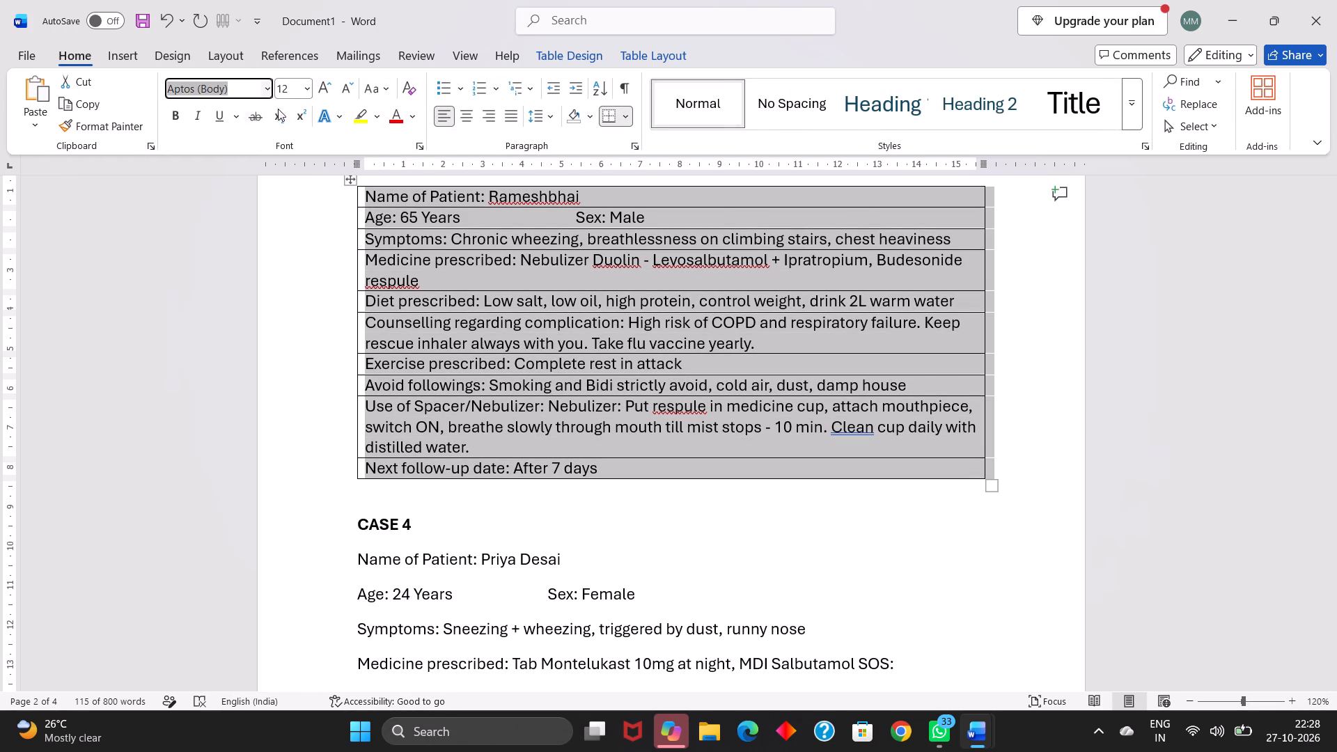
pyautogui.click(267, 91)
pyautogui.click(276, 210)
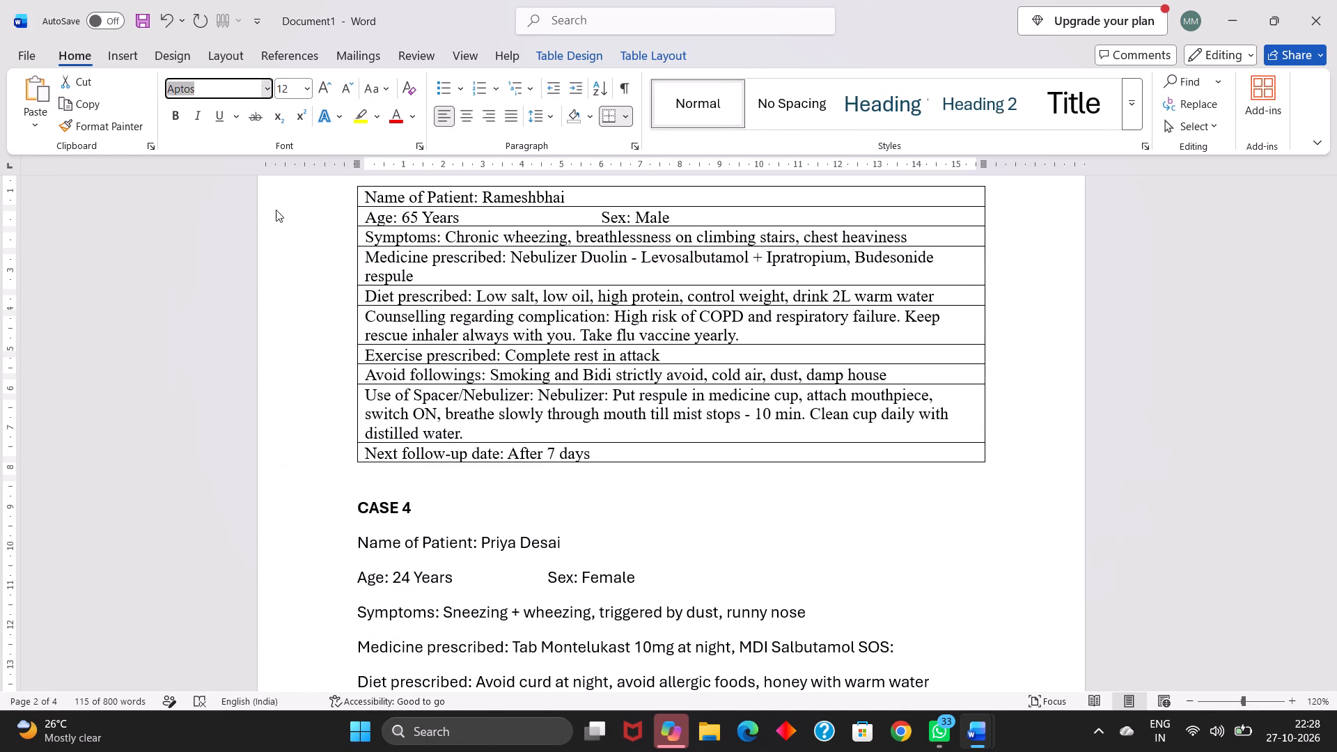
# Set the CASE 3 table's text size to 14.
pyautogui.click(328, 84)
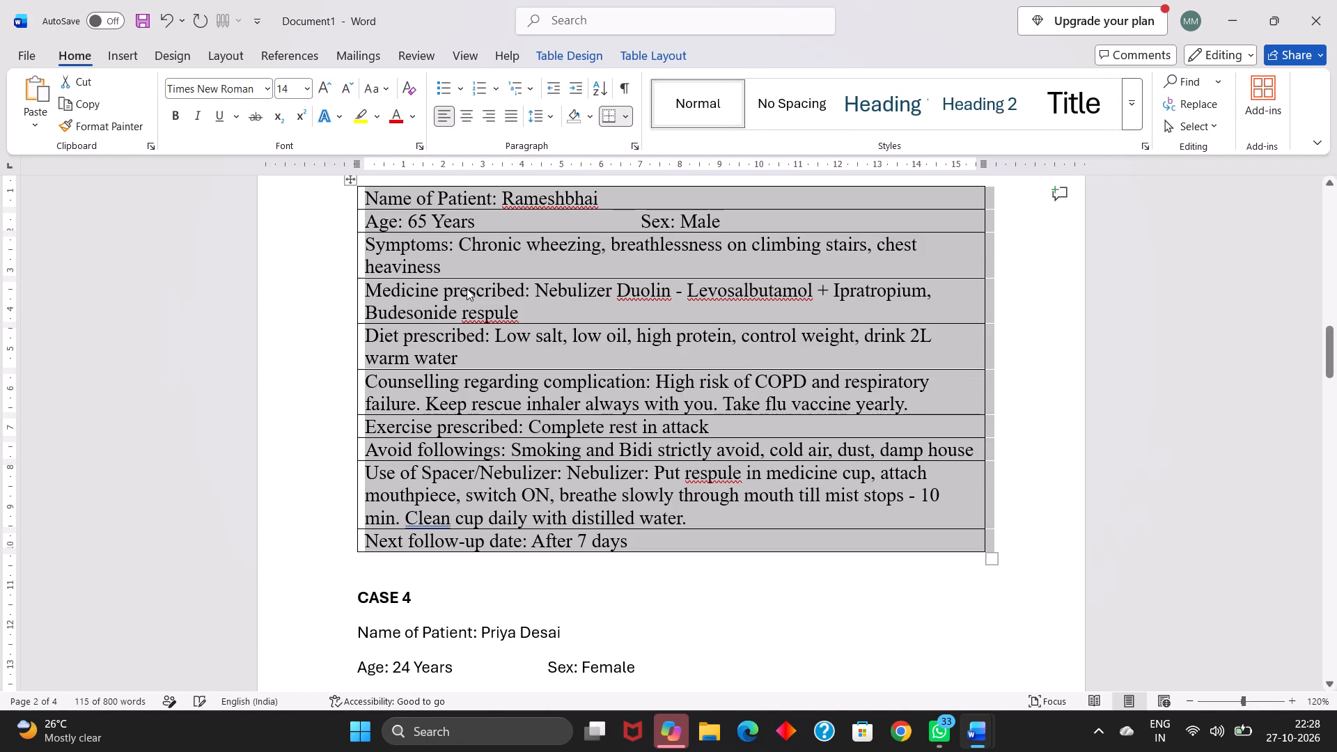
pyautogui.click(467, 288)
# Format the CASE 4 lines from "Name of Patient" through the follow-up line in Times New Roman size 14.
pyautogui.scroll(-3, 467, 288)
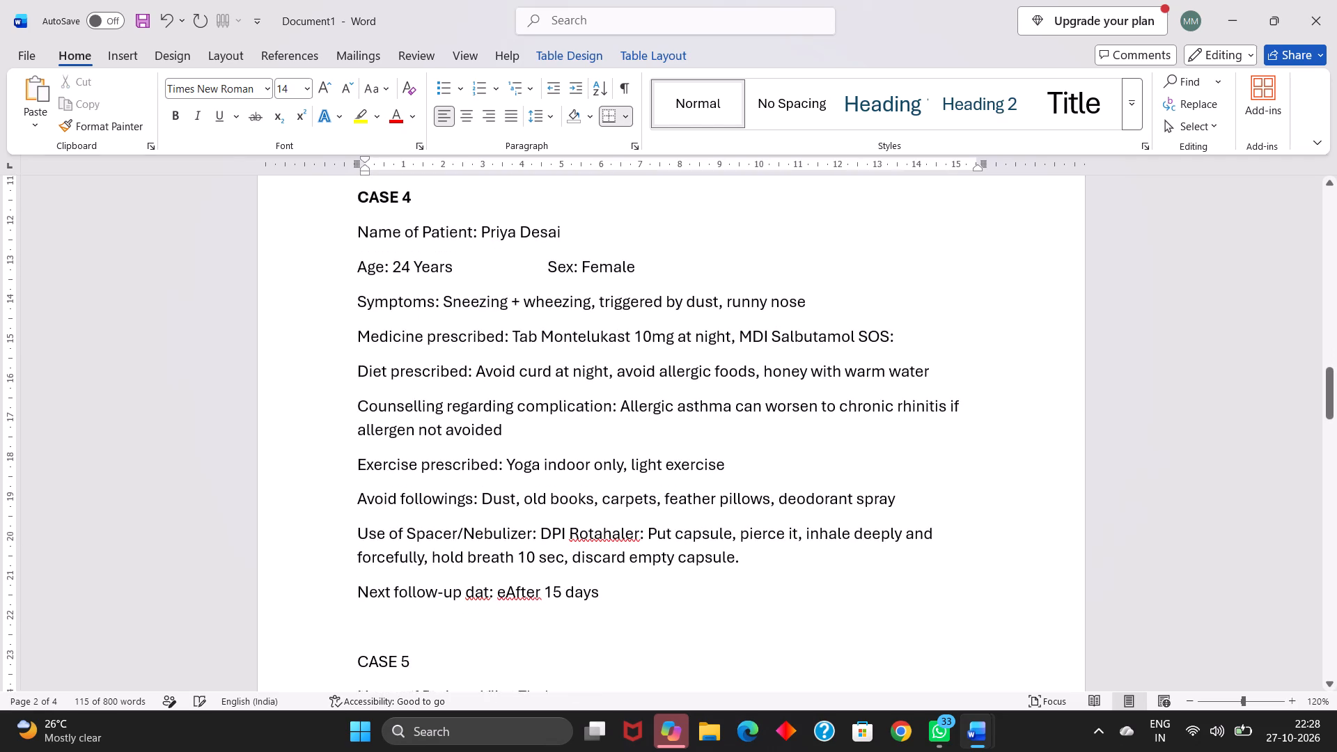
pyautogui.moveTo(357, 227); pyautogui.dragTo(609, 568)
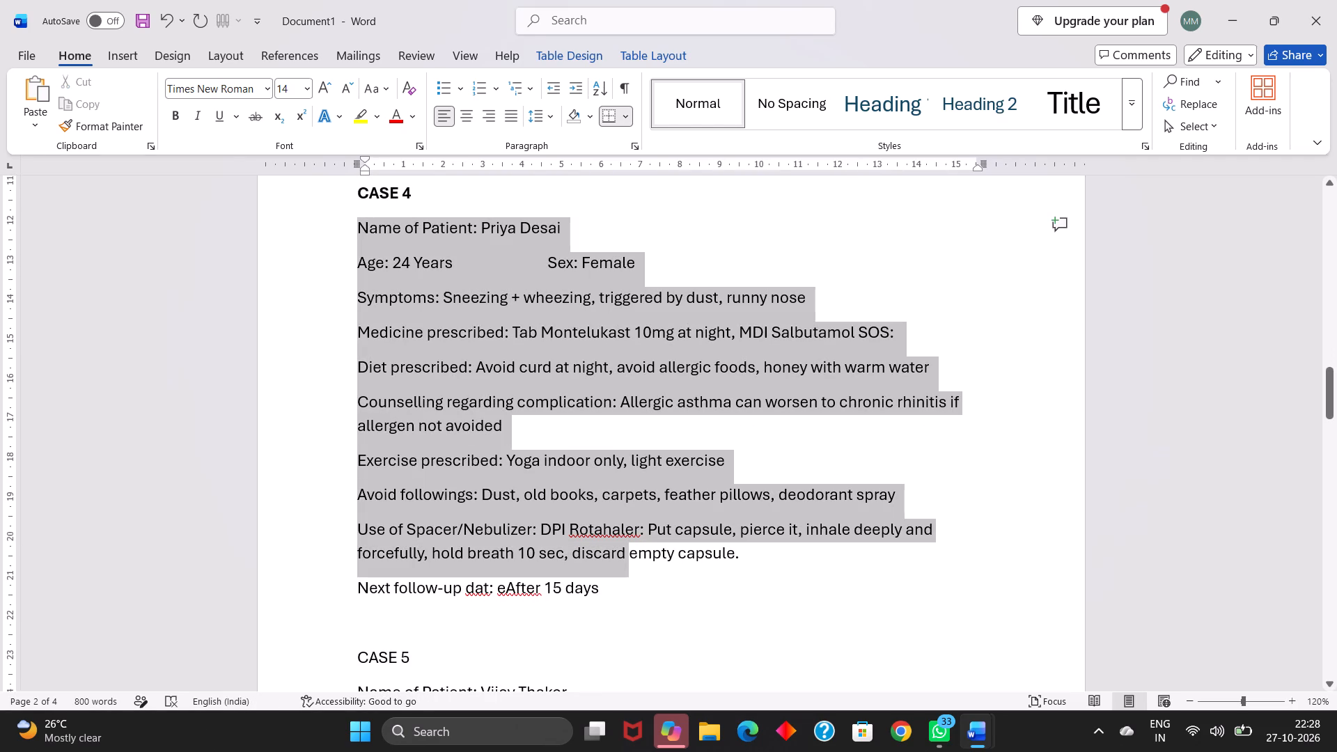
pyautogui.moveTo(609, 568); pyautogui.dragTo(610, 588)
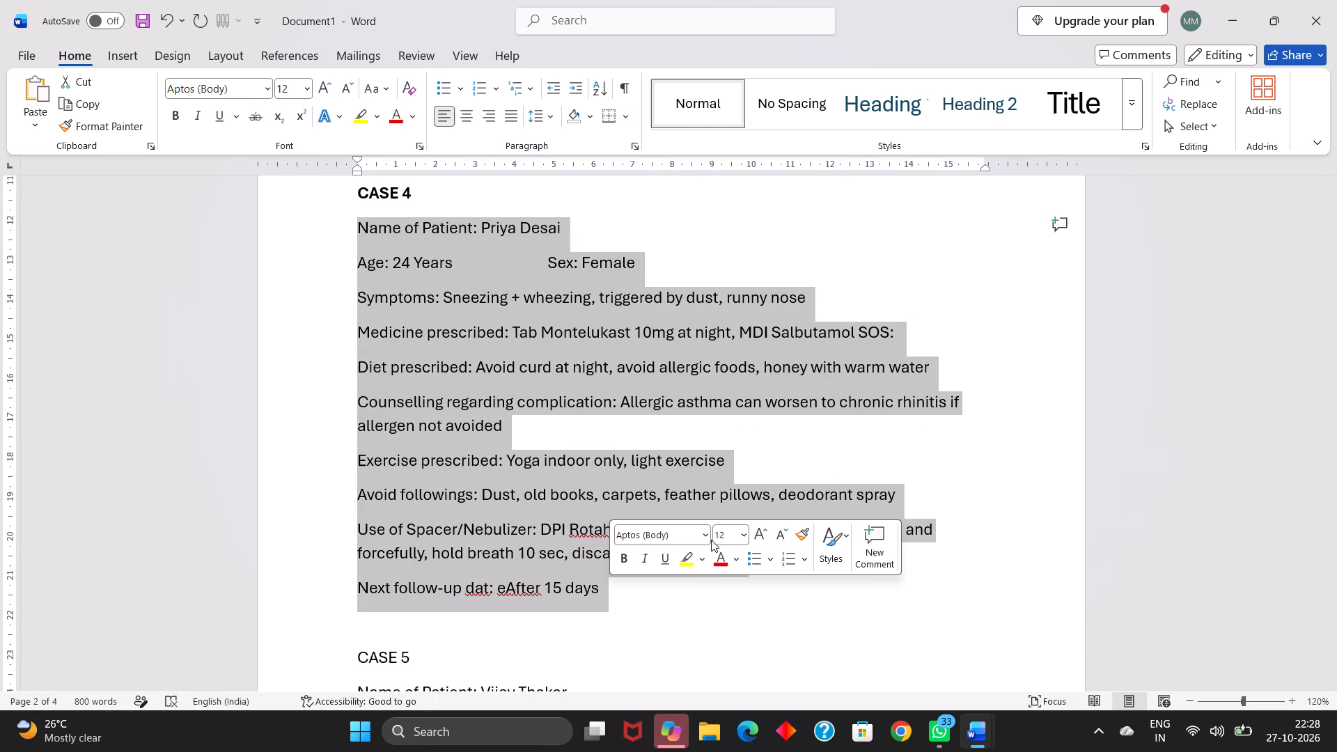
pyautogui.click(705, 537)
pyautogui.click(677, 118)
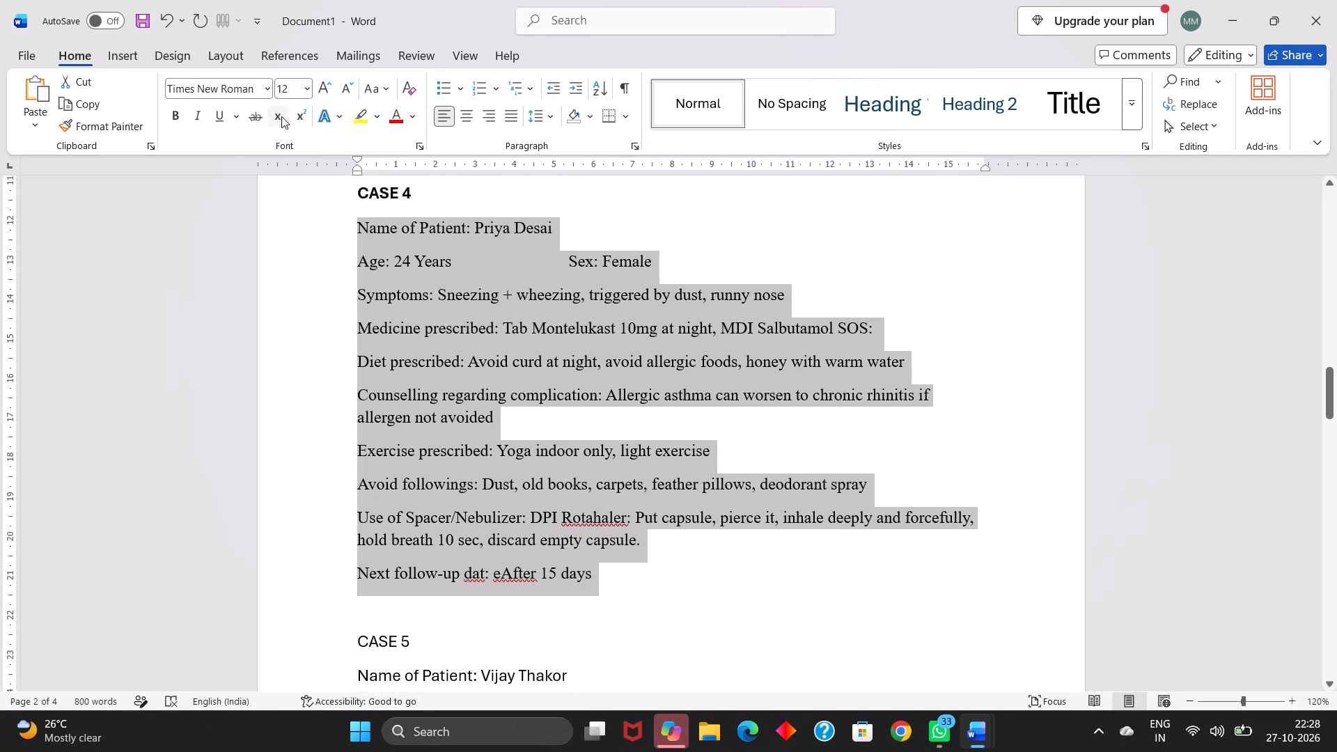
pyautogui.click(325, 83)
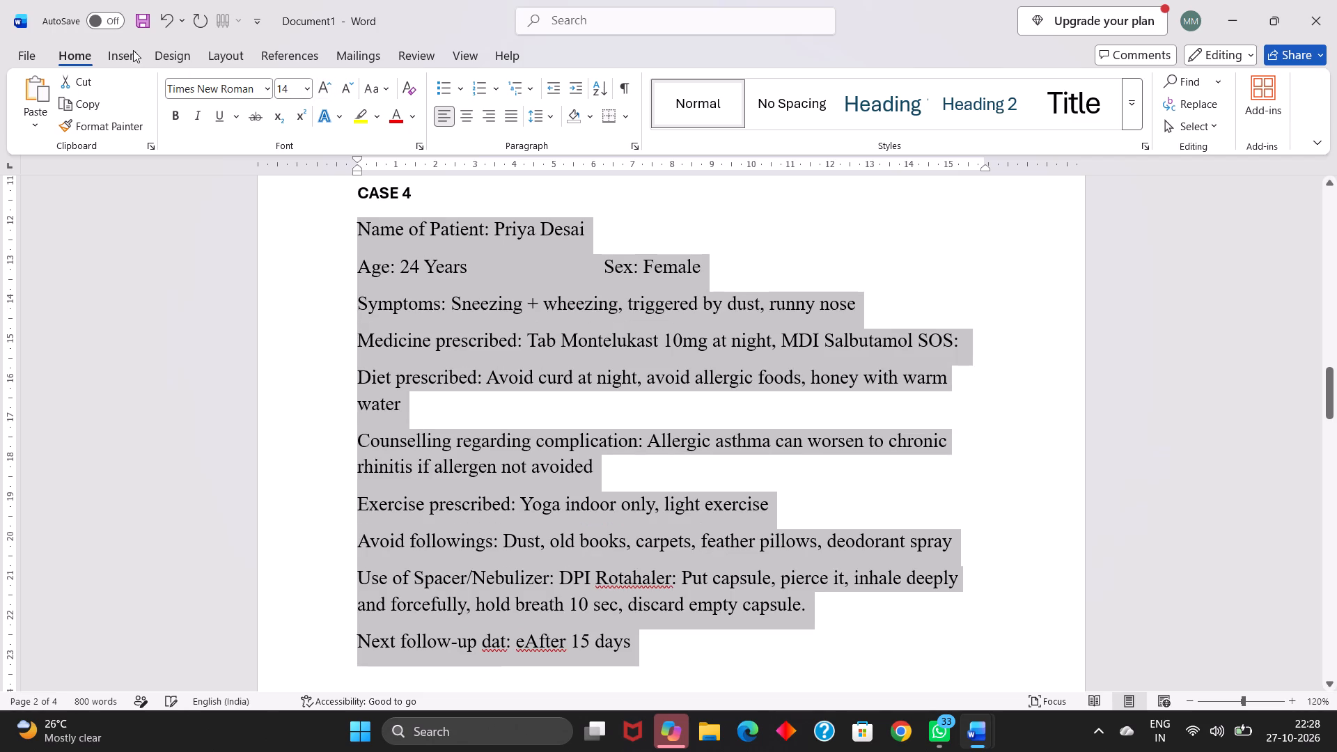
# Convert the CASE 4 lines from "Name of Patient" through the follow-up line into a one-column table separated at paragraphs.
pyautogui.click(114, 54)
pyautogui.click(127, 97)
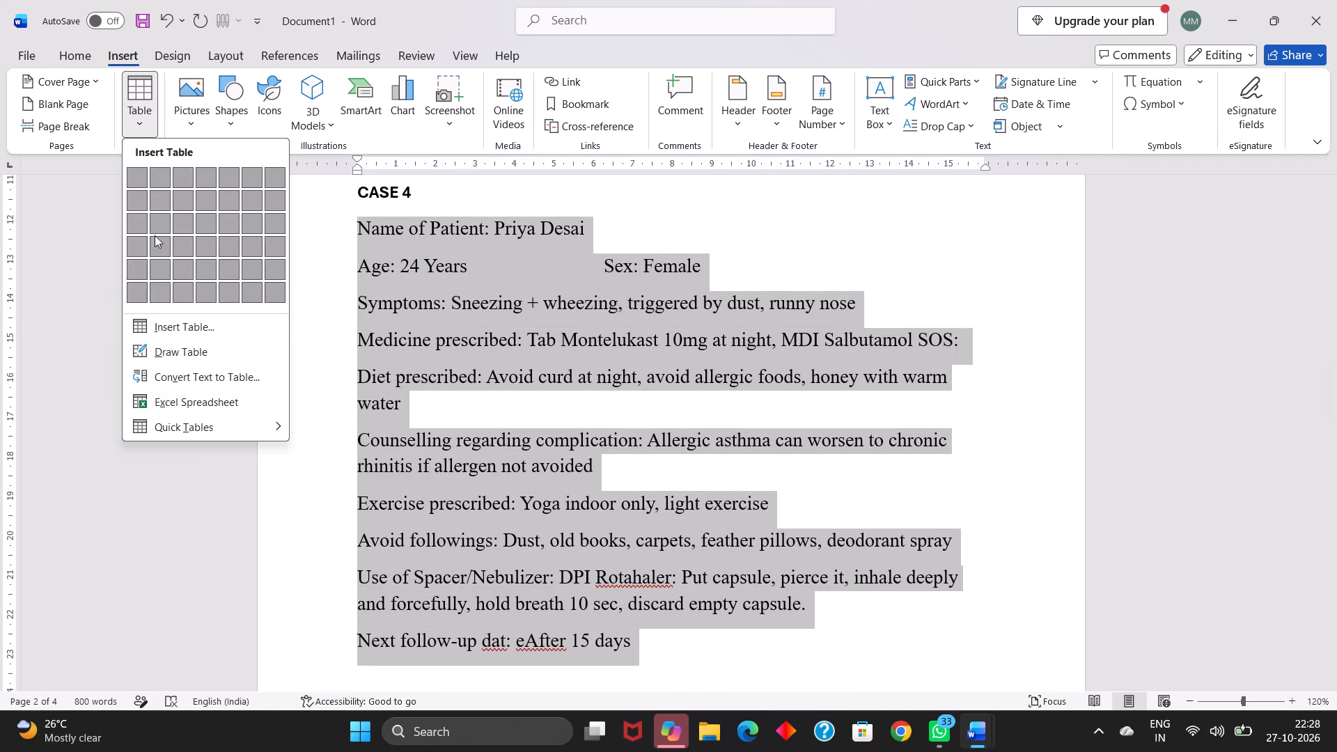
pyautogui.click(164, 379)
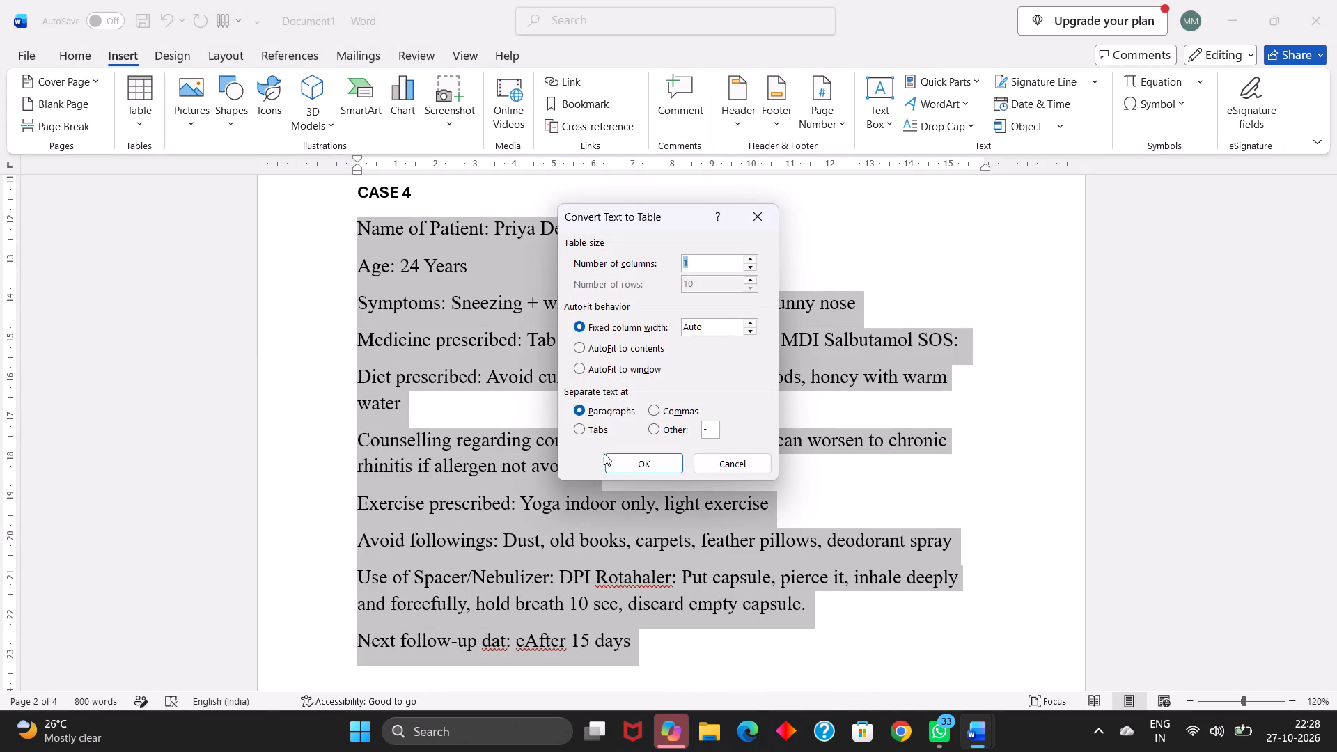
pyautogui.click(623, 458)
# Insert blank lines between the CASE 4 table and the CASE 5 heading so CASE 5 starts on the next page.
pyautogui.scroll(-2, 526, 477)
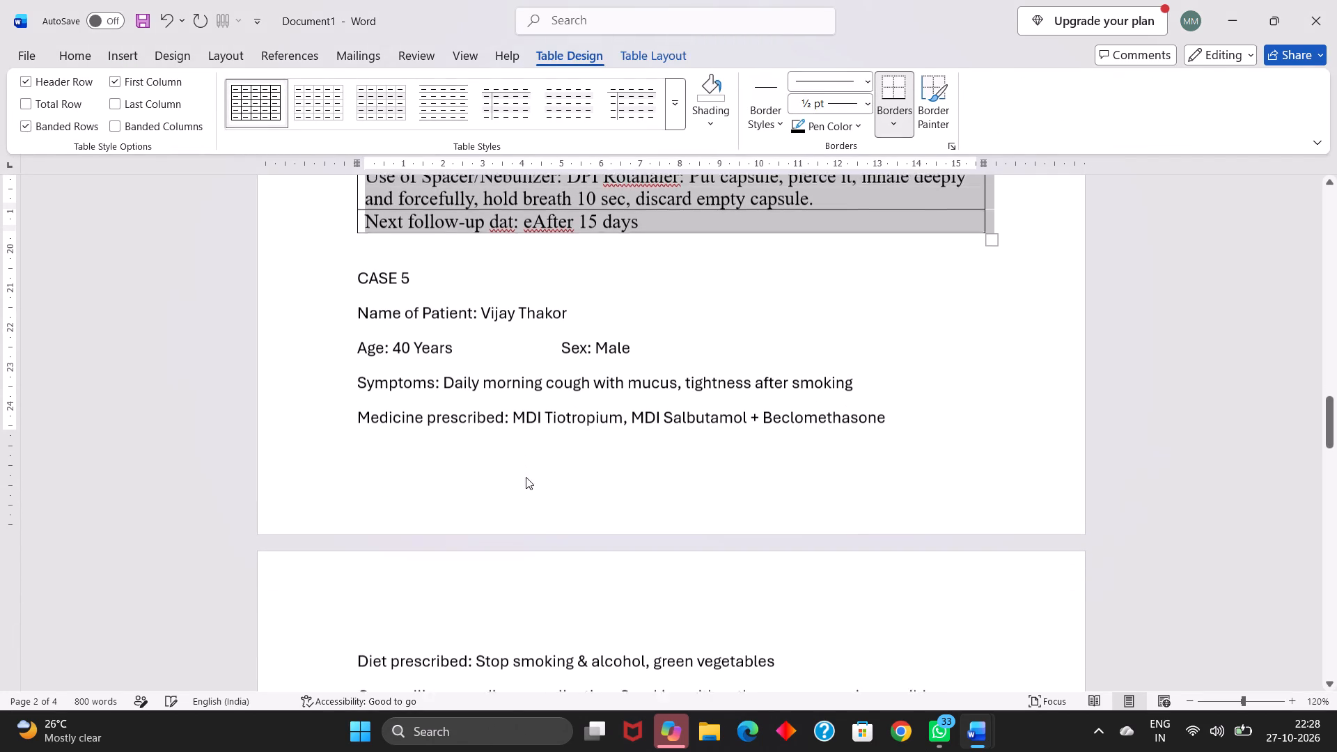
pyautogui.click(391, 262)
pyautogui.press('Return')
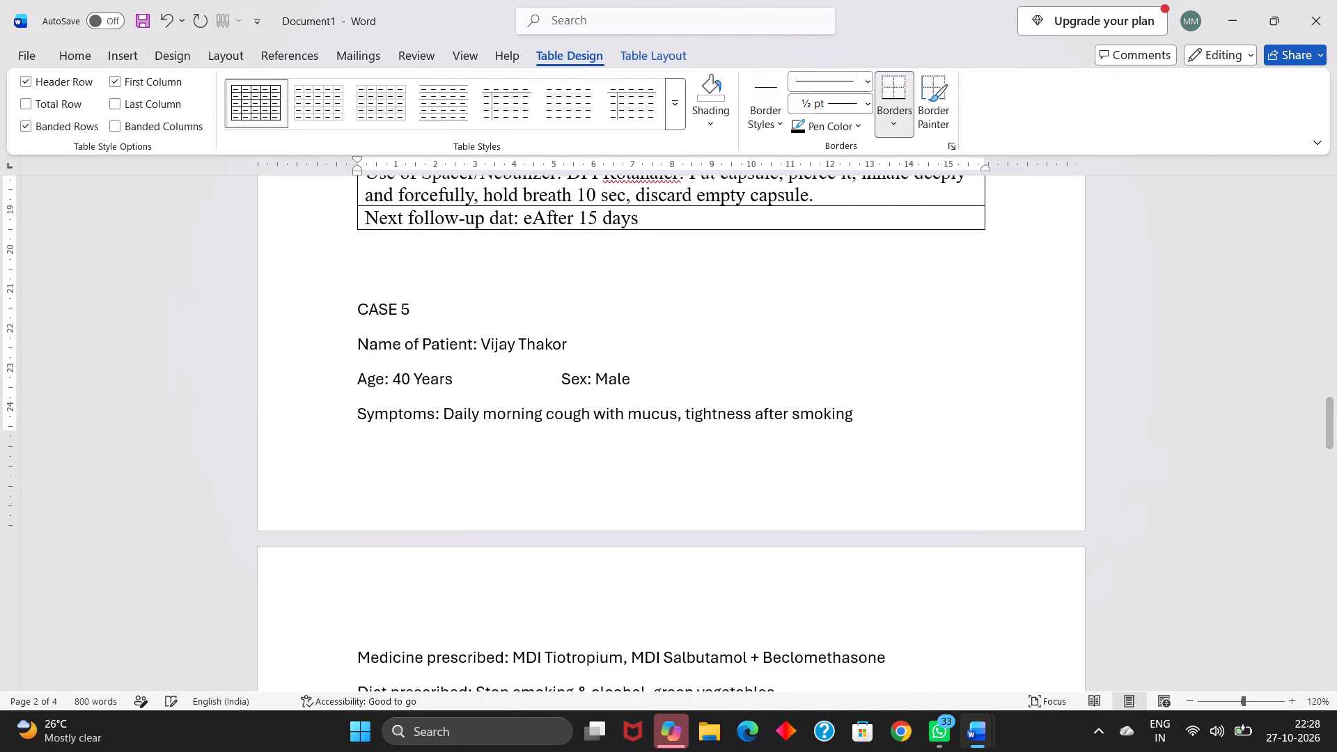
pyautogui.press('Return')
pyautogui.press('Return')
pyautogui.press('Return')
pyautogui.press('Return')
# Make the CASE 5 heading bold.
pyautogui.scroll(-1, 391, 262)
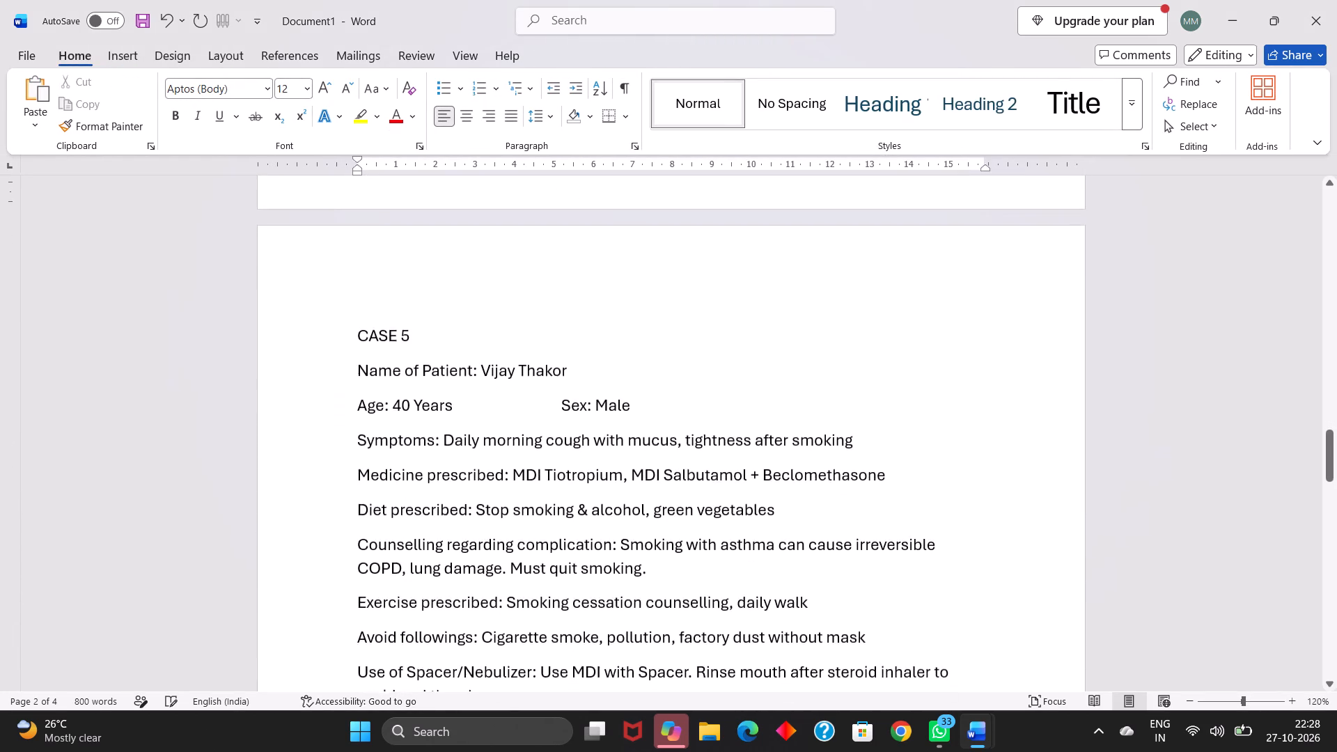
pyautogui.moveTo(357, 330); pyautogui.dragTo(422, 328)
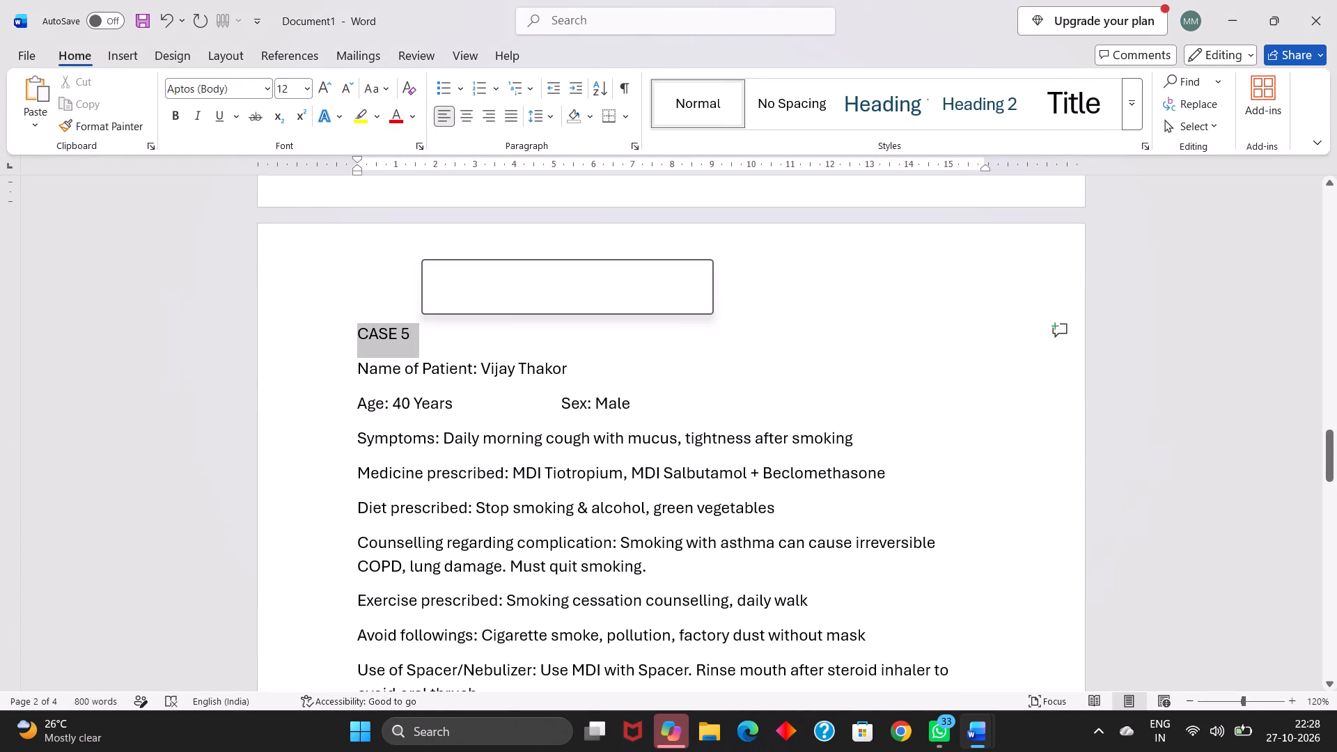
pyautogui.click(434, 301)
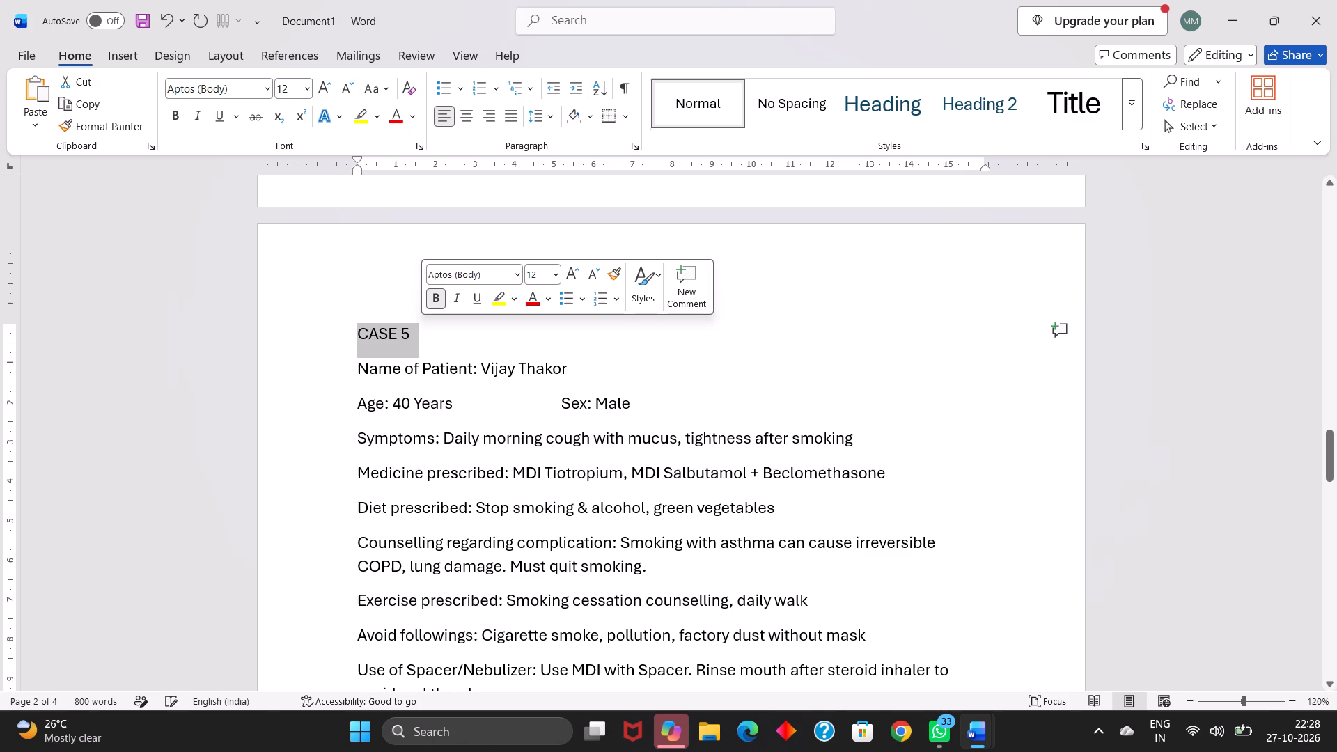
# Format the CASE 5 lines from "Name of Patient" through "Next follow-up date" in Times New Roman size 14.
pyautogui.moveTo(358, 370); pyautogui.dragTo(685, 666)
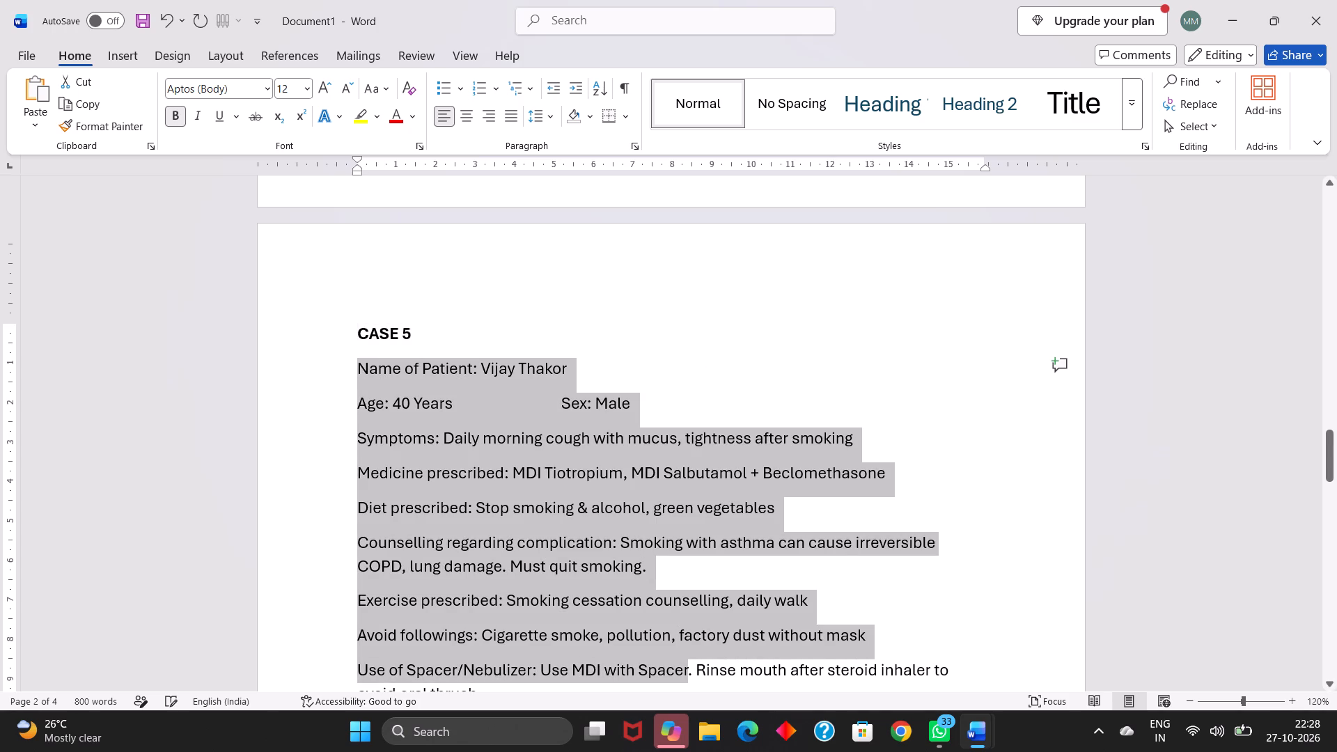
pyautogui.moveTo(685, 666); pyautogui.dragTo(597, 446)
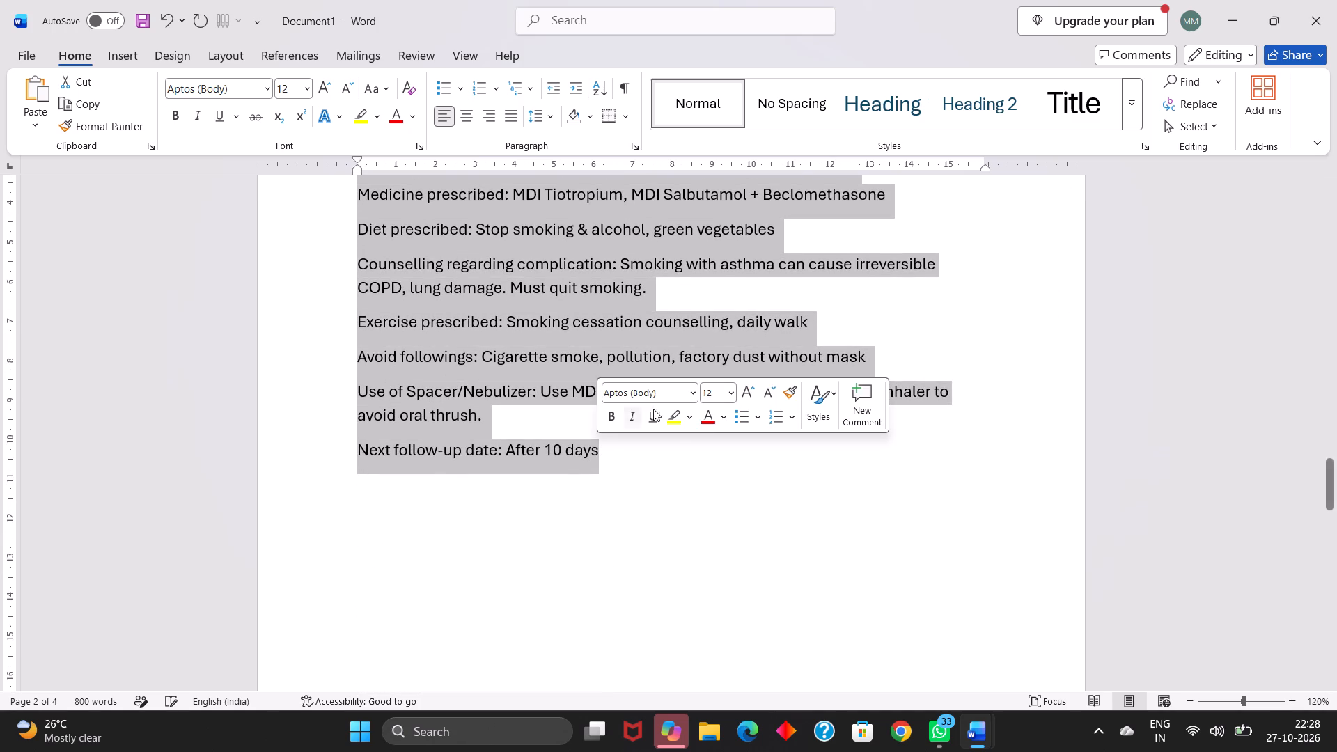
pyautogui.click(696, 397)
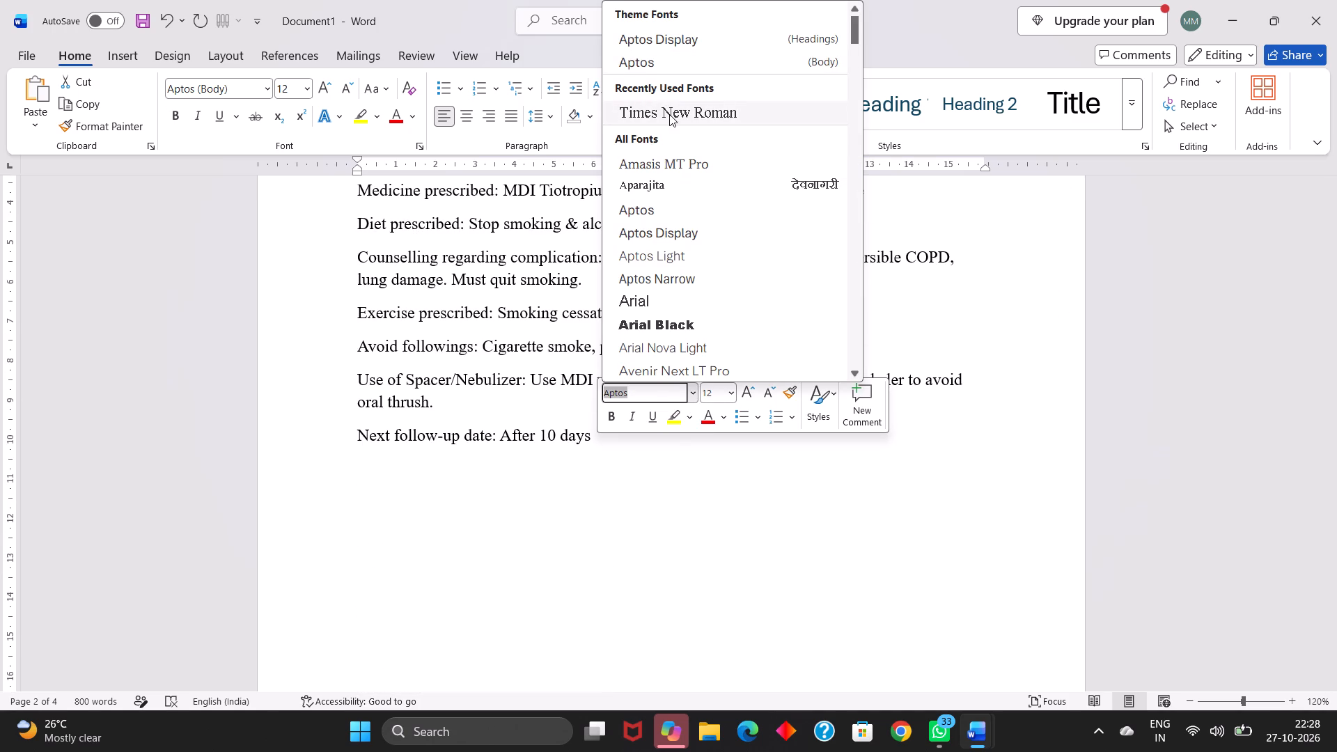
pyautogui.click(669, 114)
pyautogui.click(322, 89)
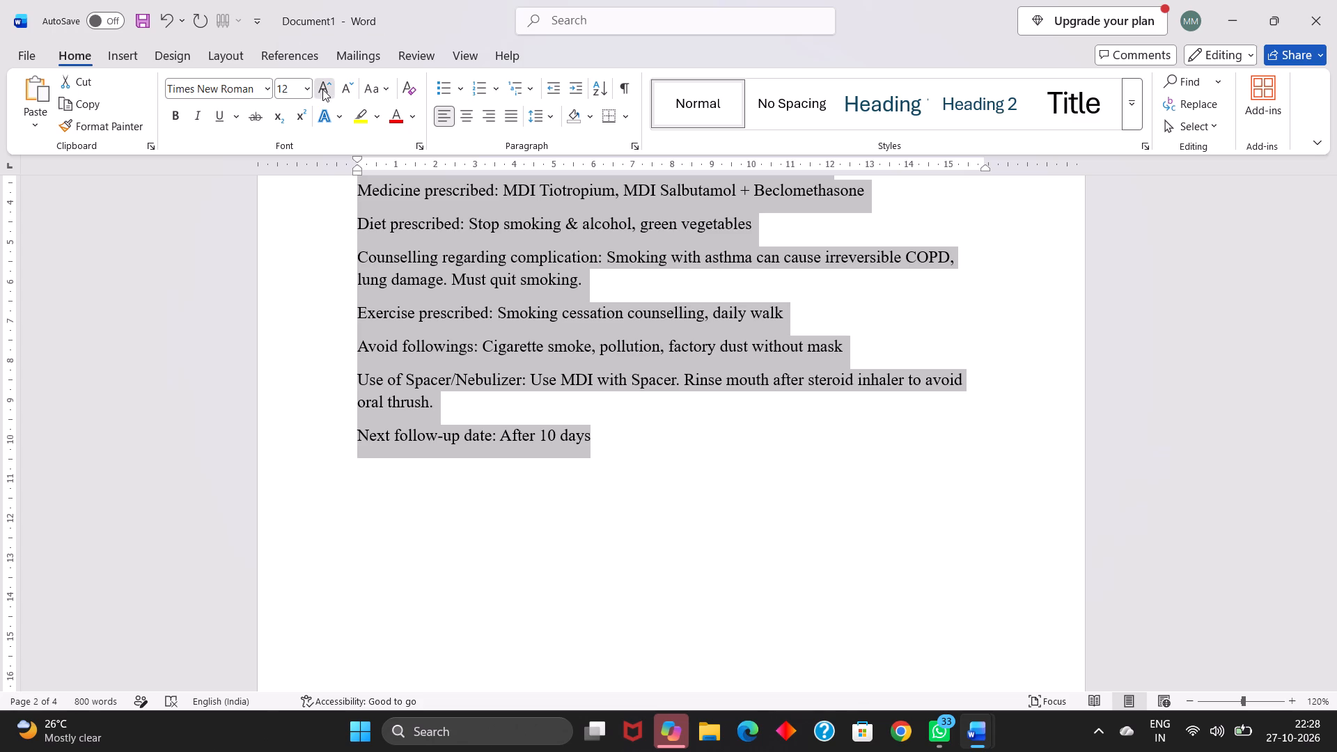
# Convert the CASE 5 lines from "Name of Patient" through "Next follow-up date" into a one-column table separated at paragraphs.
pyautogui.click(123, 57)
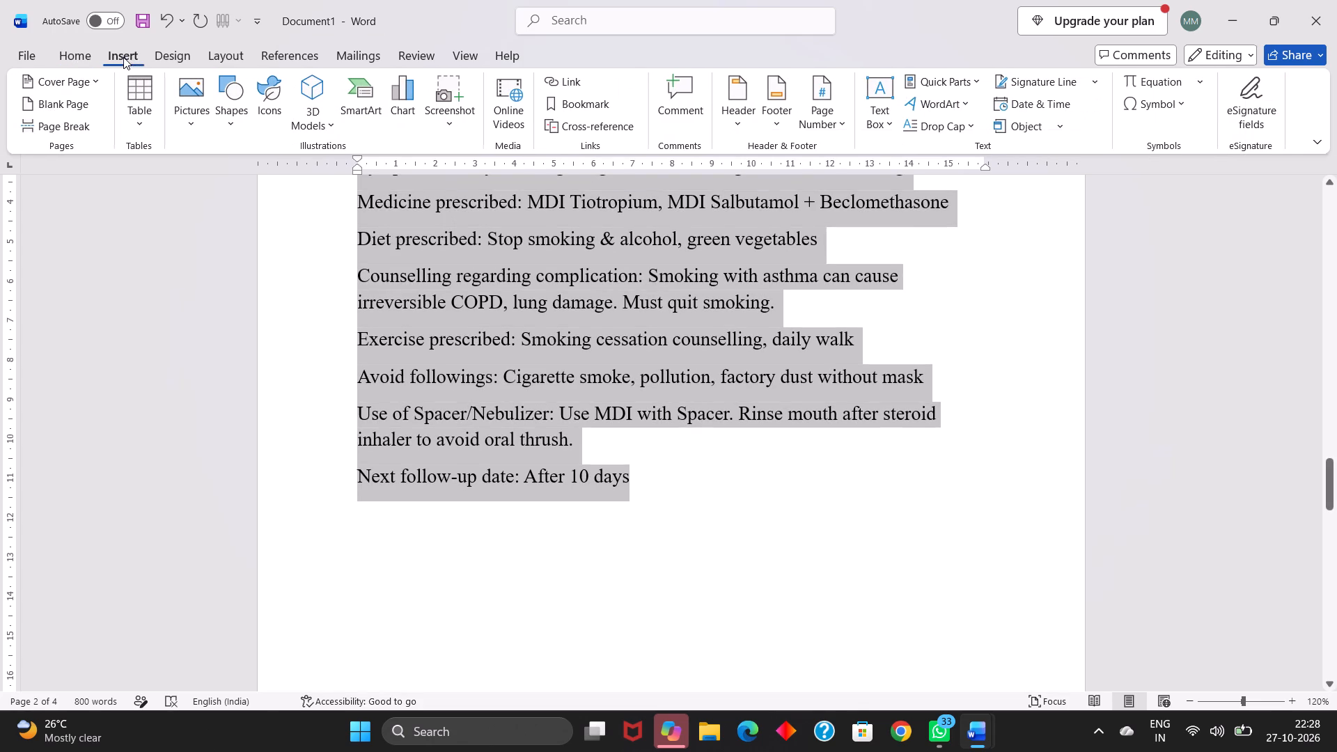
pyautogui.click(132, 86)
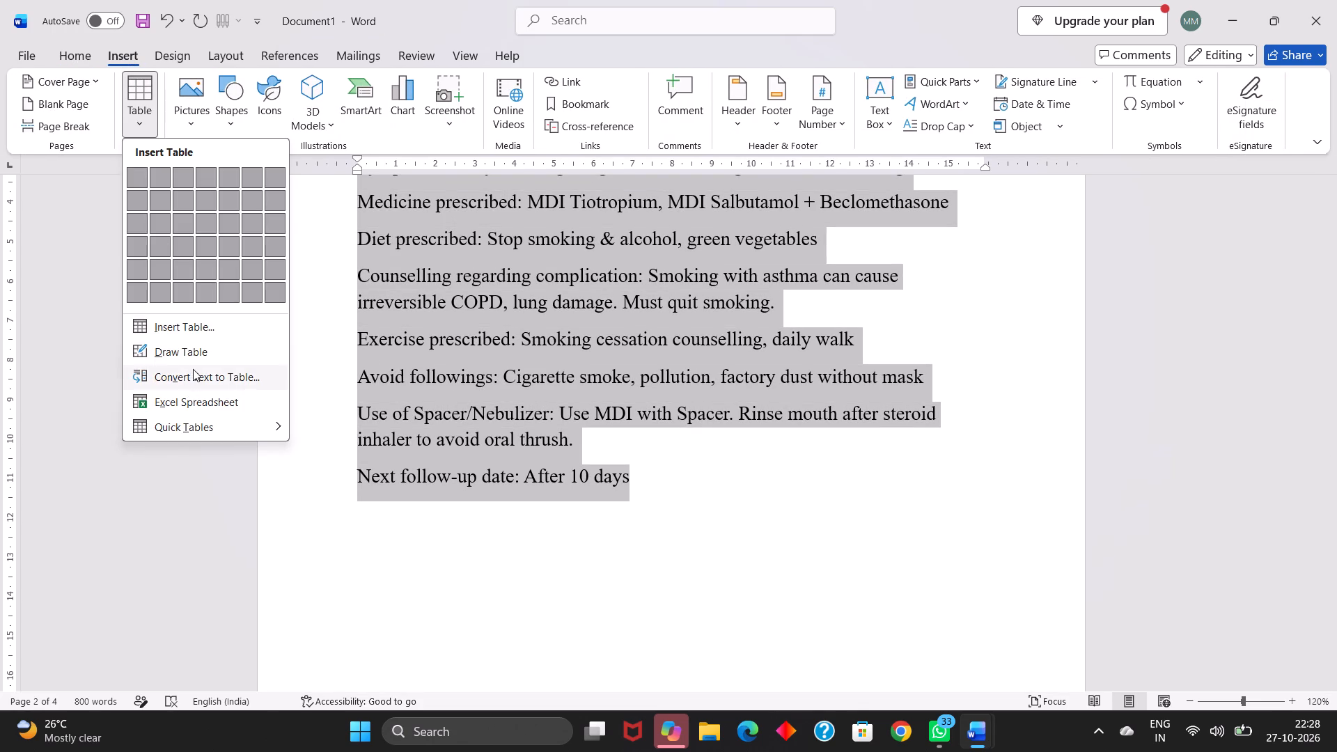
pyautogui.click(193, 375)
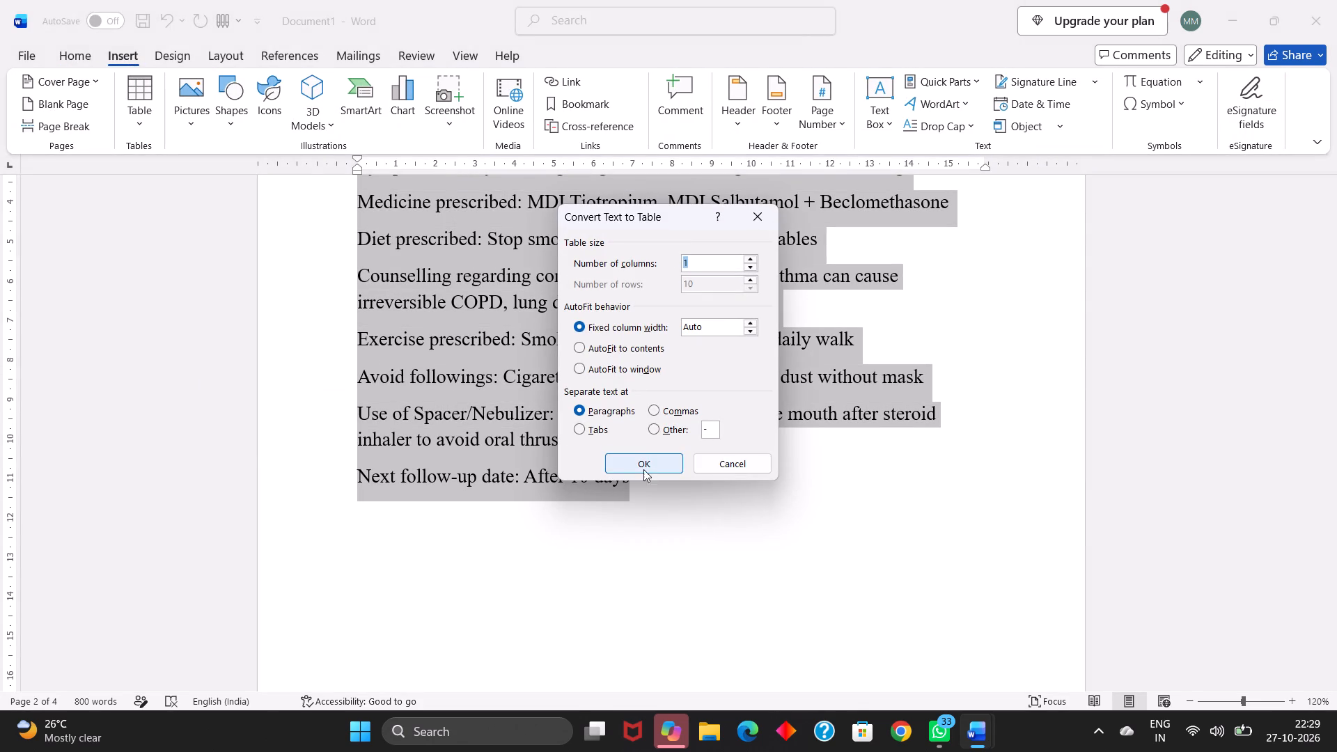
pyautogui.click(643, 468)
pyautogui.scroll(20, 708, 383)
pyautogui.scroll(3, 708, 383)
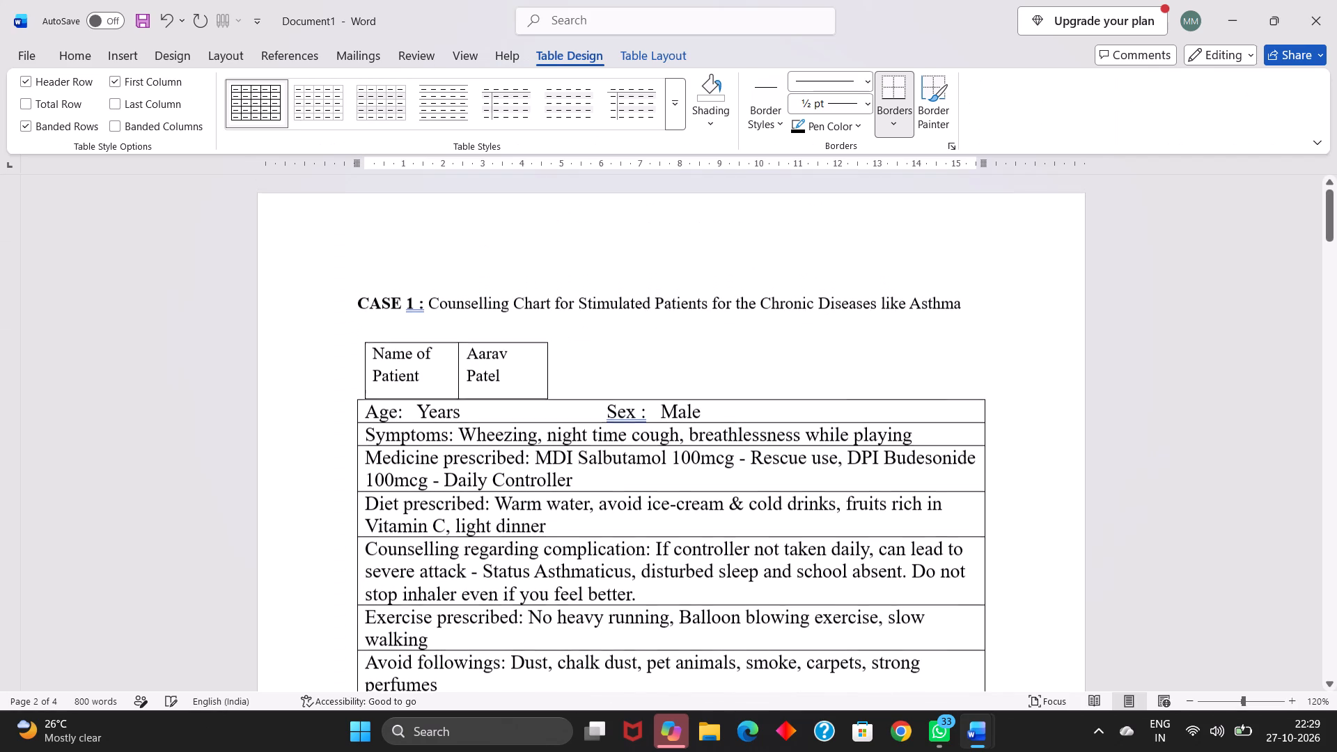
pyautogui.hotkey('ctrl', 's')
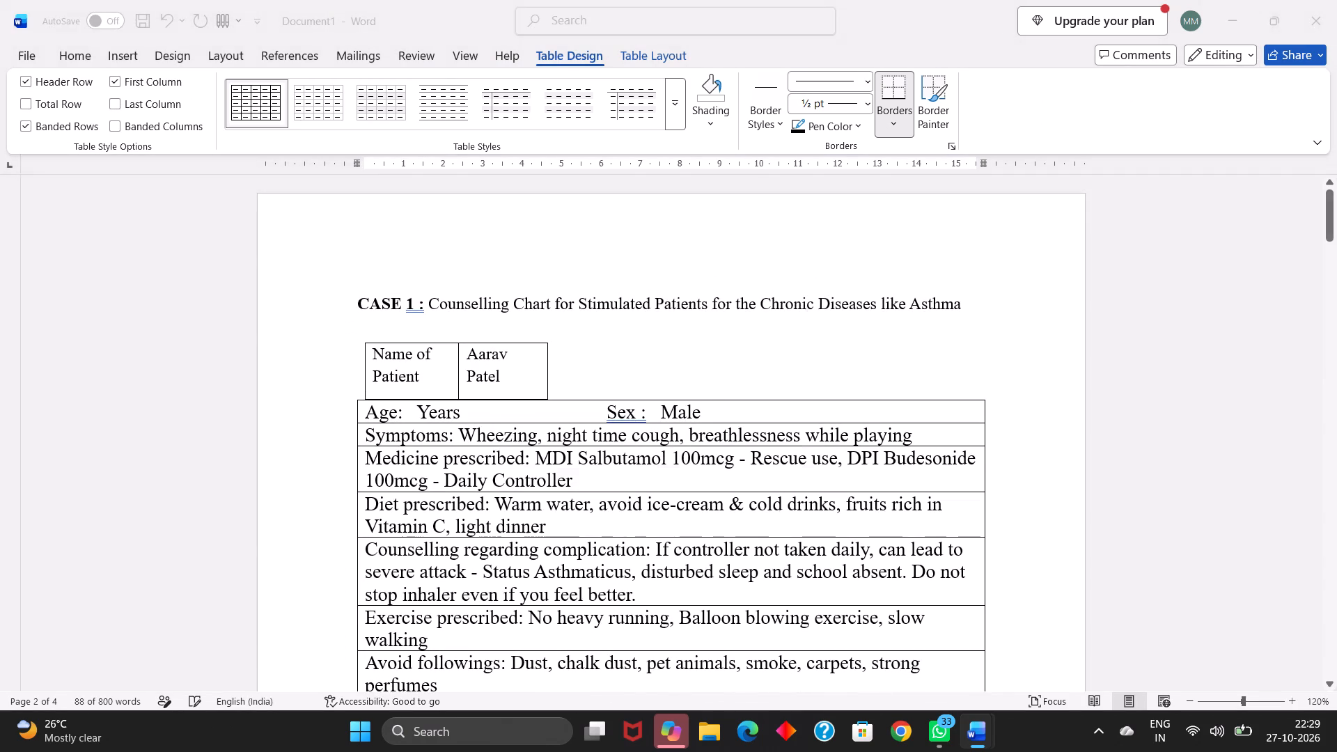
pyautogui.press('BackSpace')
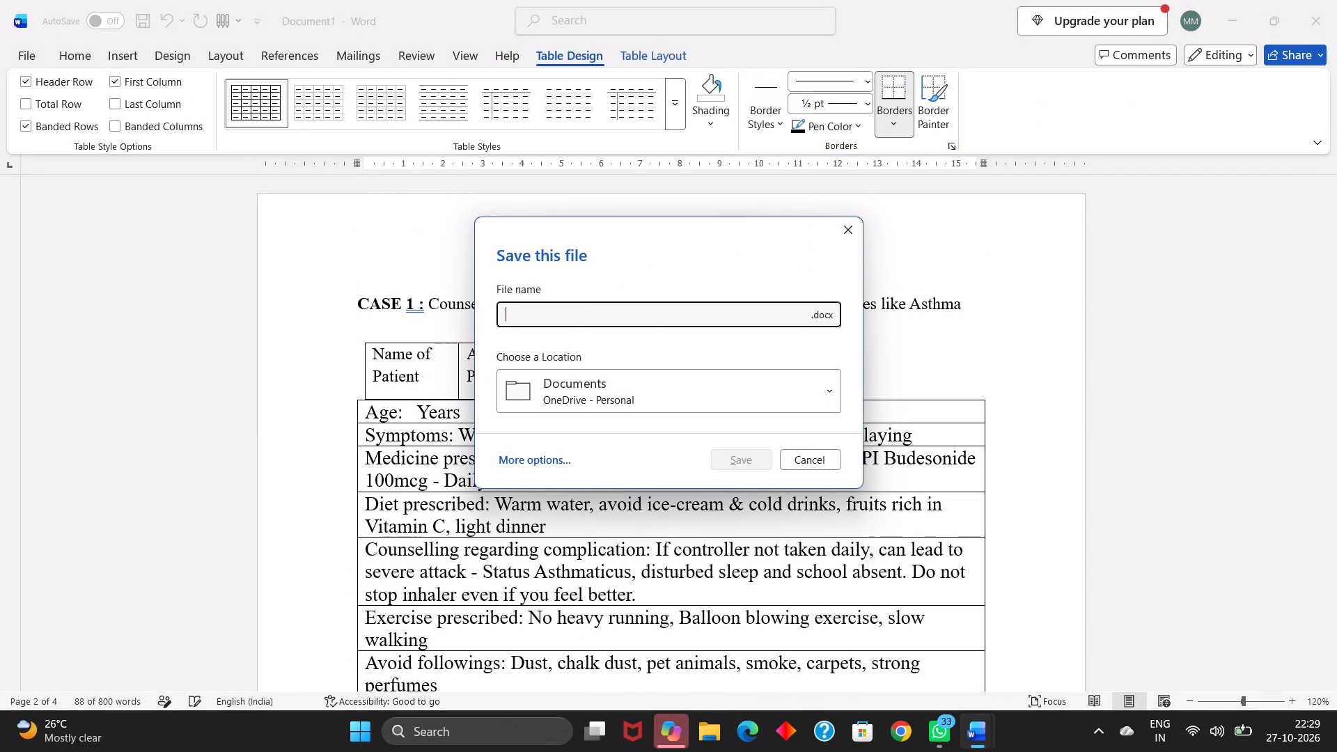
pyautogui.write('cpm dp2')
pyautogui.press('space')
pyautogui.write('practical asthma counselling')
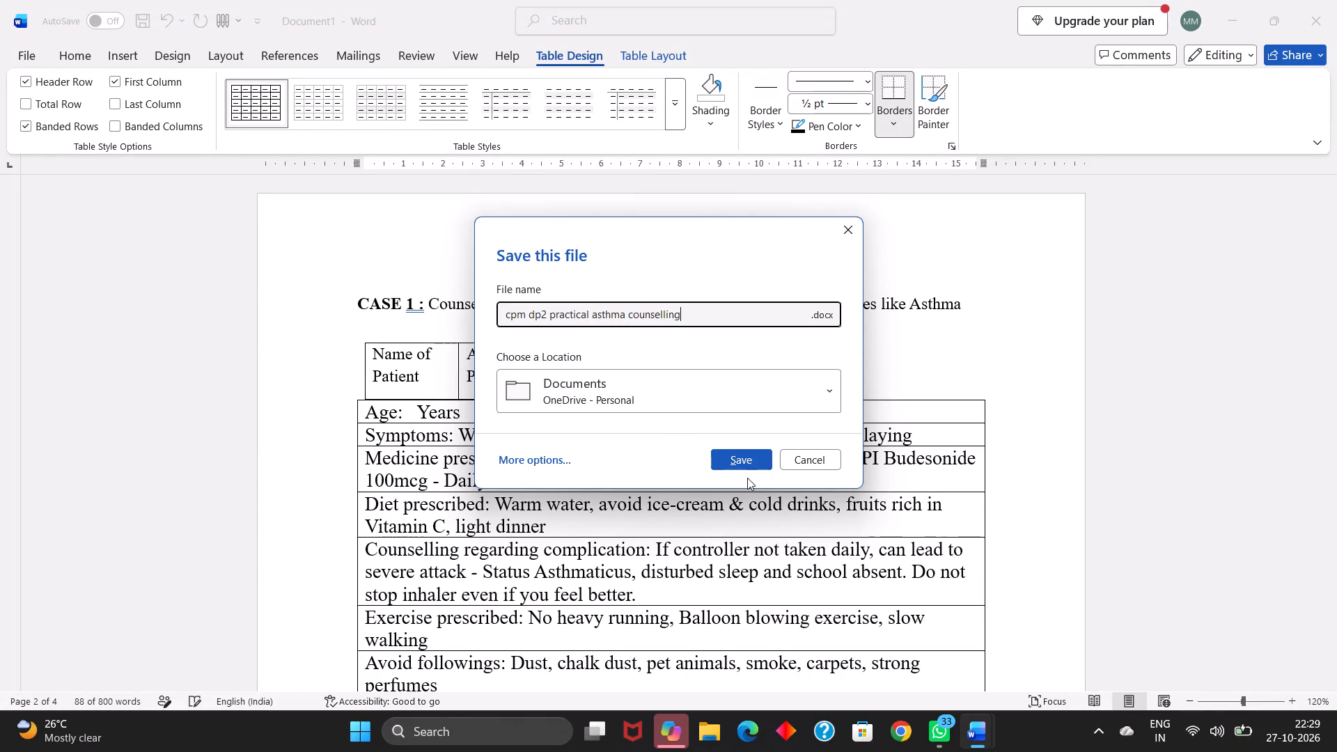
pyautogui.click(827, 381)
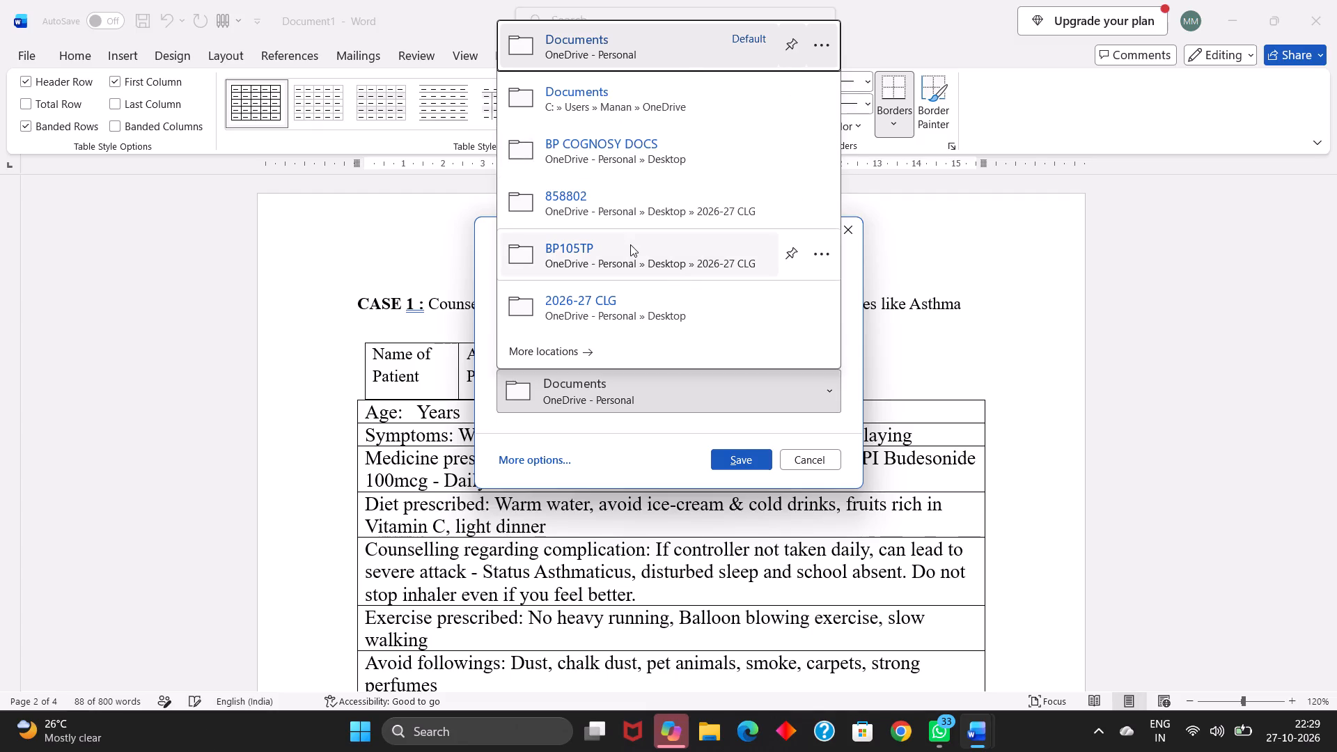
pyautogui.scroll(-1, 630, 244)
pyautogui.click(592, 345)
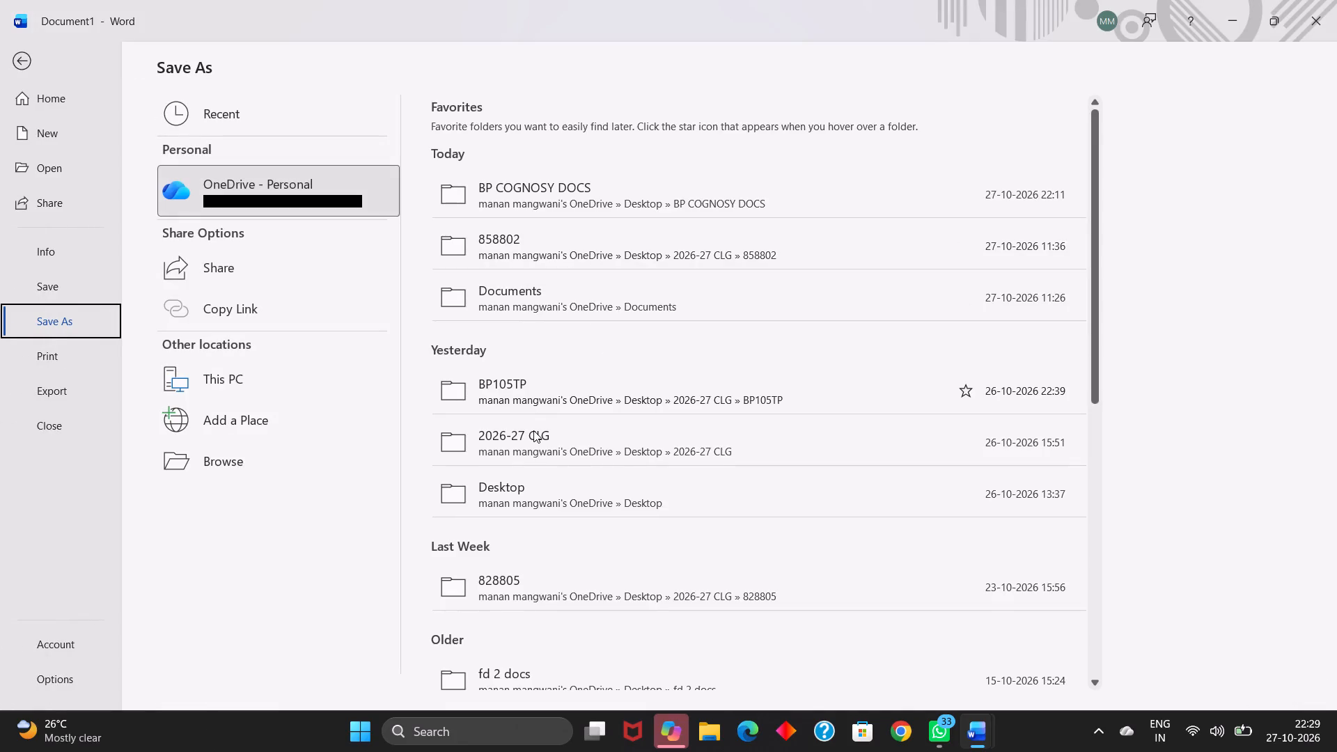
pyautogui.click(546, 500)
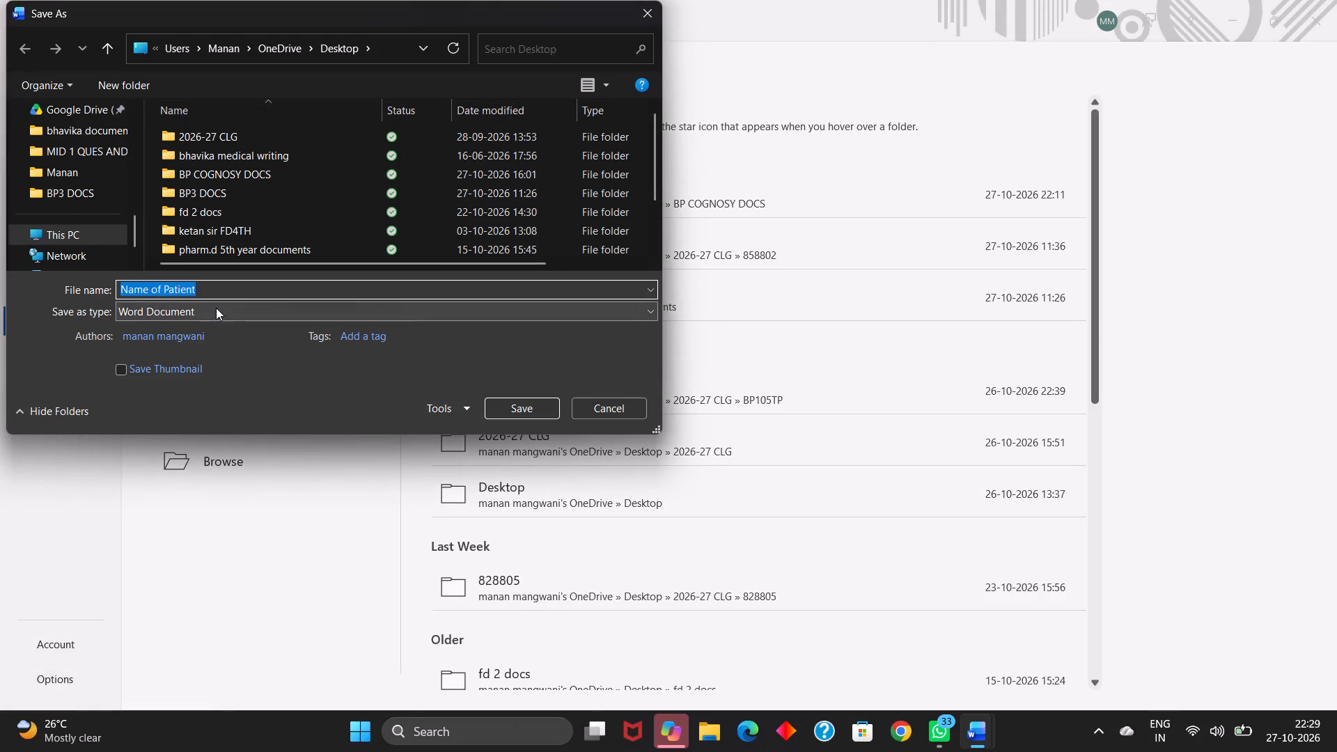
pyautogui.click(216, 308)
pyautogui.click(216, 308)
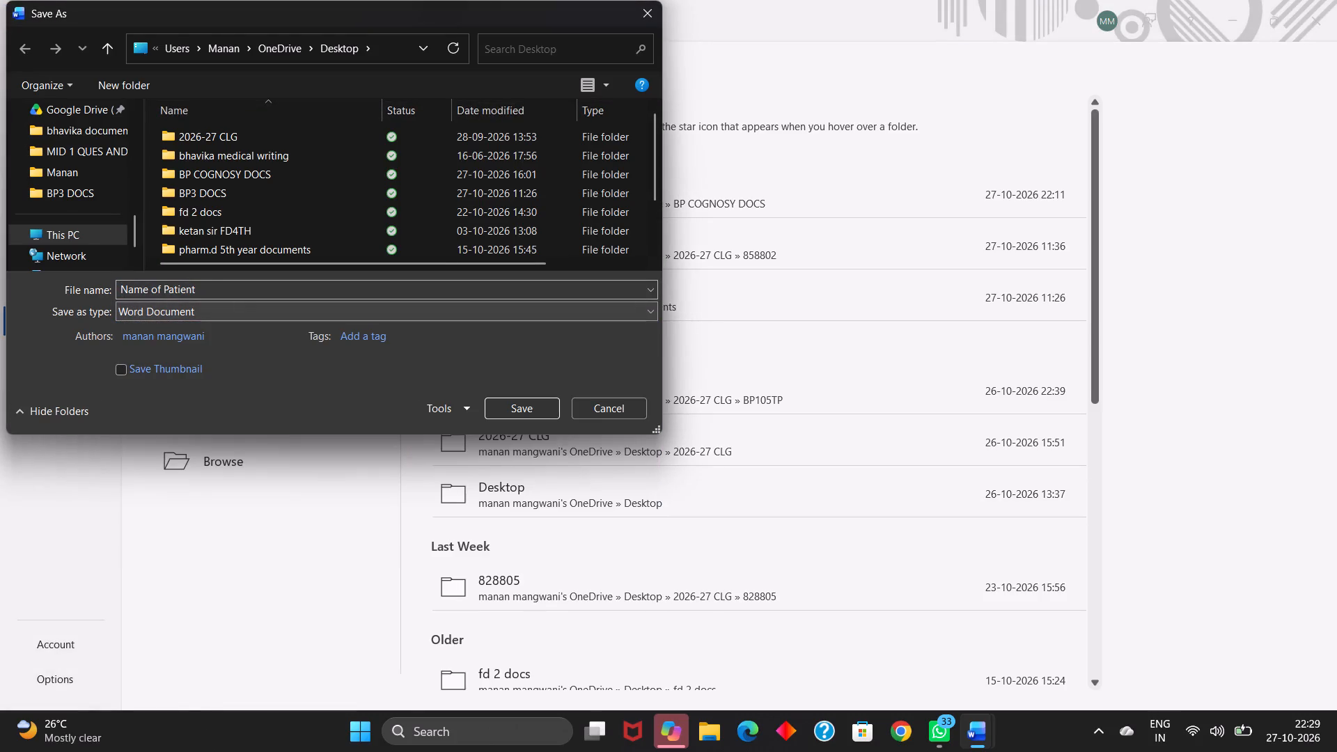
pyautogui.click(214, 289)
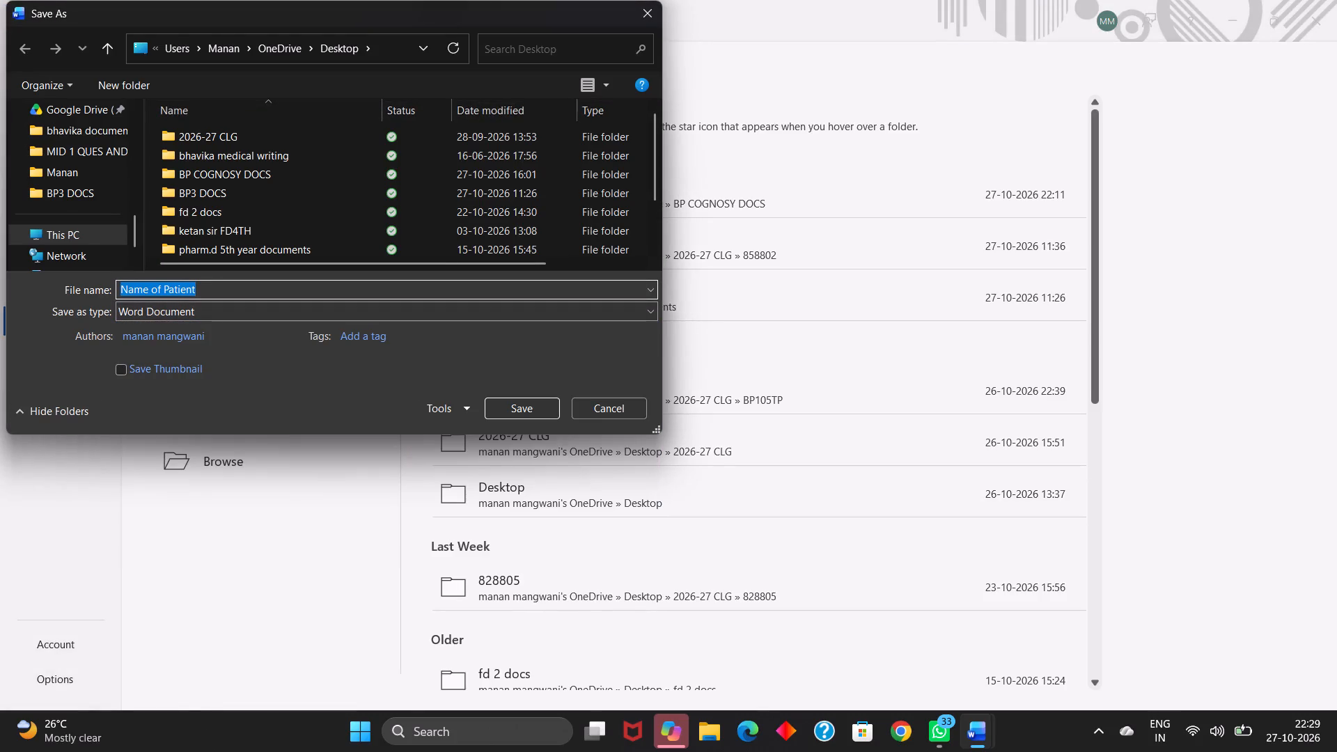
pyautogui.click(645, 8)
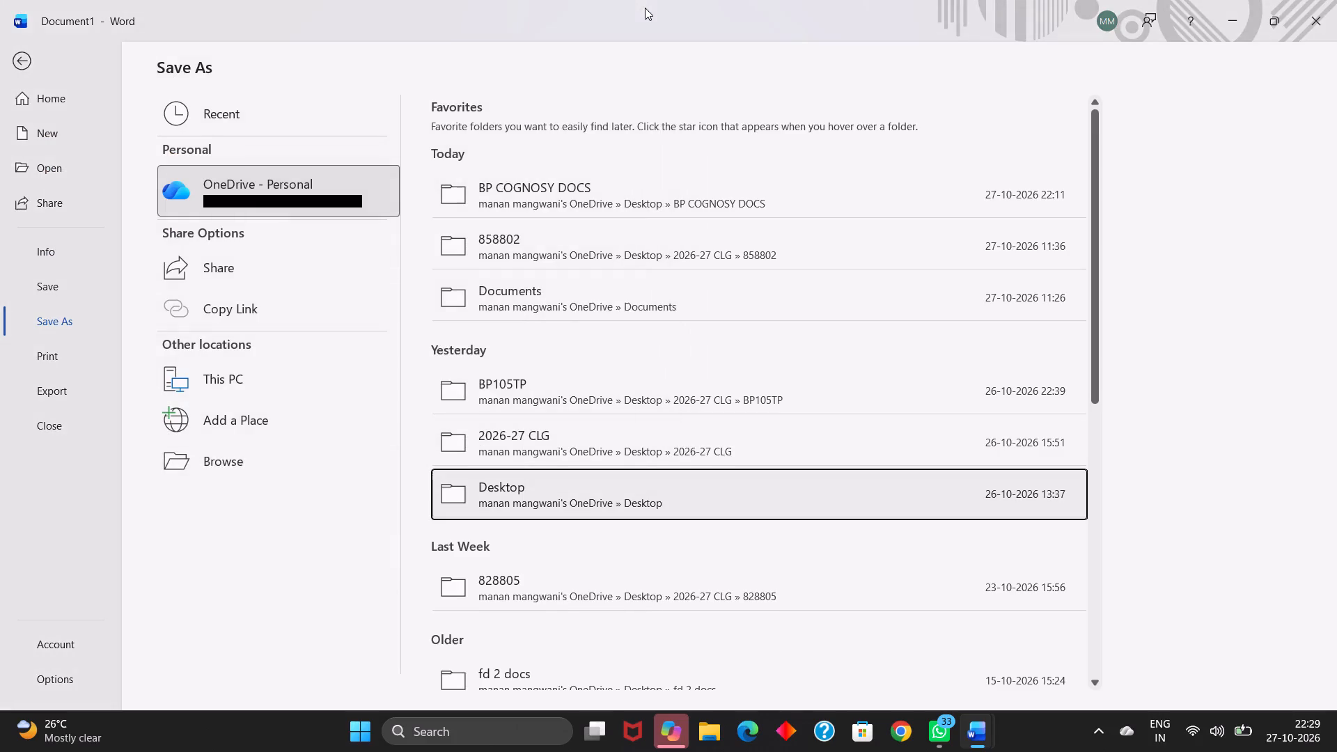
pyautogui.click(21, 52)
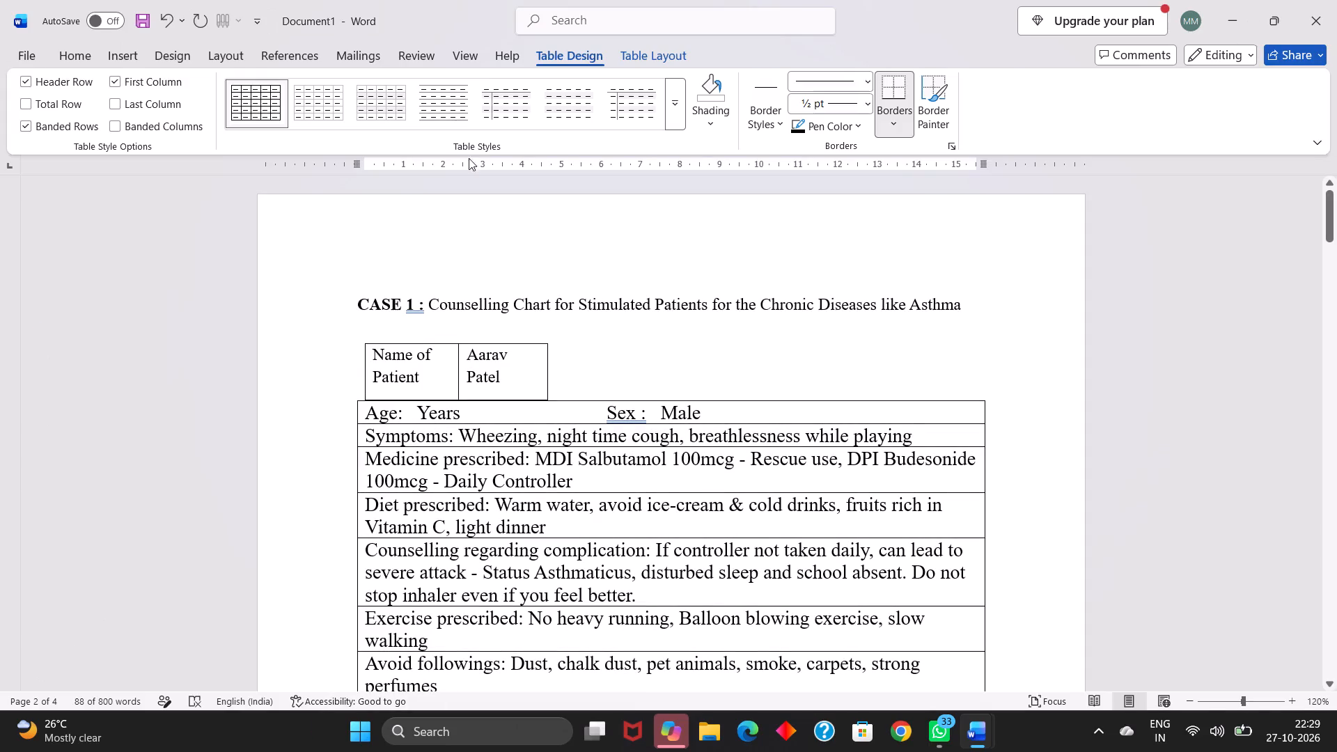
# Turn on AutoSave by uploading the document to the personal OneDrive under the name "cpm dp2 asthma counselling".
pyautogui.click(104, 25)
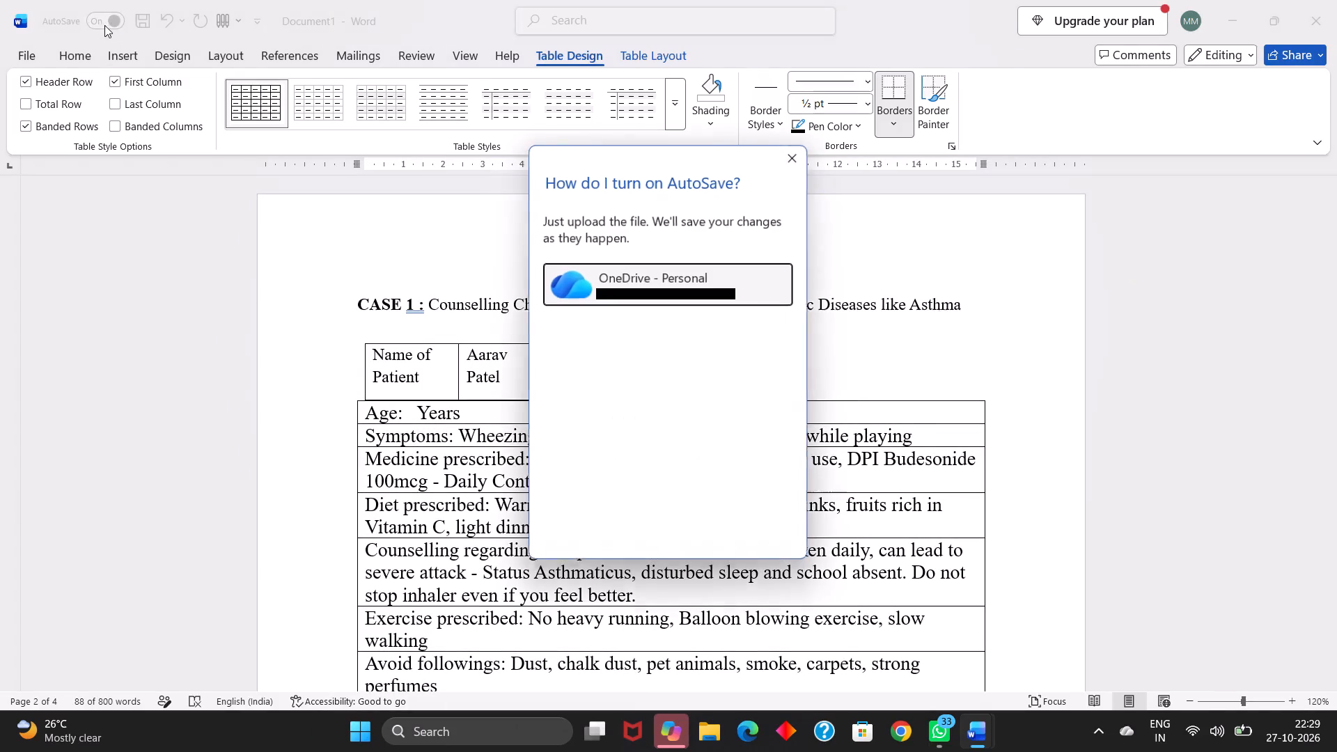
pyautogui.click(658, 279)
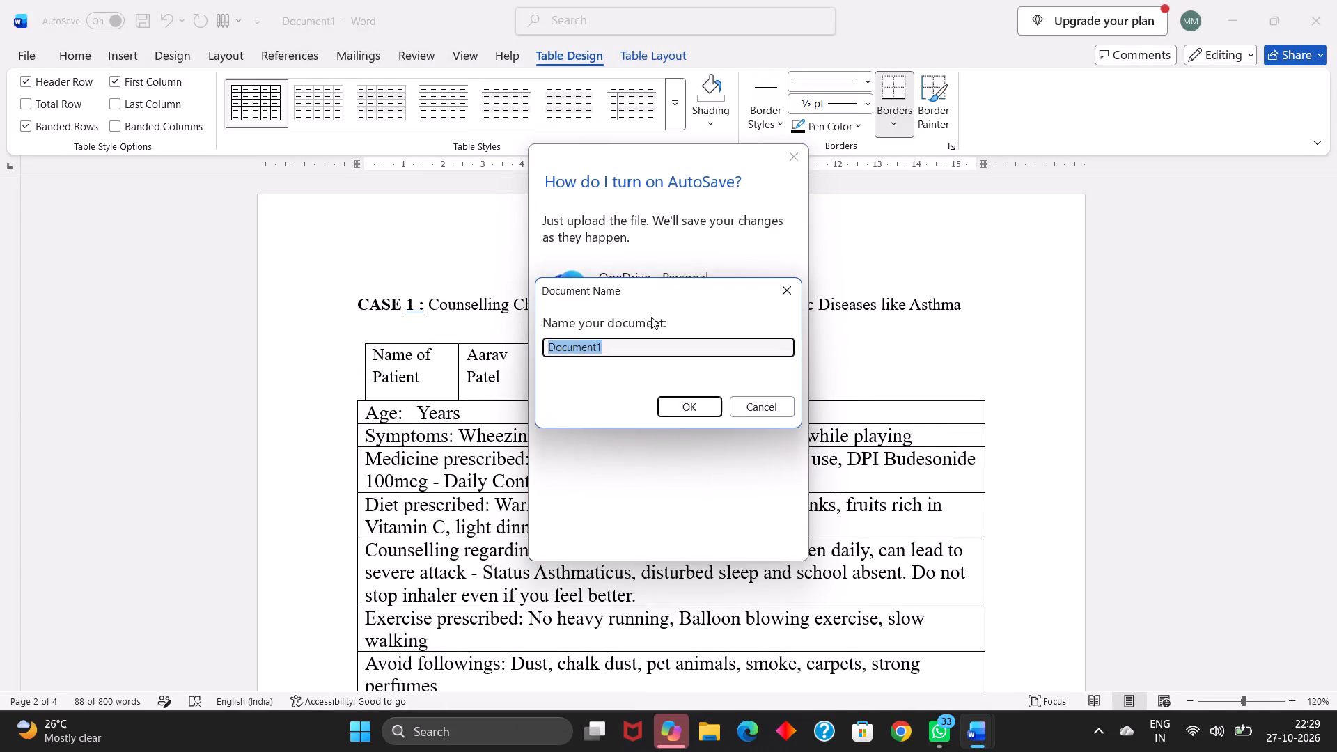
pyautogui.press('BackSpace')
pyautogui.write('cpm')
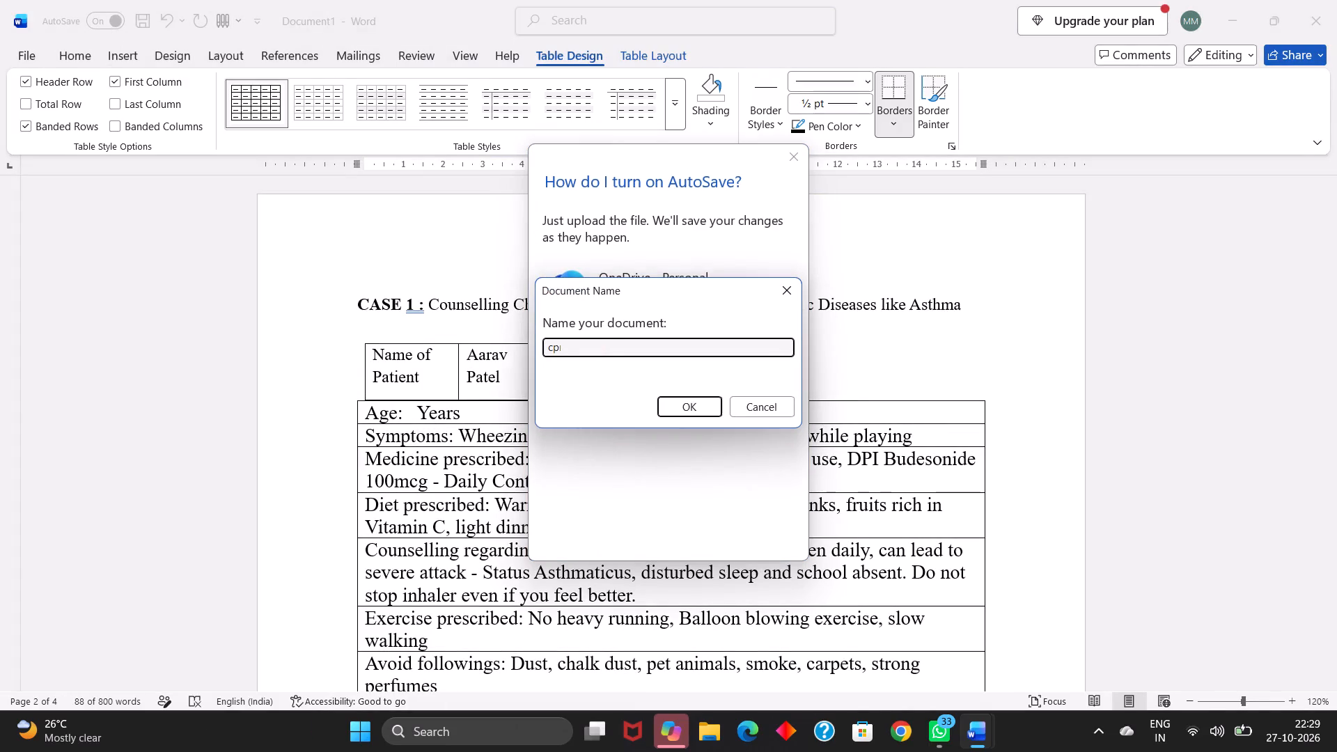
pyautogui.press('space')
pyautogui.write('dp2')
pyautogui.press('space')
pyautogui.write('asthma')
pyautogui.press('space')
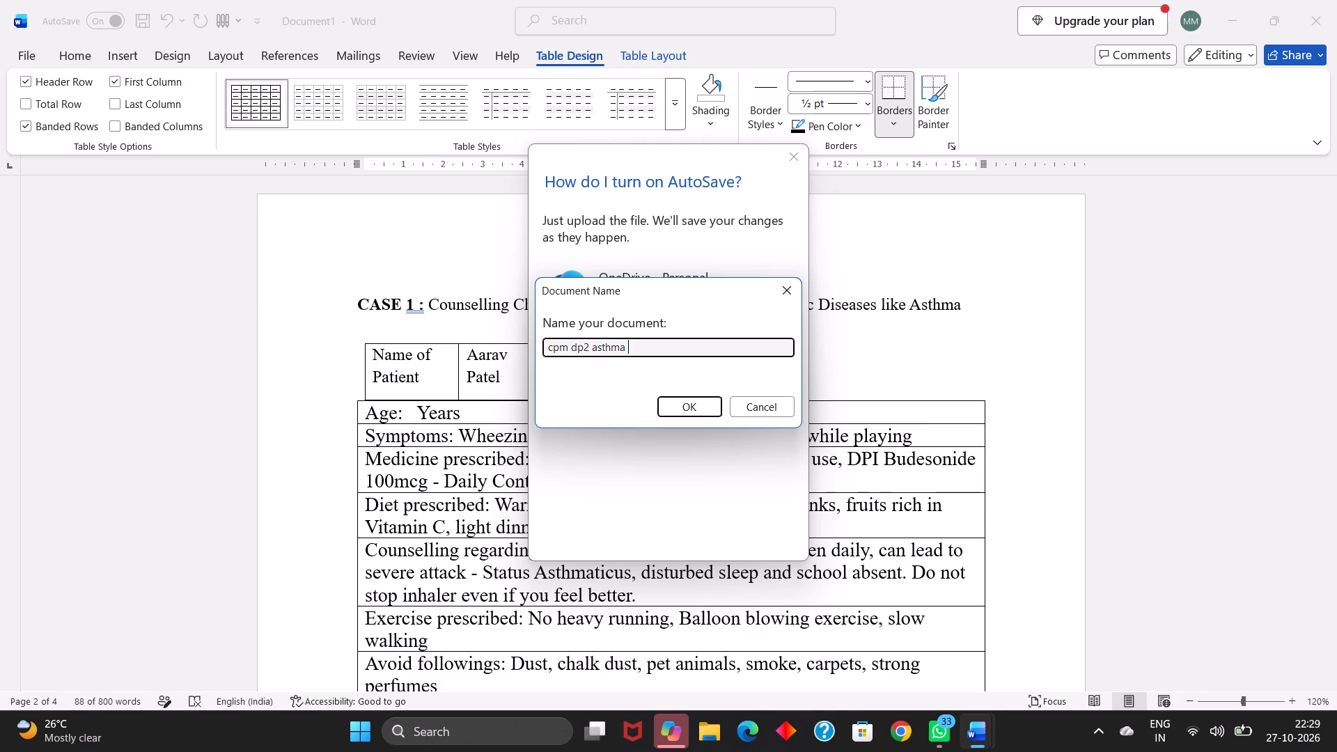
pyautogui.write('counselling')
pyautogui.click(686, 406)
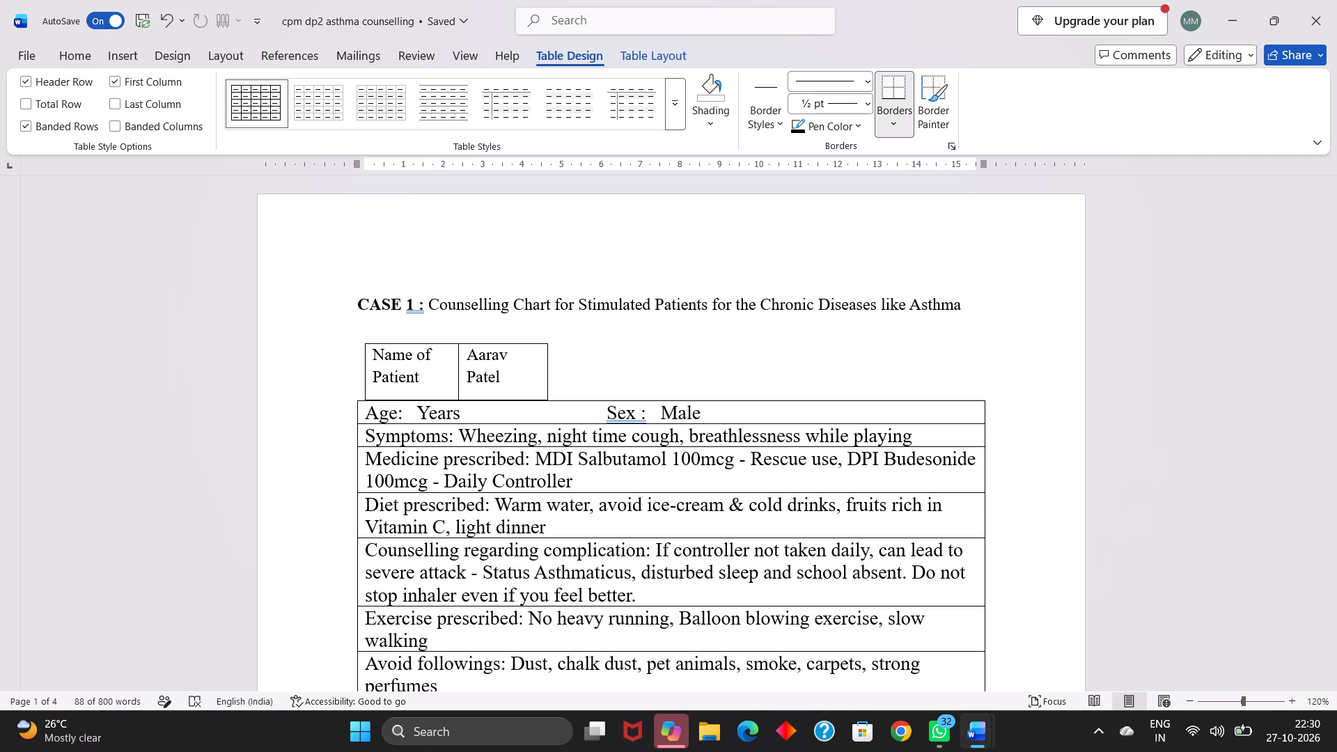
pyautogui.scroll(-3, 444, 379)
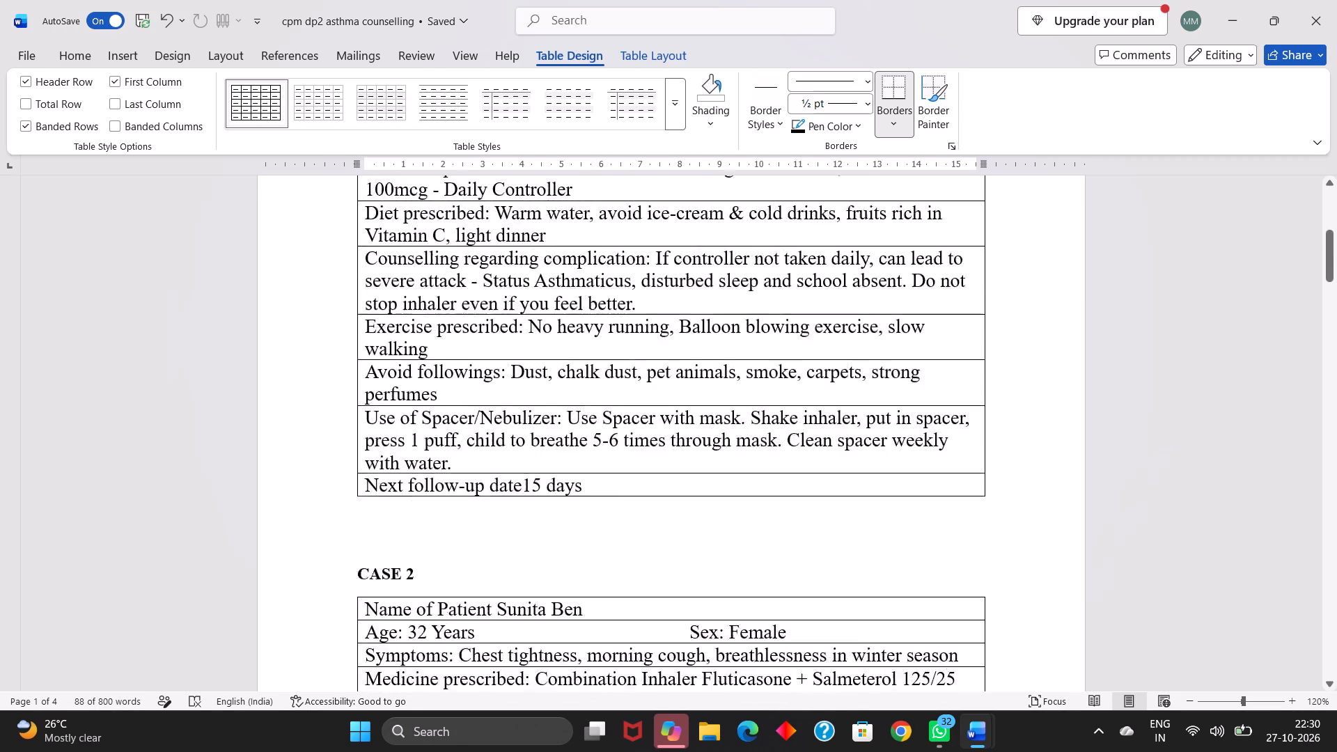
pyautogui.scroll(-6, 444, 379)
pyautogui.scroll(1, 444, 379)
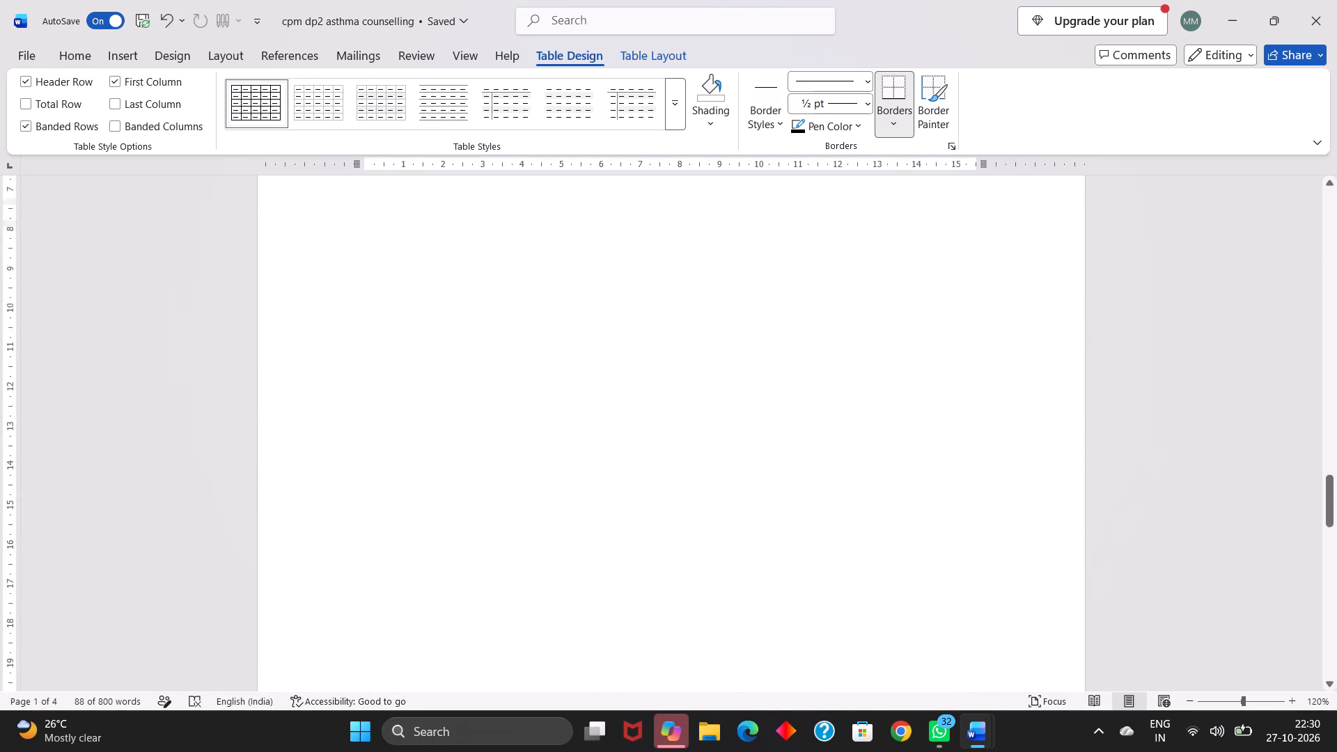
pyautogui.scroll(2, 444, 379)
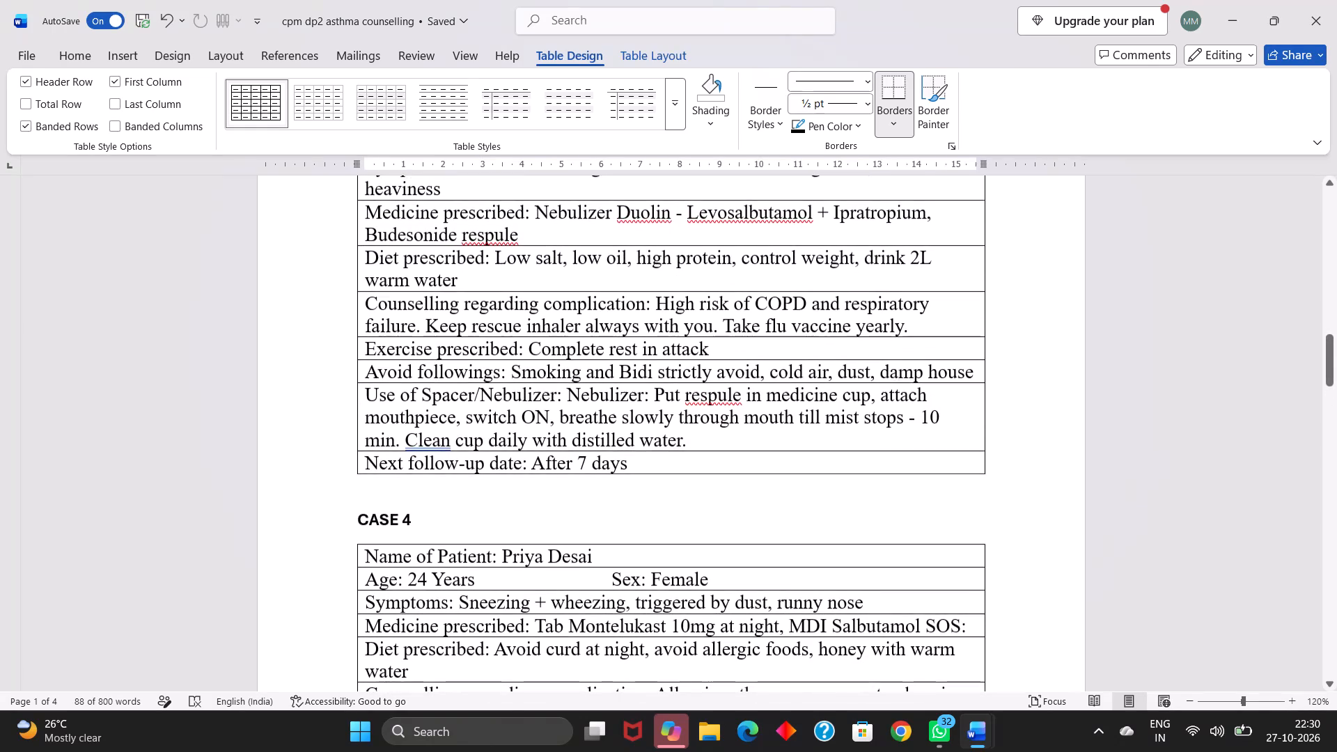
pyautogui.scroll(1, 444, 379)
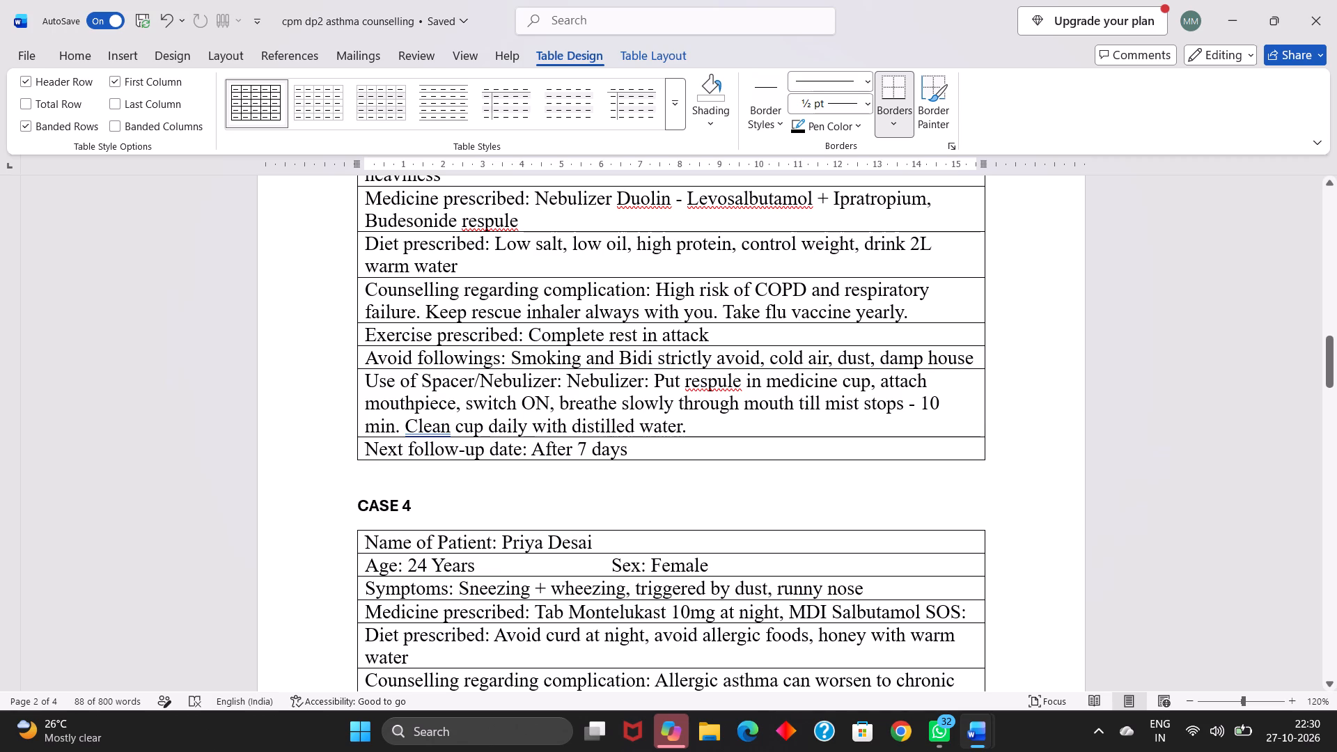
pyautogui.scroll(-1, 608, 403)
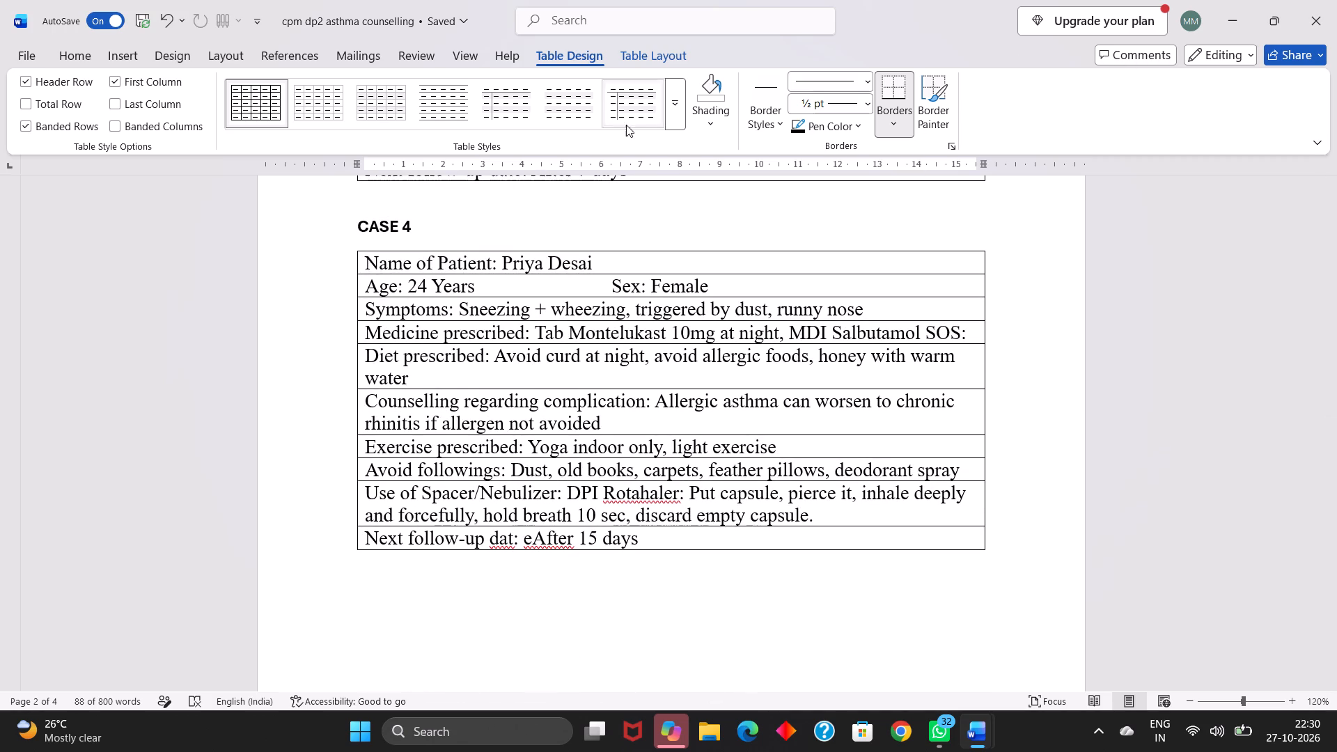
# Move the saved document from the OneDrive Documents folder to the Desktop folder of OneDrive - Personal.
pyautogui.click(462, 17)
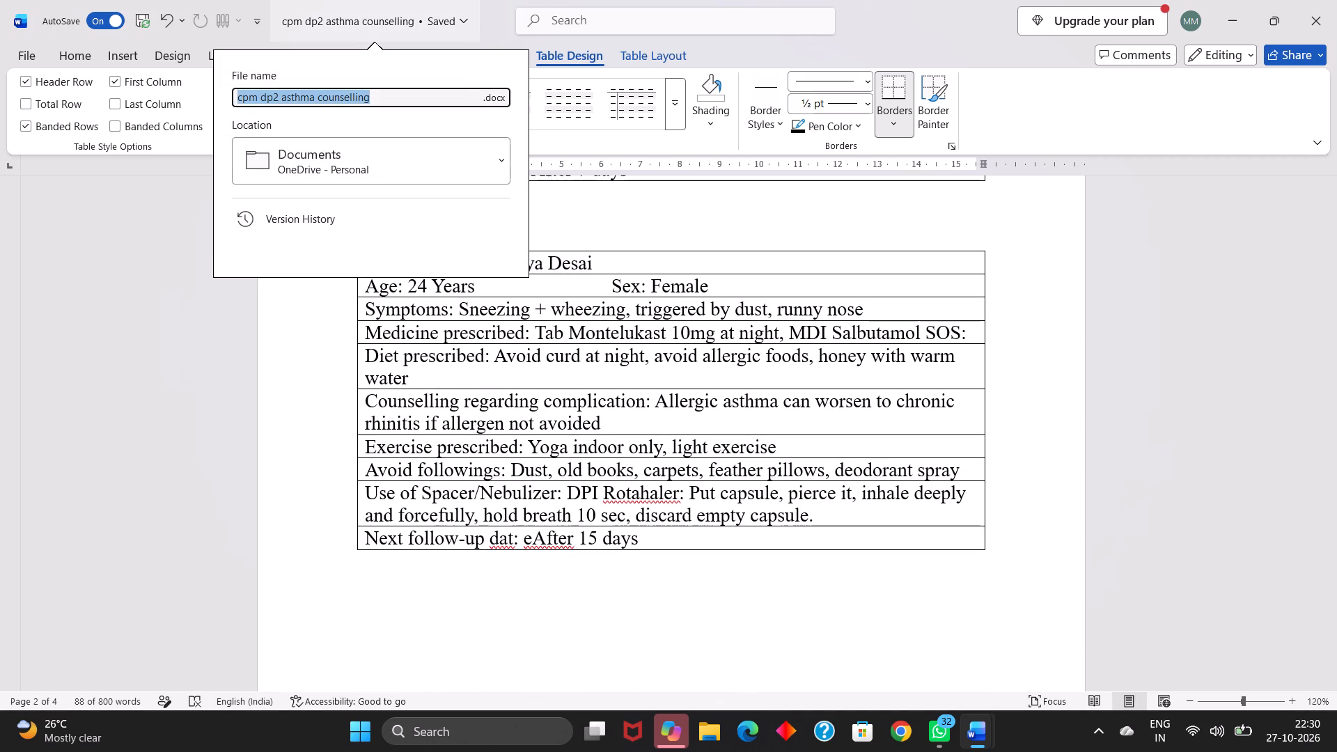
pyautogui.click(508, 159)
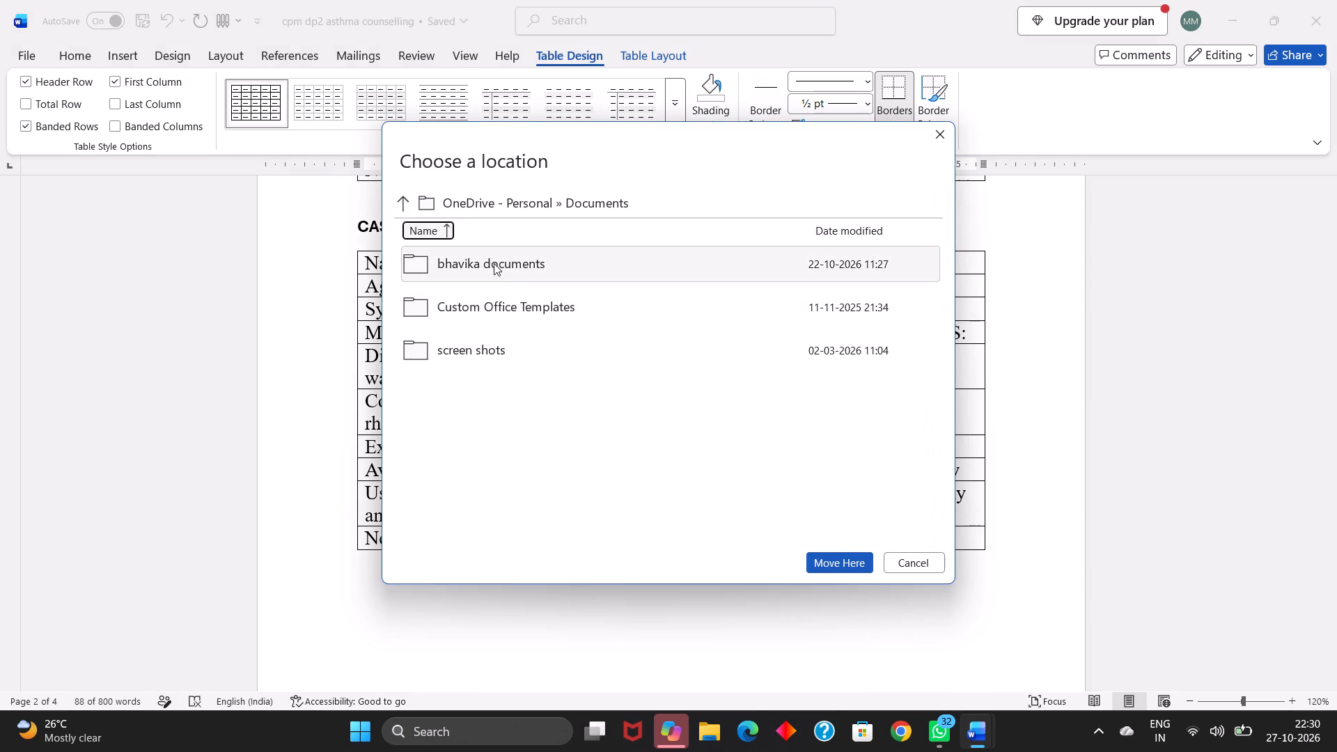
pyautogui.click(405, 203)
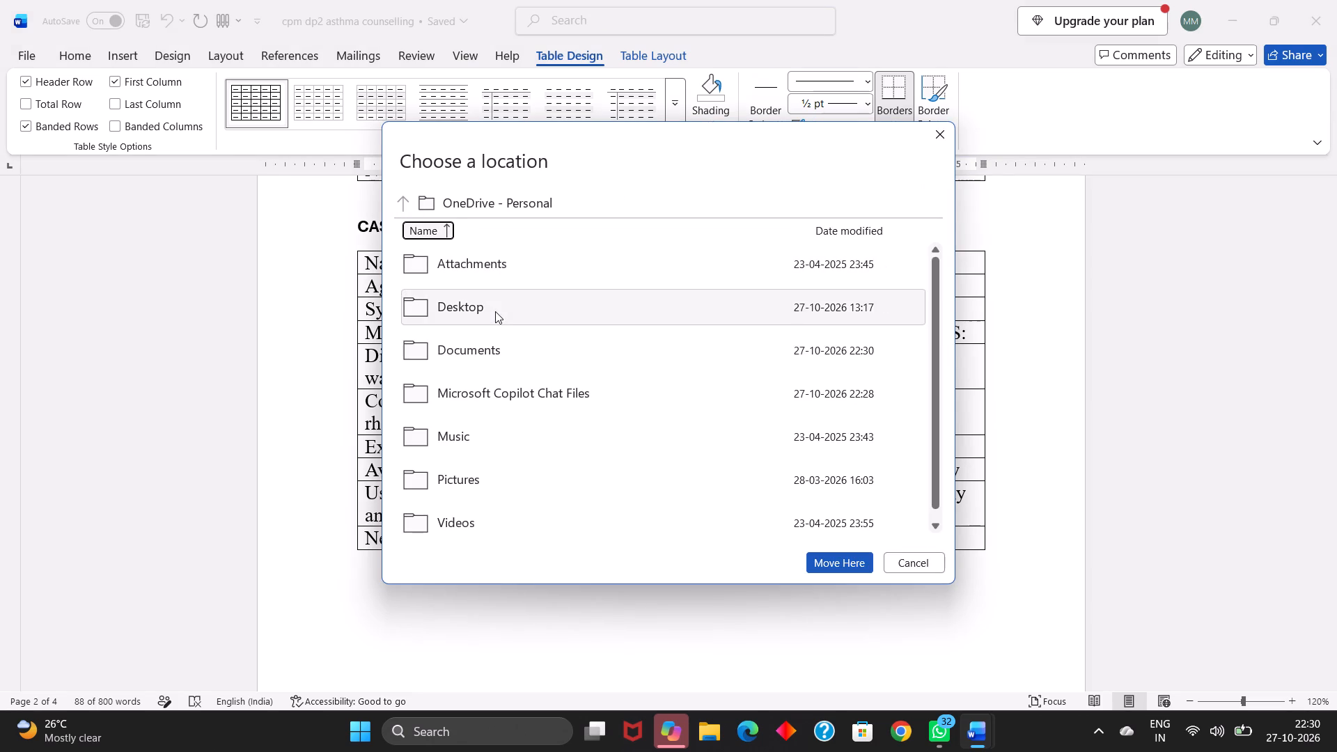
pyautogui.click(495, 311)
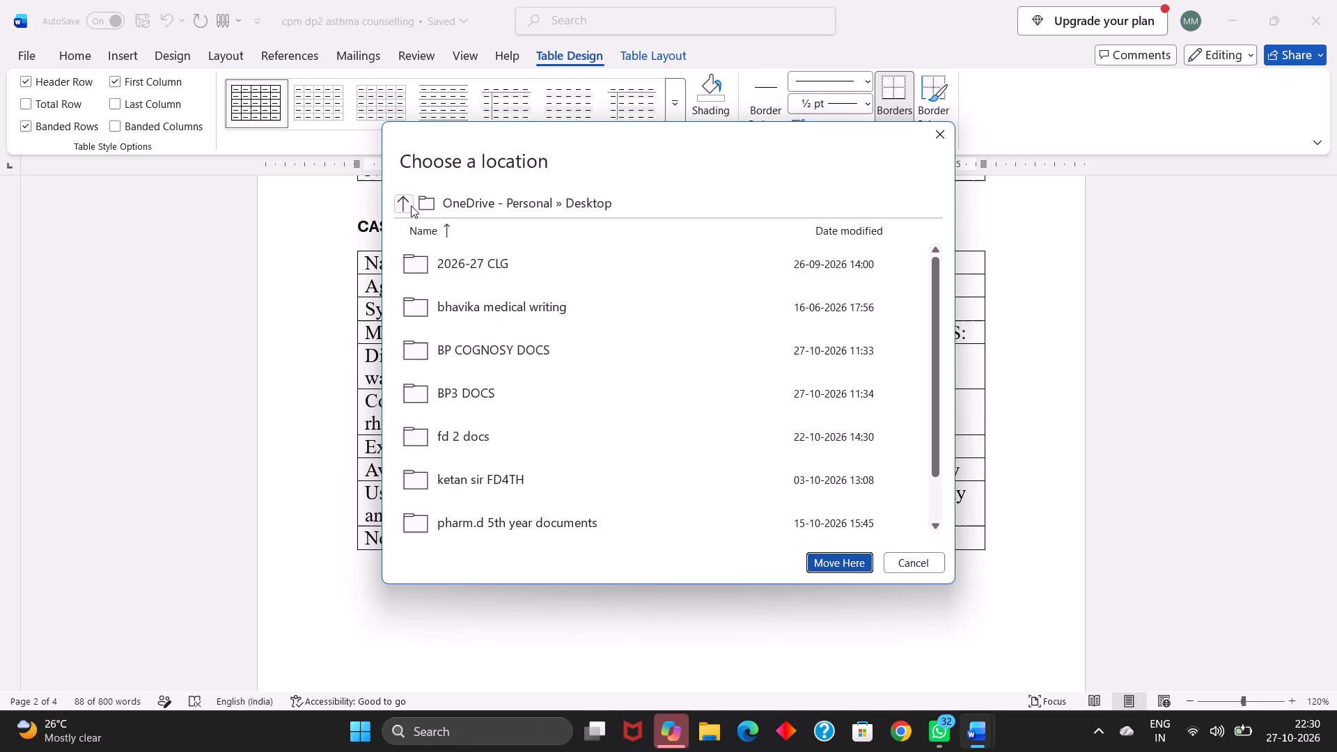
pyautogui.click(833, 564)
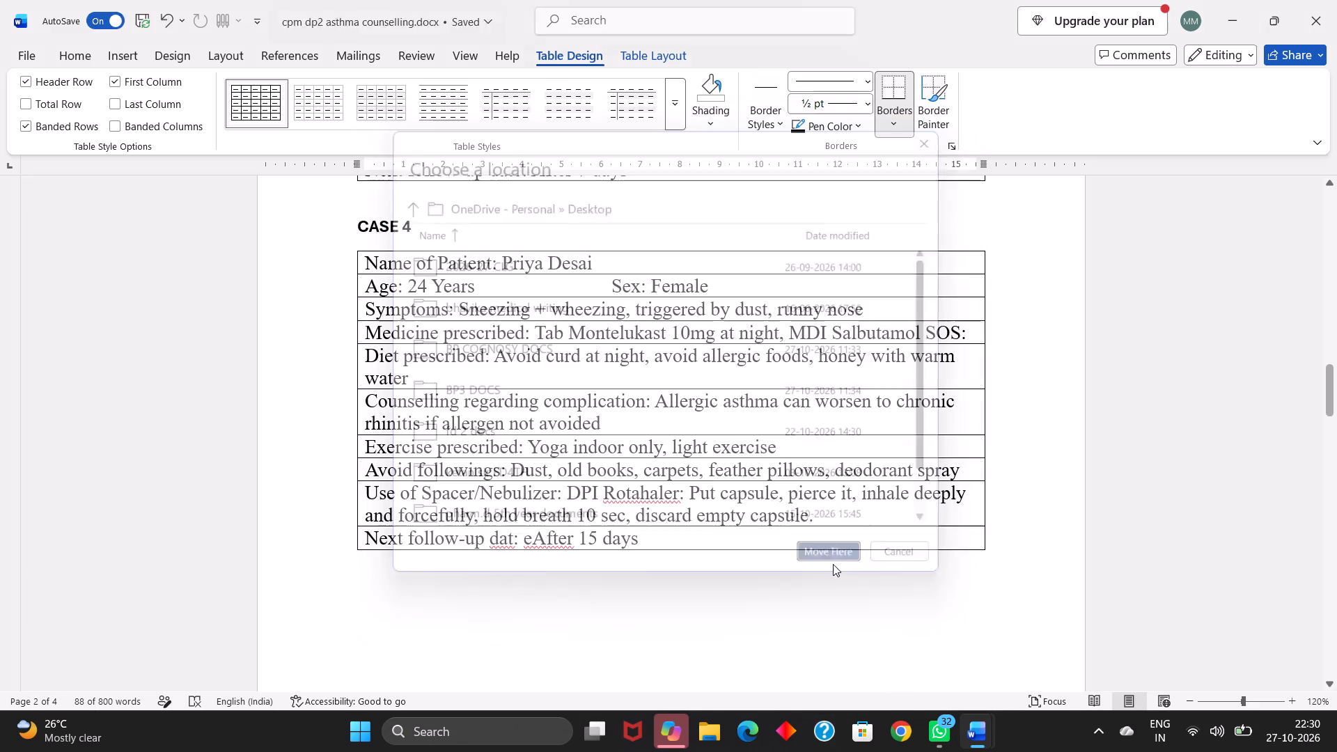